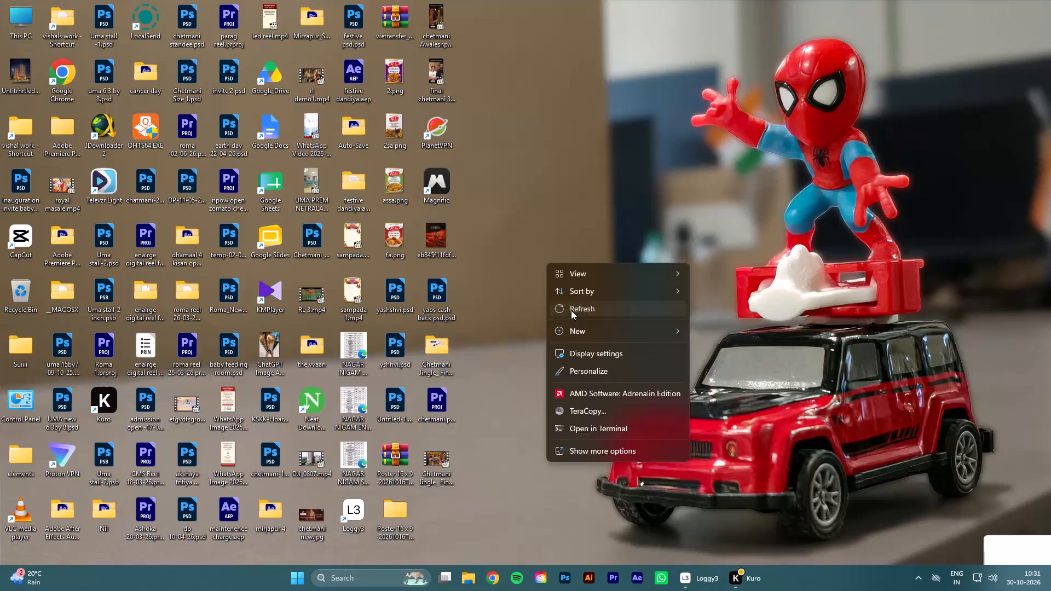
Launch After Effects and open the most recently used Untitled Project from the recent files.
click(571, 309)
click(637, 576)
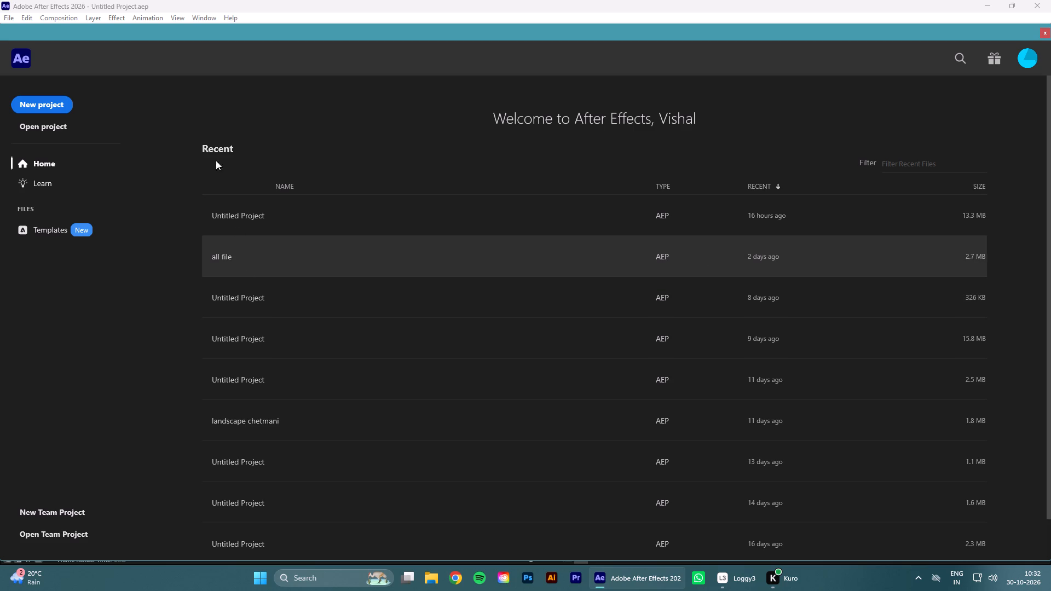
click(303, 219)
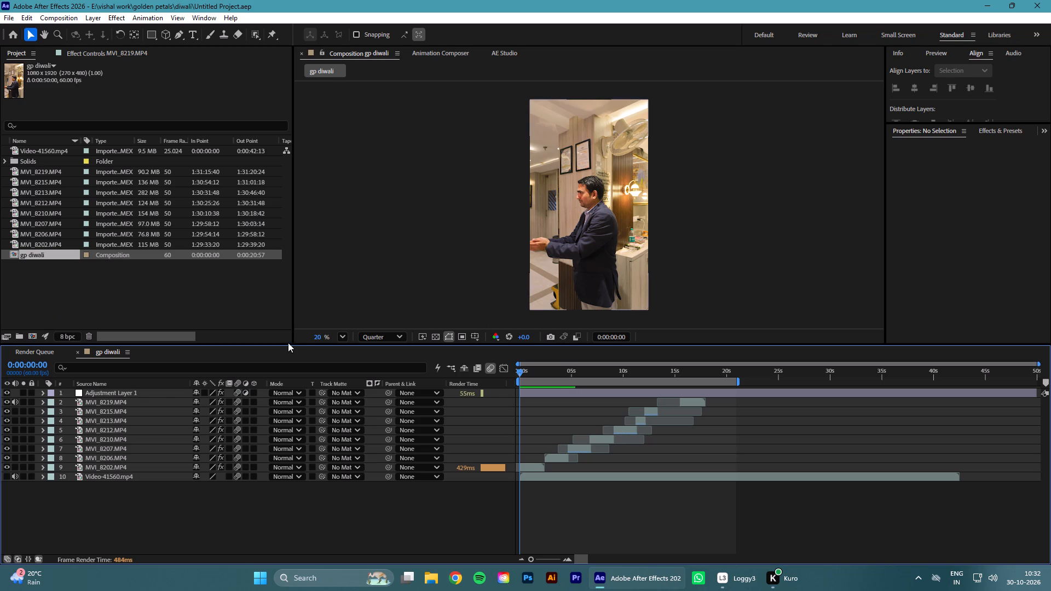
Play the gp diwali composition from 0:00:00:00 several times to review the opening clips and their cuts.
click(543, 374)
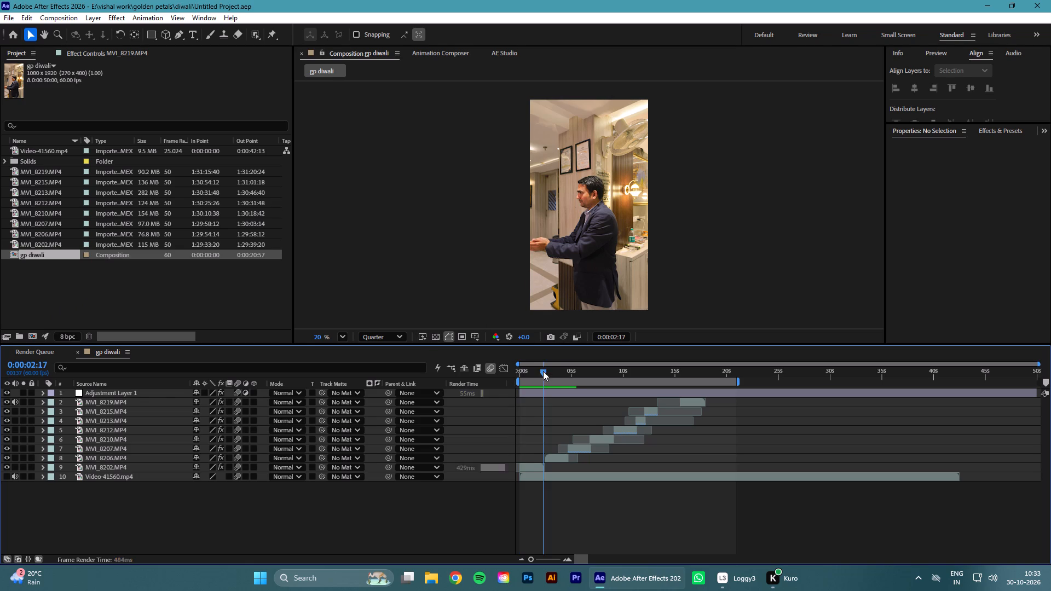
drag(543, 371, 426, 394)
click(390, 508)
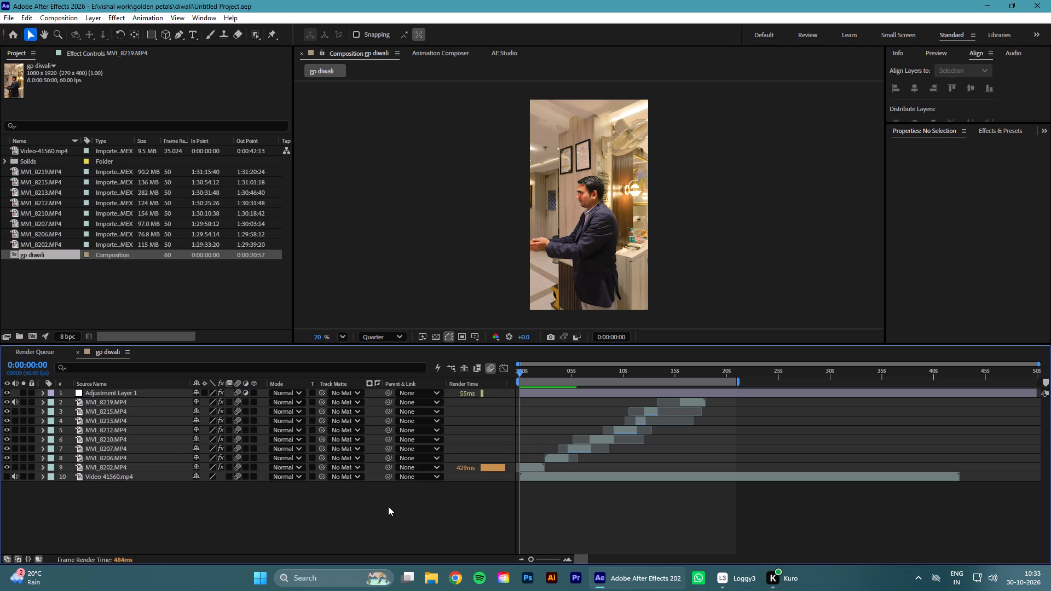
key(space)
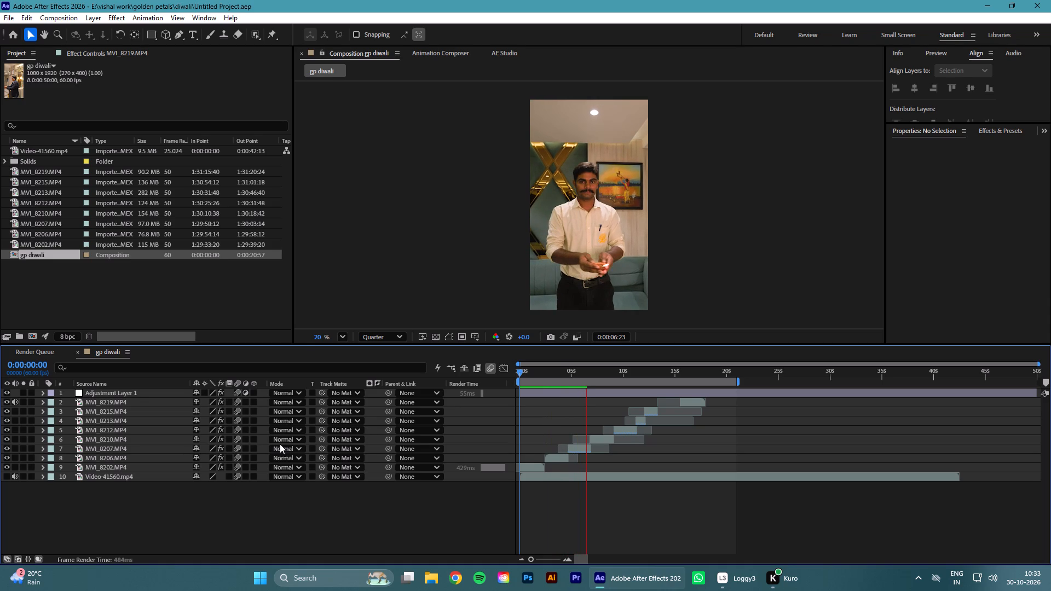
click(542, 369)
drag(558, 376, 532, 379)
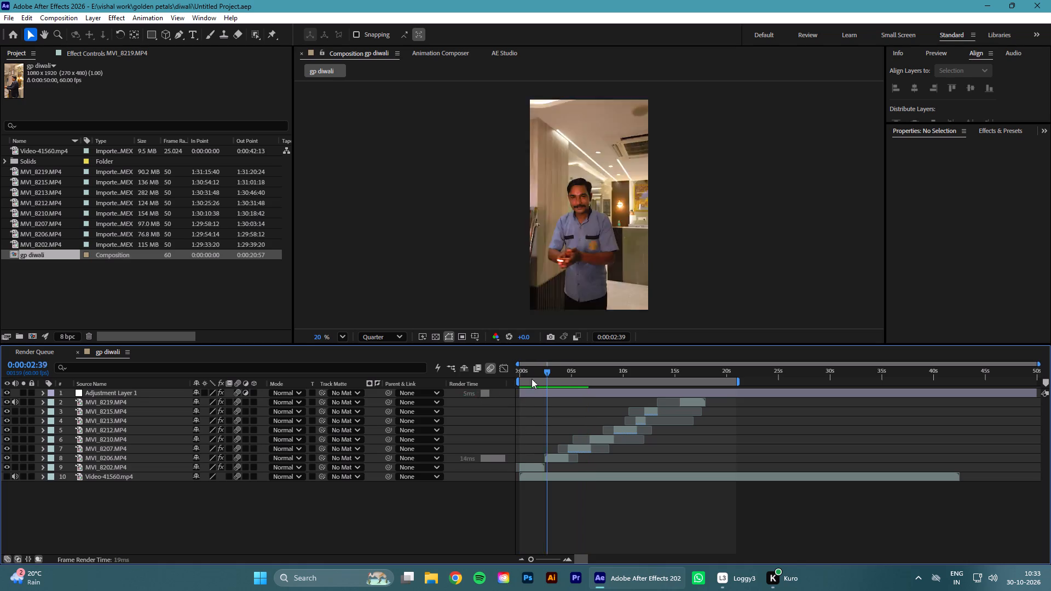
drag(532, 379, 461, 391)
click(382, 509)
key(space)
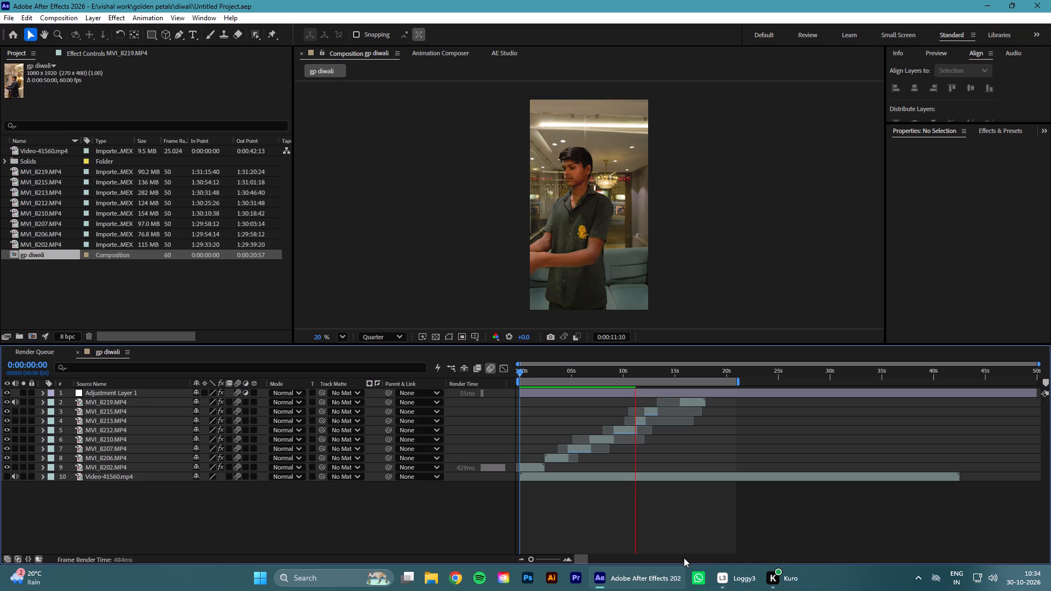
click(557, 369)
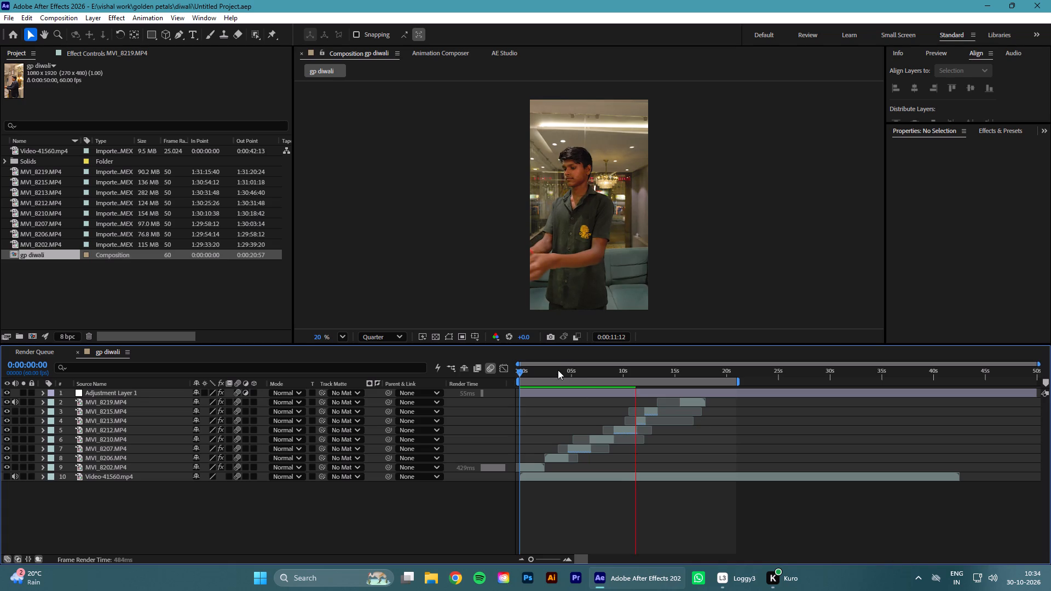
drag(557, 369, 389, 386)
click(465, 519)
key(space)
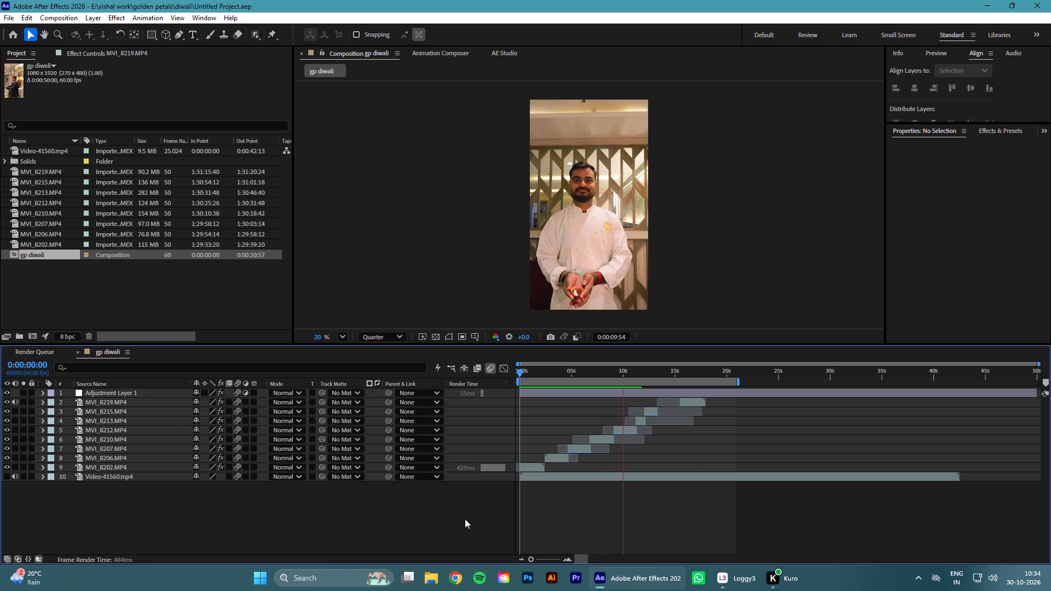
key(space)
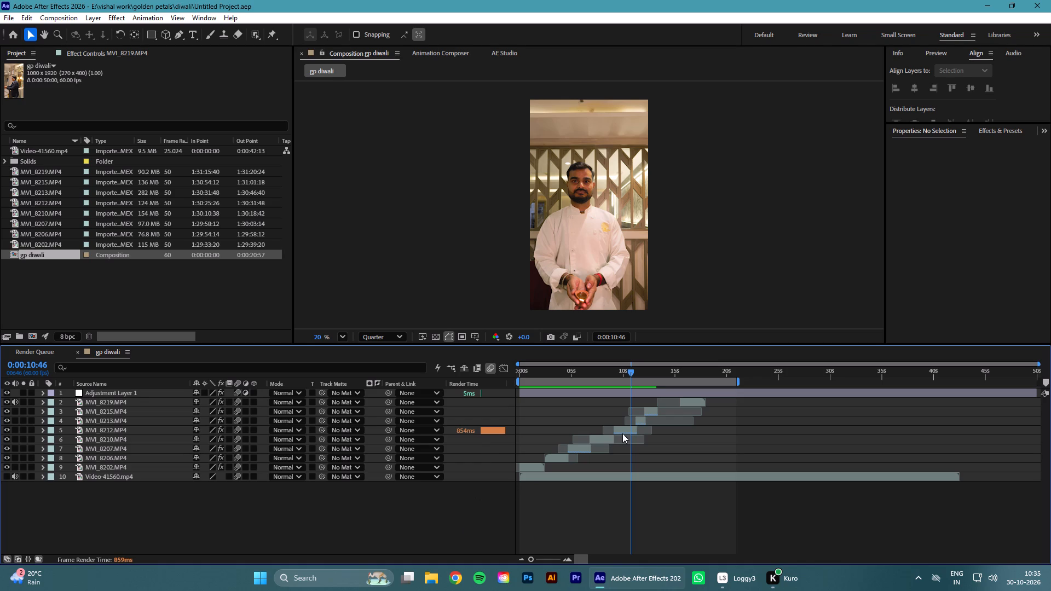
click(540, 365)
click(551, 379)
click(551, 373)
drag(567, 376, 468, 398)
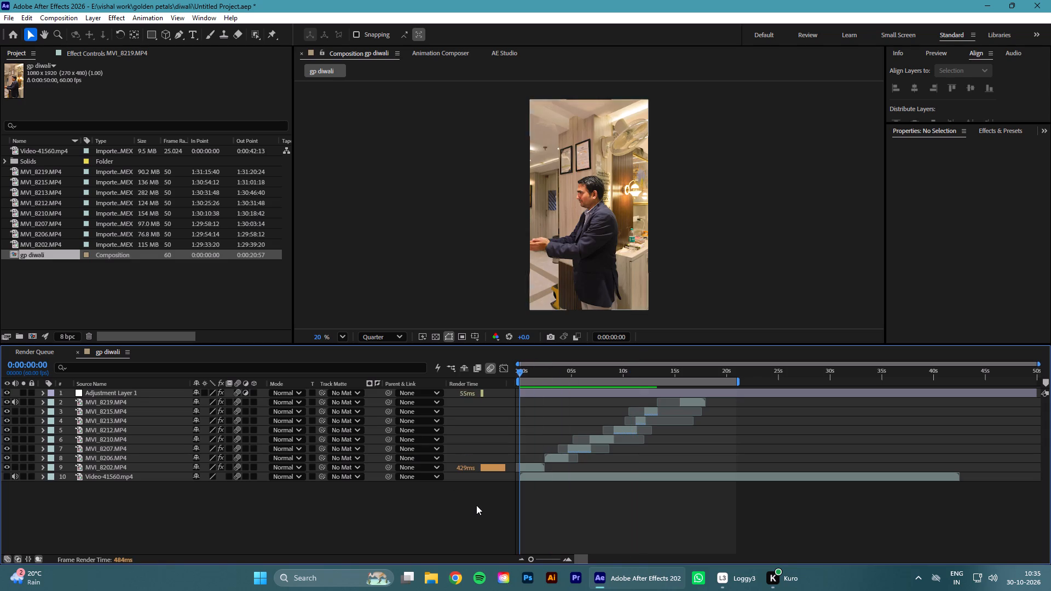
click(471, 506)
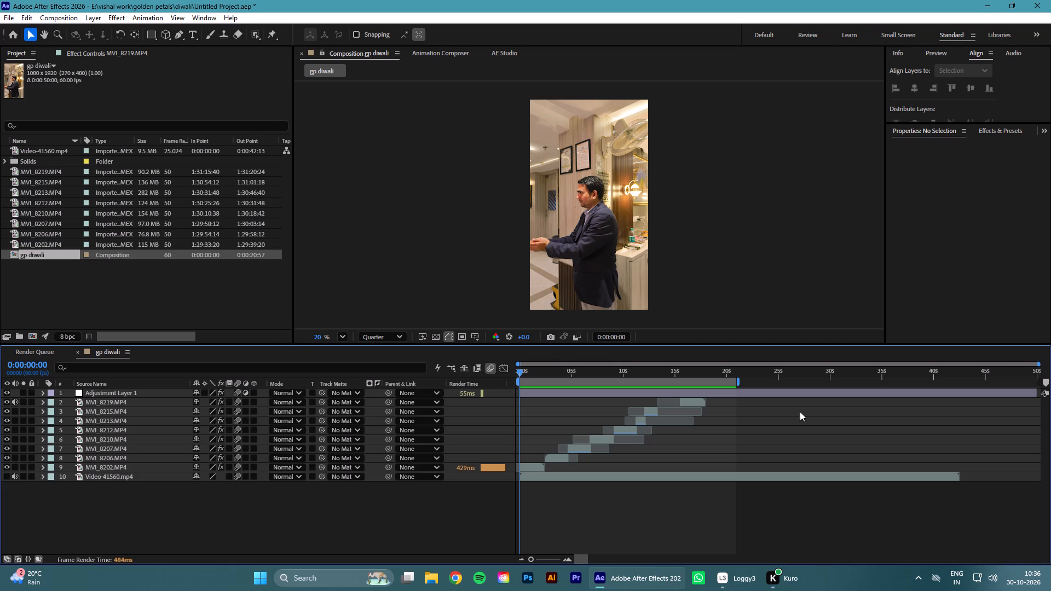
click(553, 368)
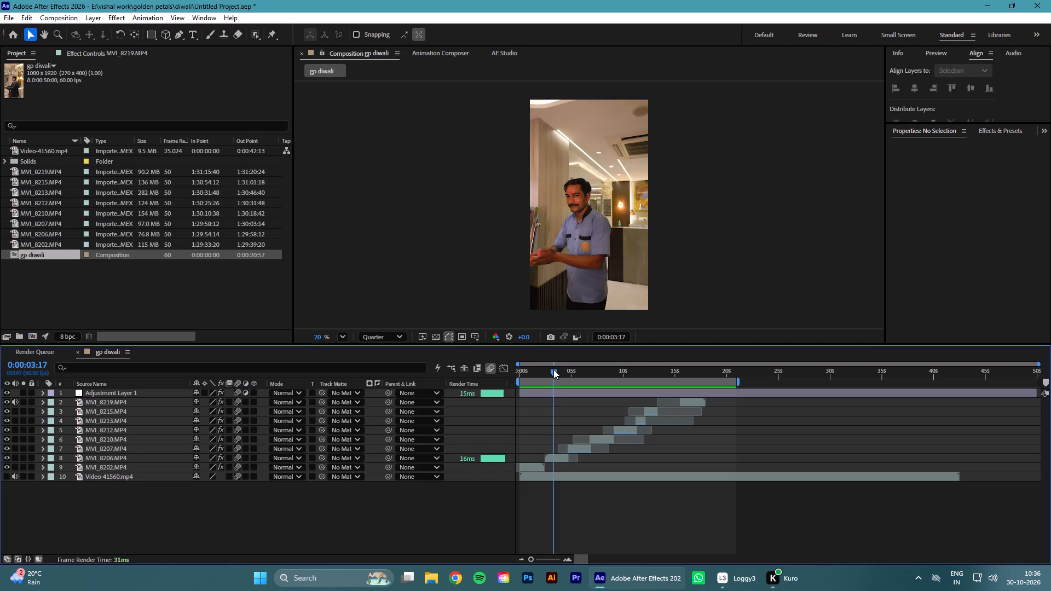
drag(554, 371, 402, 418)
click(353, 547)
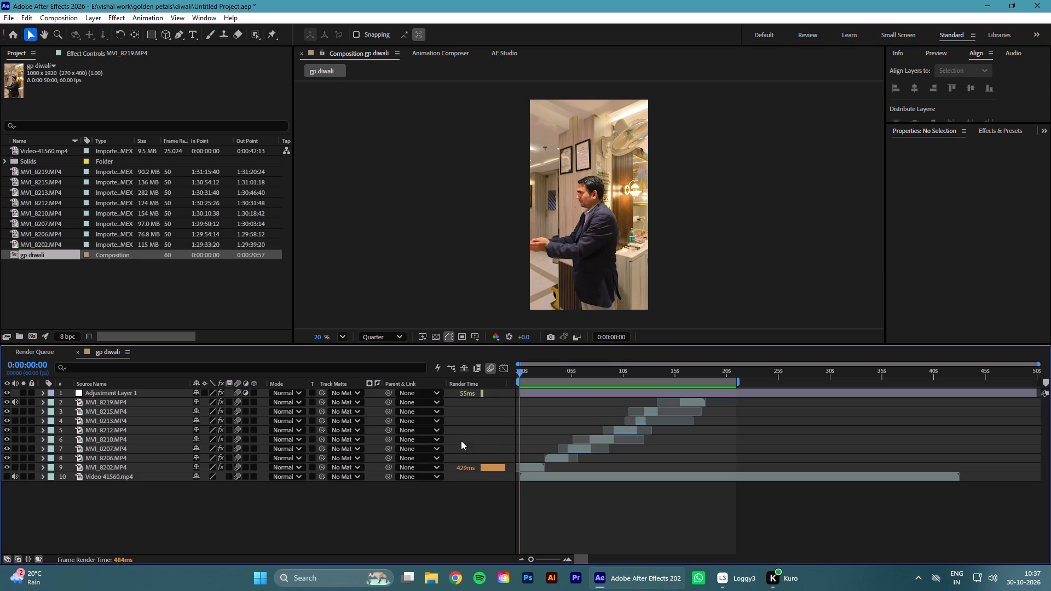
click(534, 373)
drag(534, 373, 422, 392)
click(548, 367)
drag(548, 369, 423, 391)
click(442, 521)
Play back the gp diwali composition from the beginning to review the clip sequence through the end of the work area.
click(539, 372)
drag(545, 372, 269, 415)
click(413, 534)
key(space)
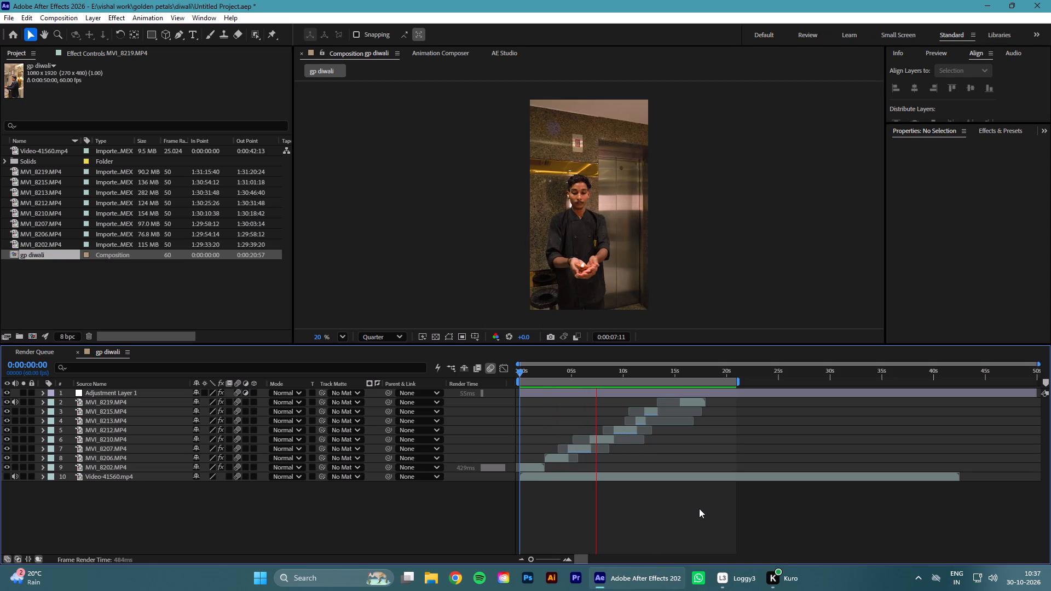
key(space)
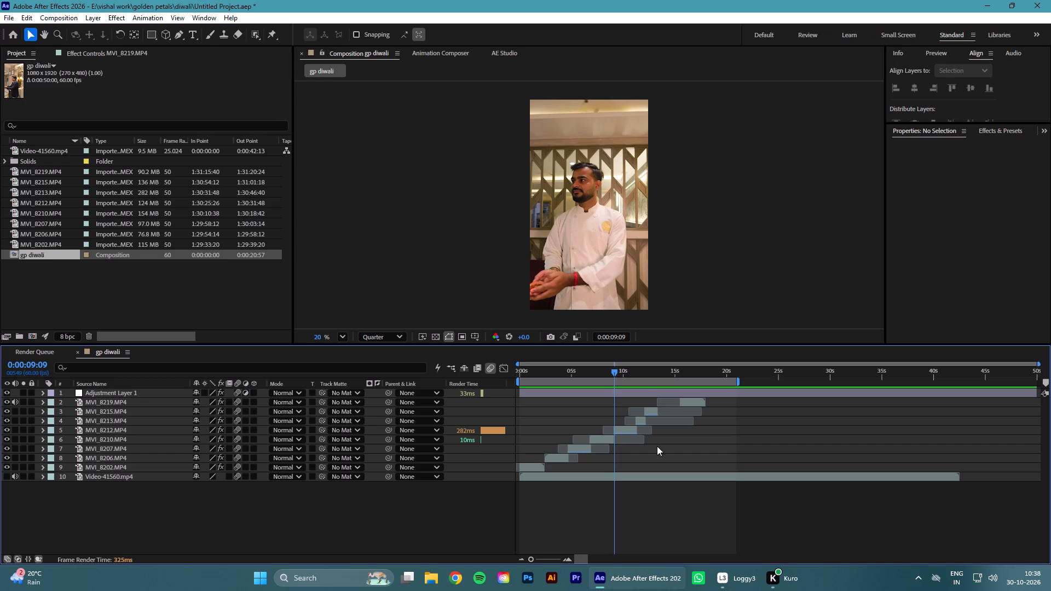
click(633, 370)
drag(633, 370, 347, 441)
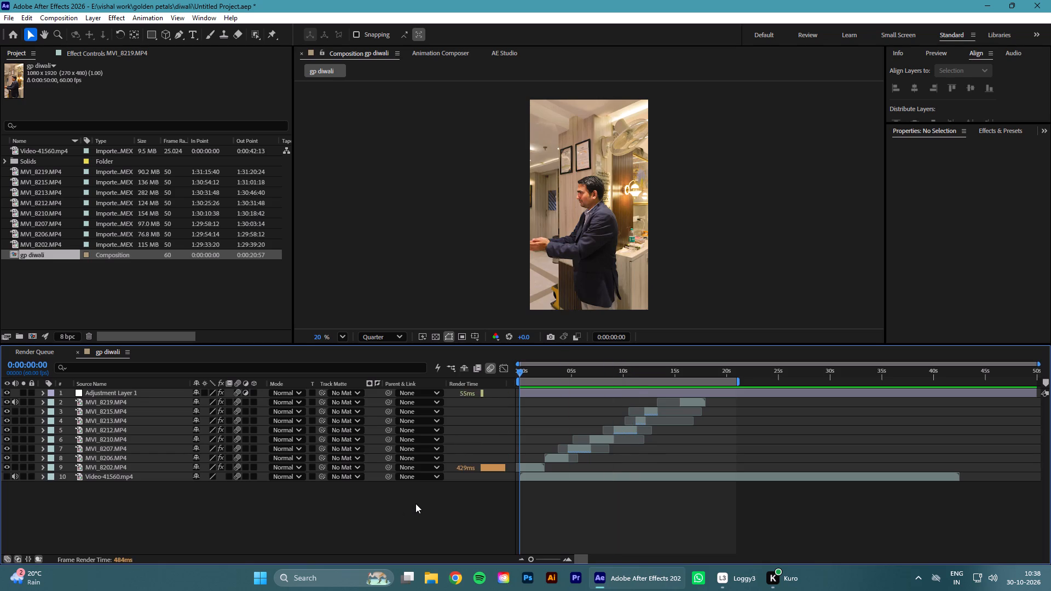
click(418, 502)
key(space)
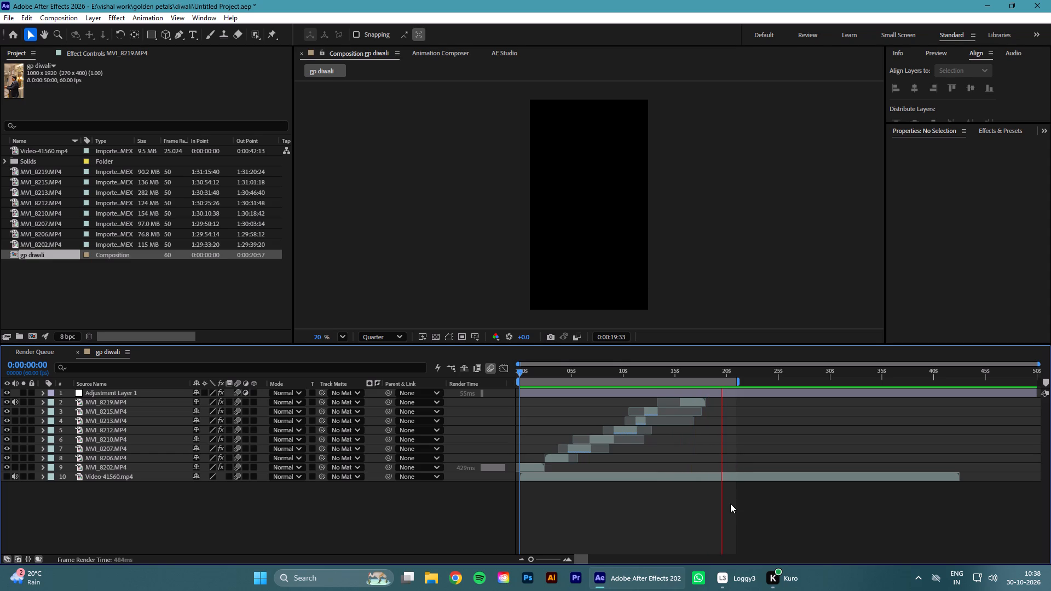
key(space)
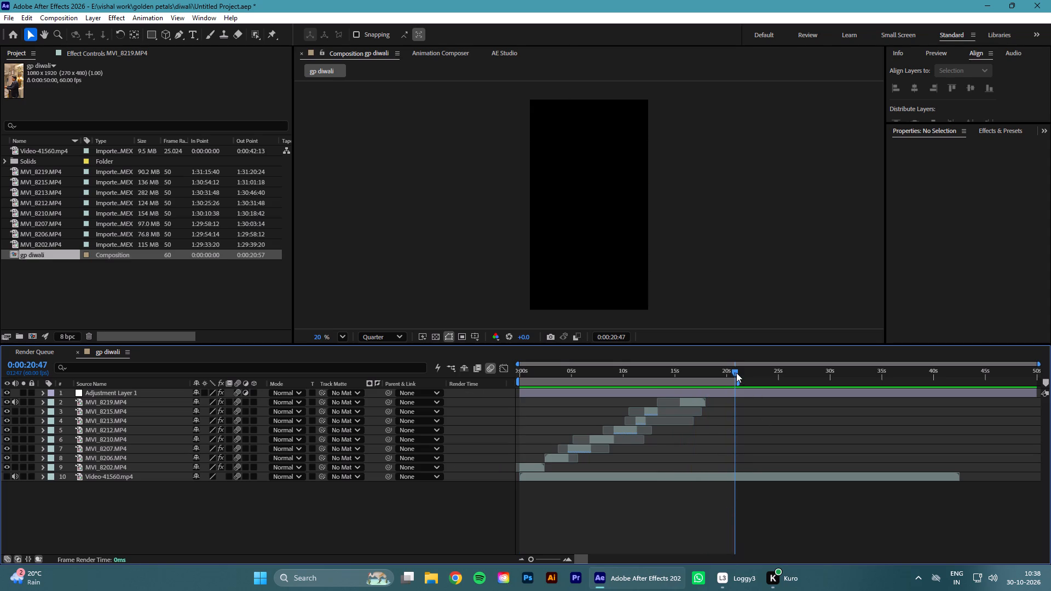
Return the playhead to the start of the gp diwali composition and save the project.
drag(736, 372, 647, 397)
drag(645, 374, 446, 424)
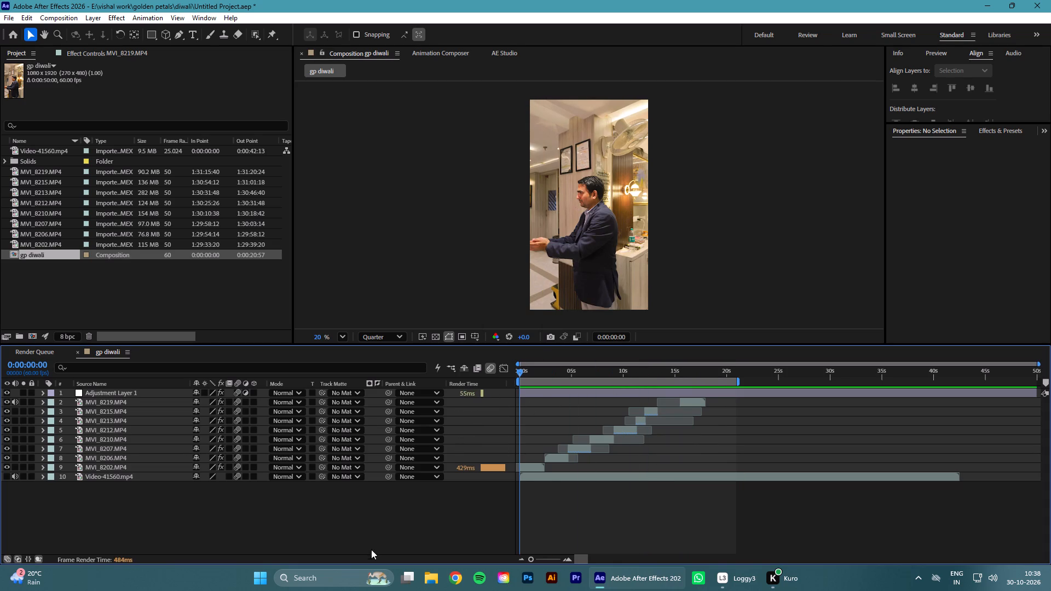
click(378, 519)
key(ctrl+s)
Scrub to about 0:00:11:07 and play the composition from there to check the section around the later clips.
drag(518, 373, 519, 373)
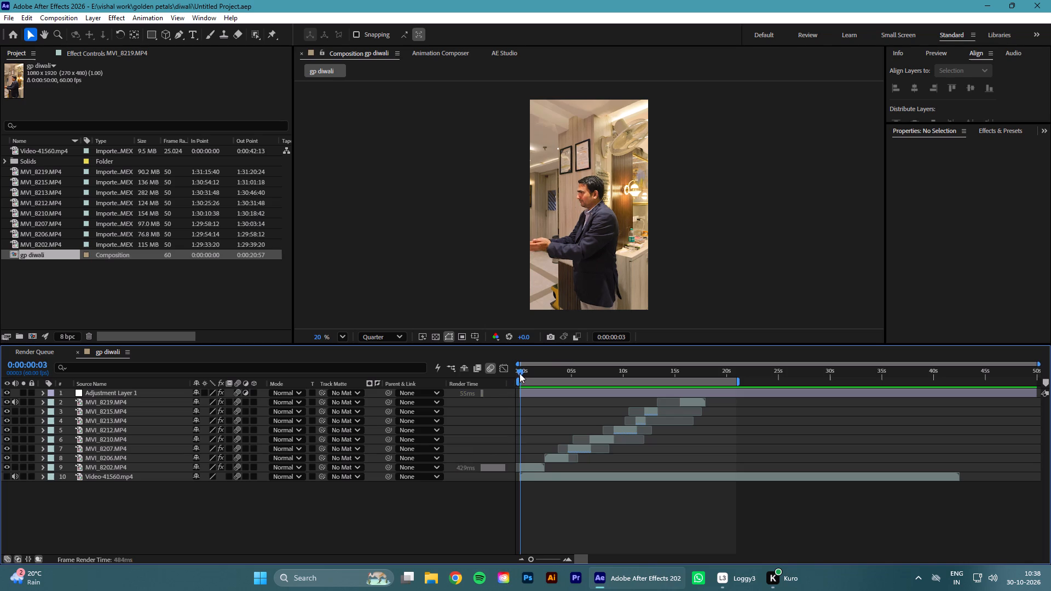
drag(519, 373, 636, 401)
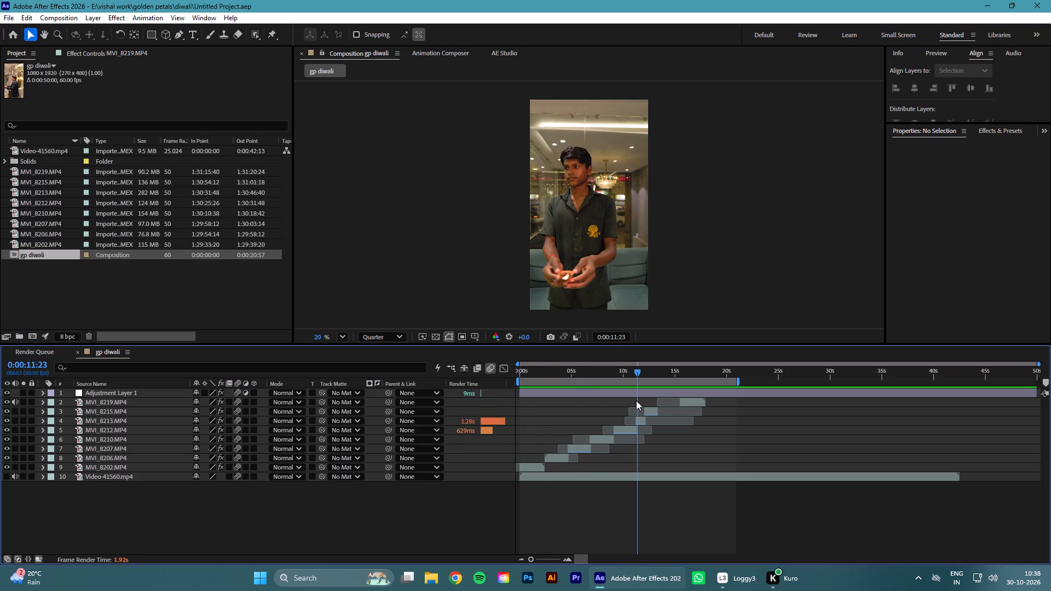
drag(636, 401, 633, 403)
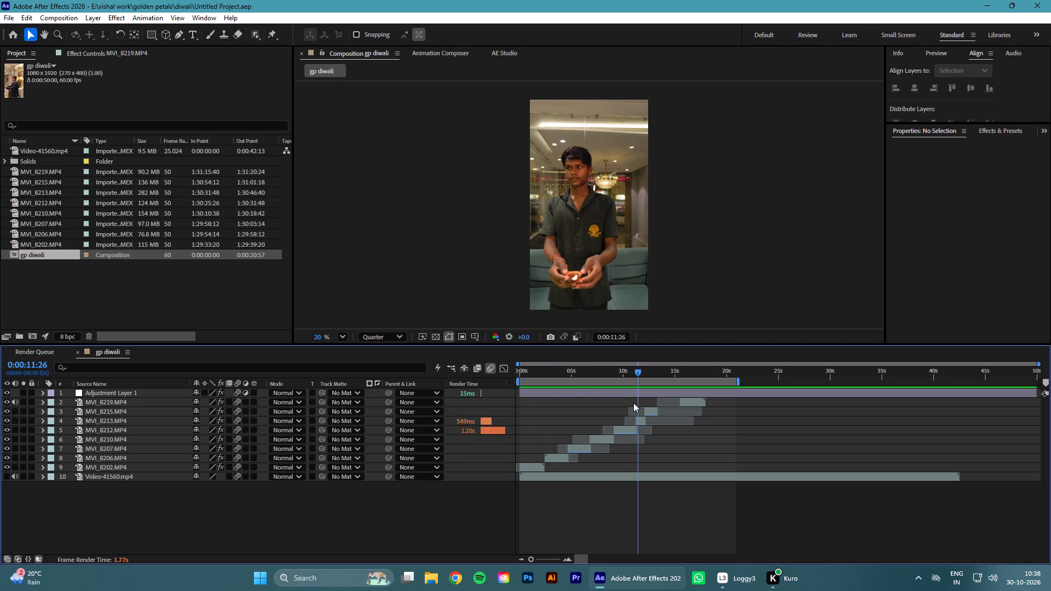
drag(633, 403, 633, 405)
key(space)
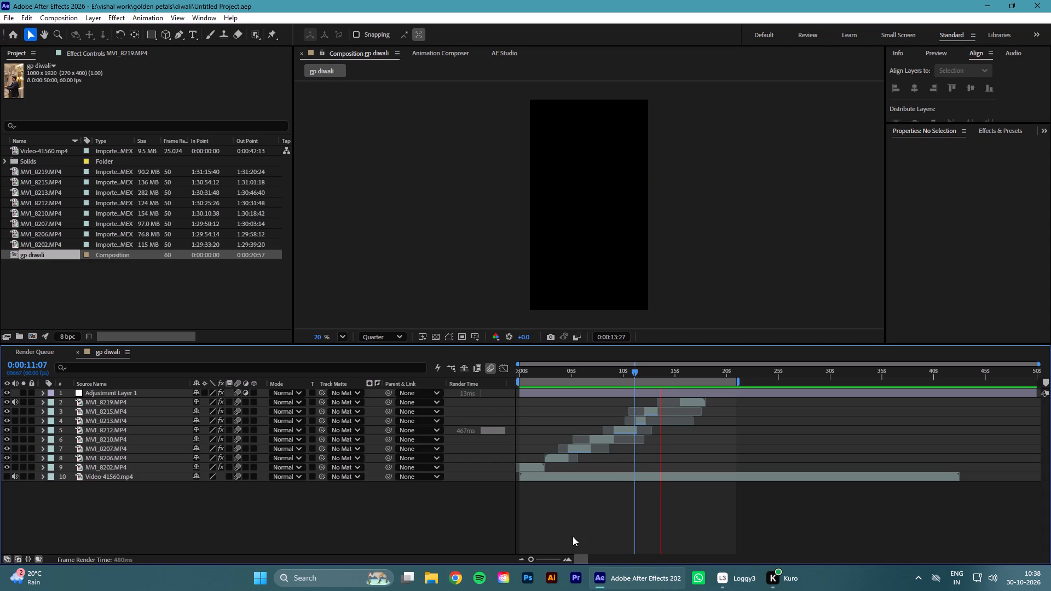
key(space)
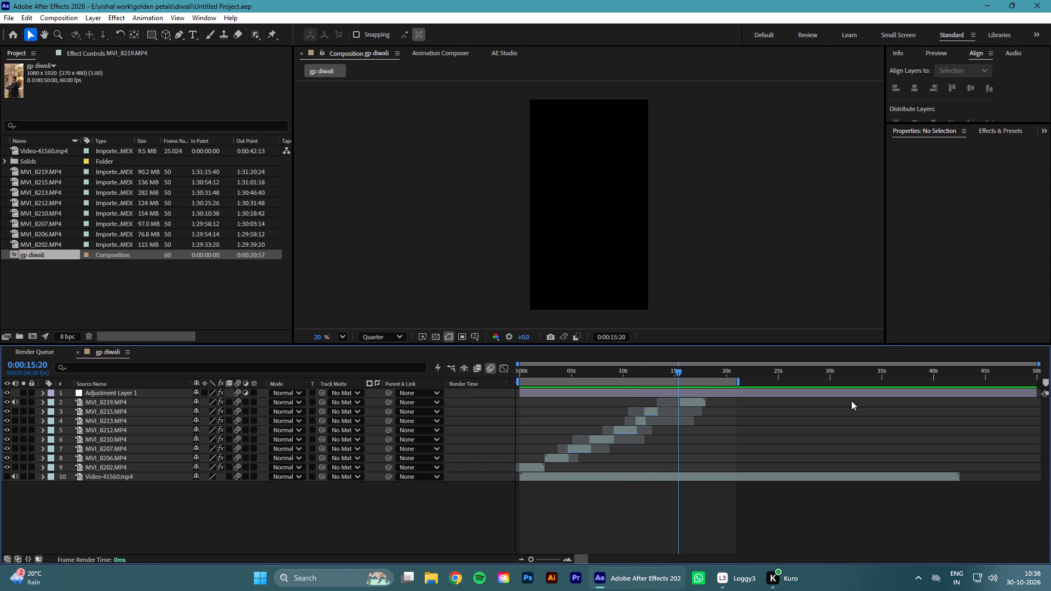
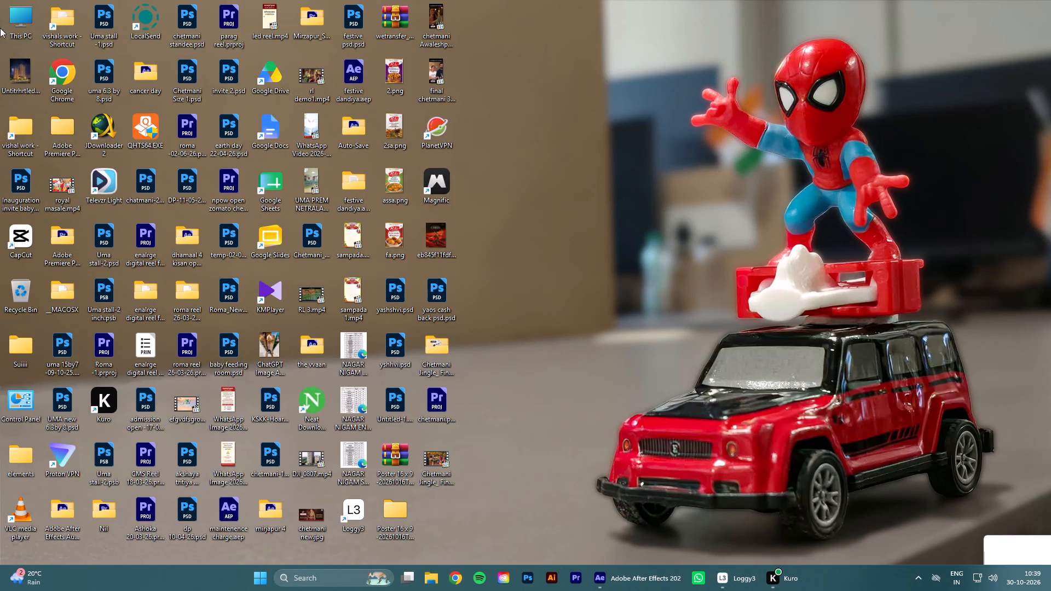
Open Video-41560.mp4 from the Downloads folder and pause it on the opening tagline frame.
double_click(17, 19)
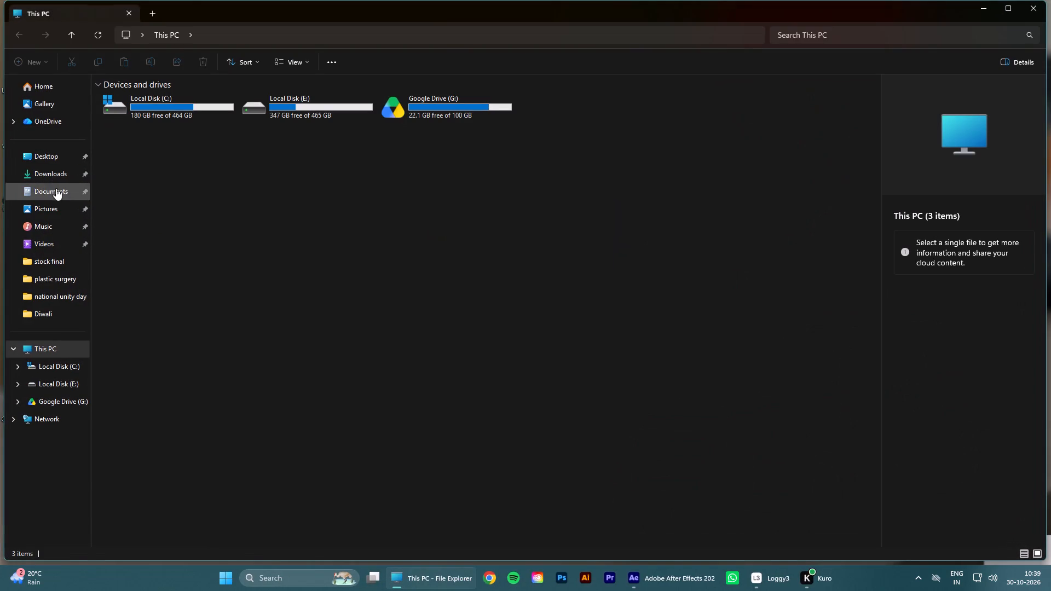
click(53, 179)
click(102, 35)
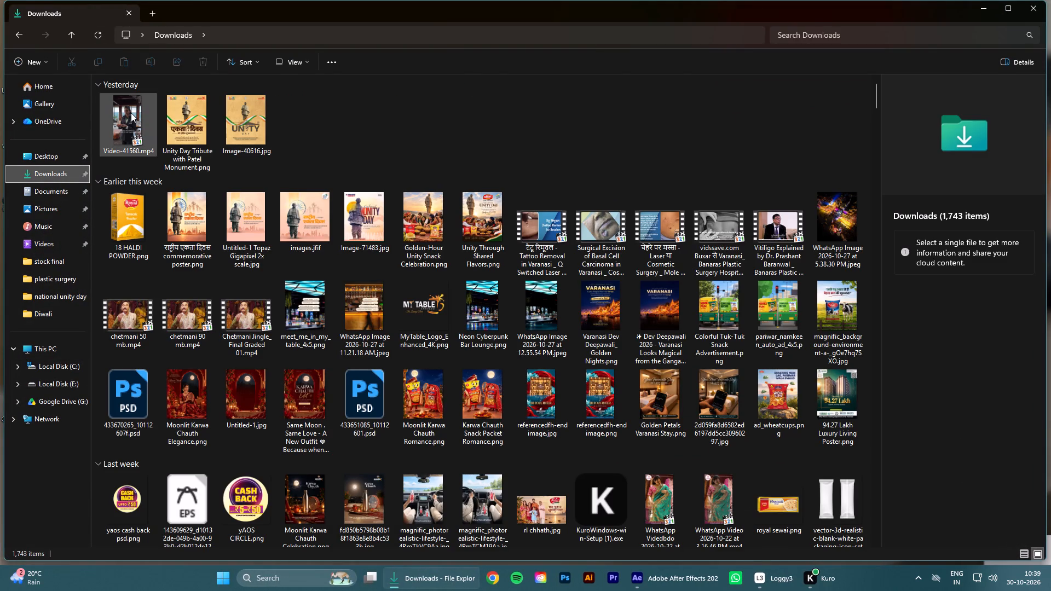
double_click(131, 113)
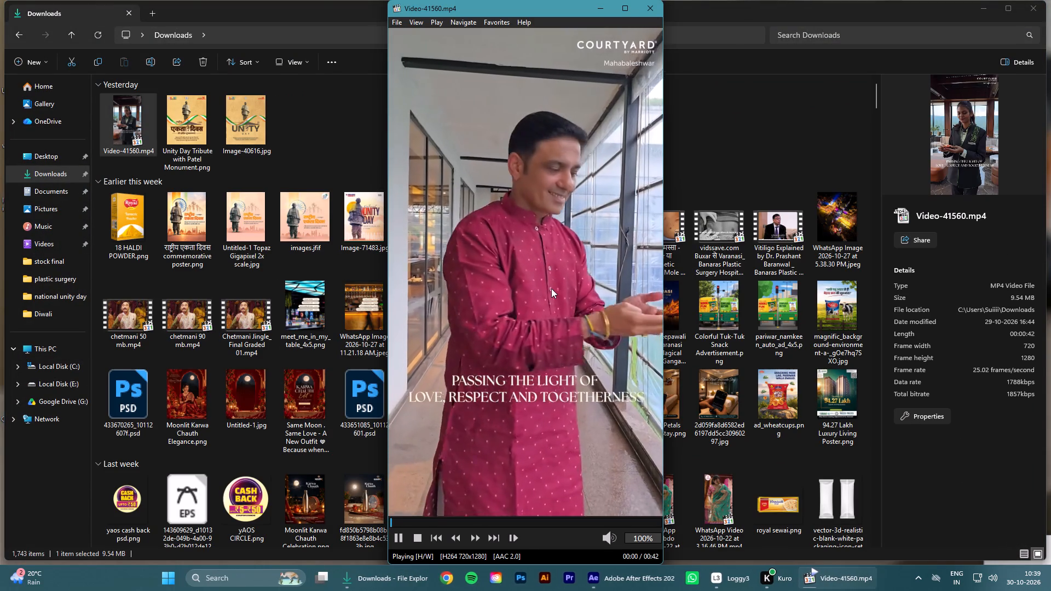
click(551, 287)
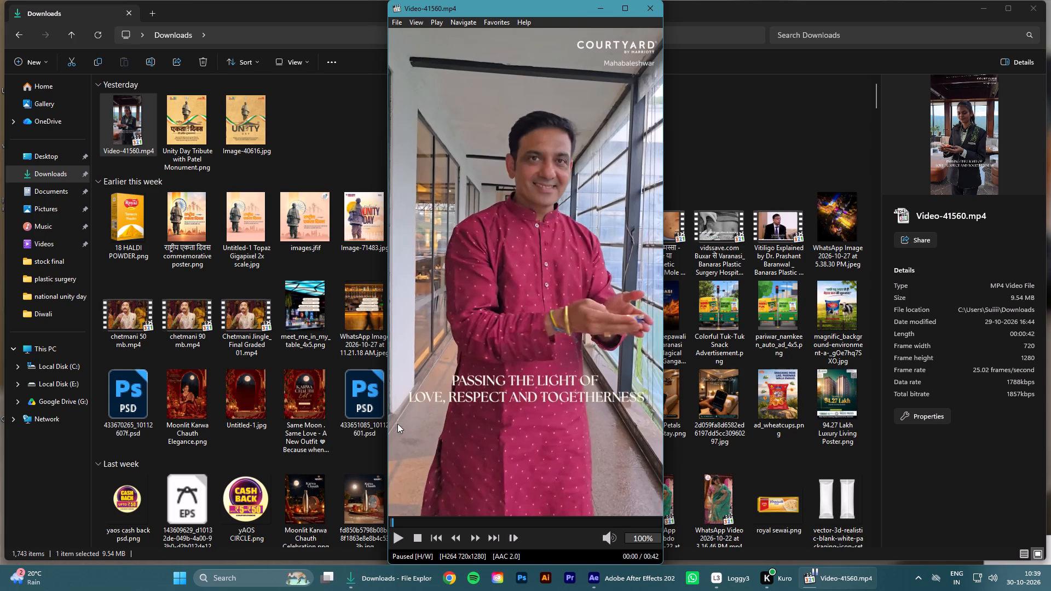
Capture a screenshot of only the two-line tagline "PASSING THE LIGHT OF LOVE, RESPECT AND TOGETHERNESS" and minimize the video player.
key(shift+super+s)
key(shift+super+s)
key(shift+super+s)
key(shift+super+s)
key(shift+super+s)
key(shift+super+s)
key(shift+super+s)
key(shift+super+s)
key(shift+super+s)
key(shift+super+s)
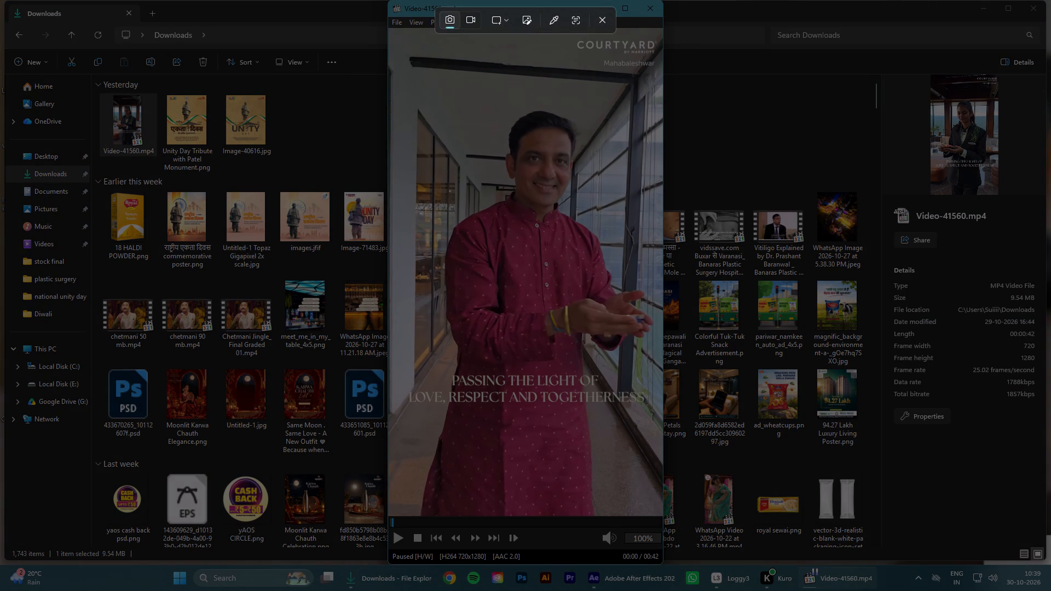
drag(403, 407, 652, 369)
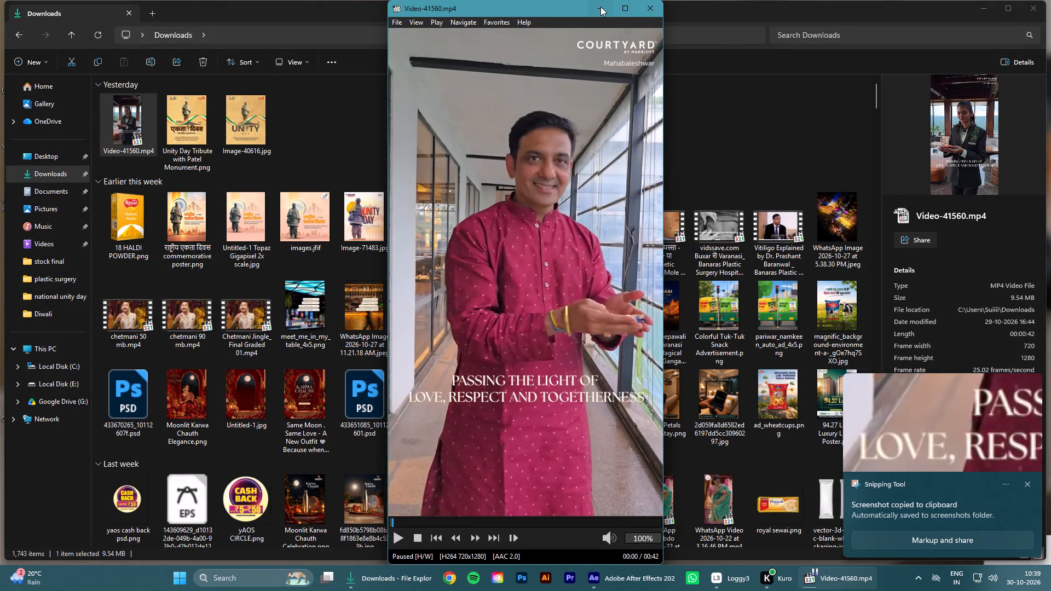
click(596, 8)
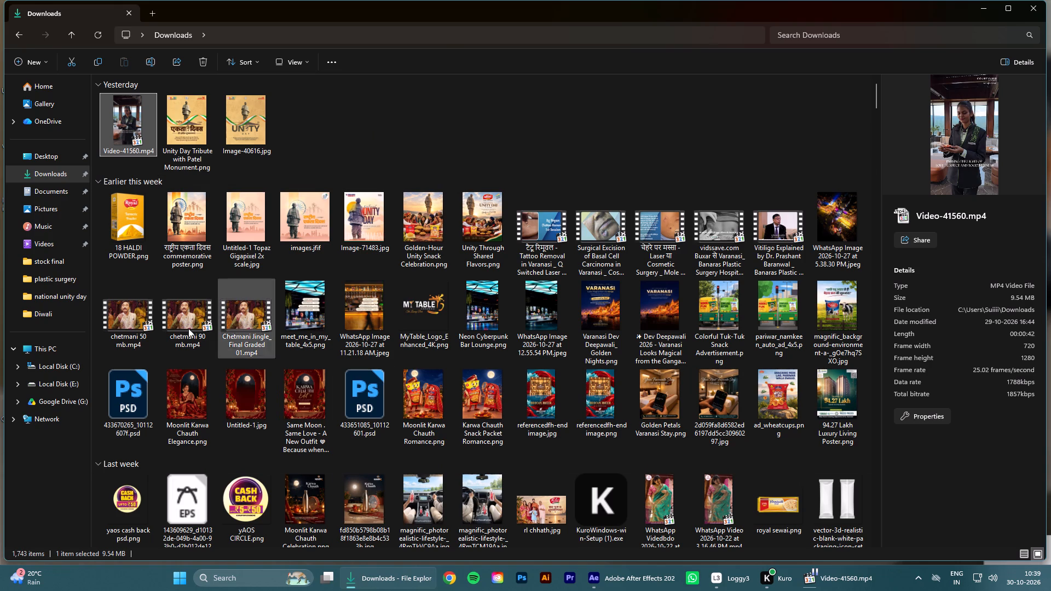
Open the newest capture, Screenshot 2026-10-30 103937.png, from the Screenshots folder in Pictures.
click(36, 211)
click(255, 103)
click(255, 103)
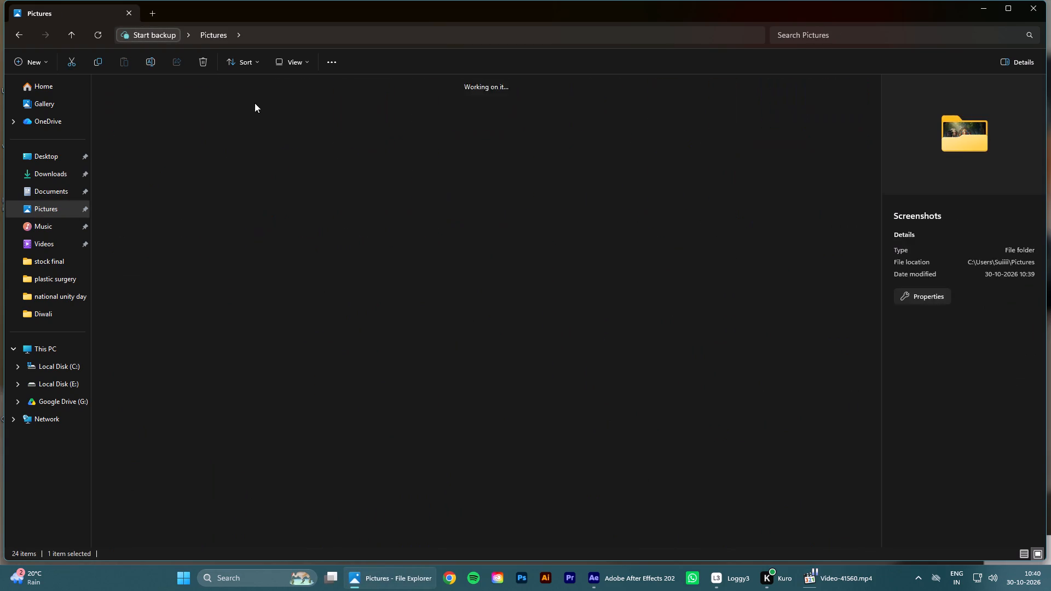
scroll(753, 555, down, 6)
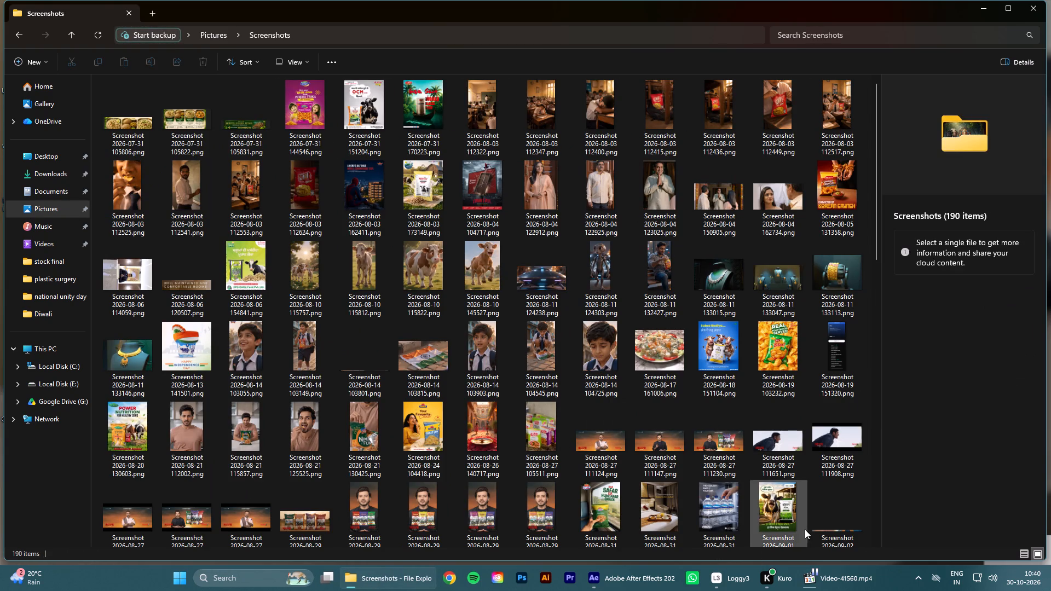
double_click(833, 511)
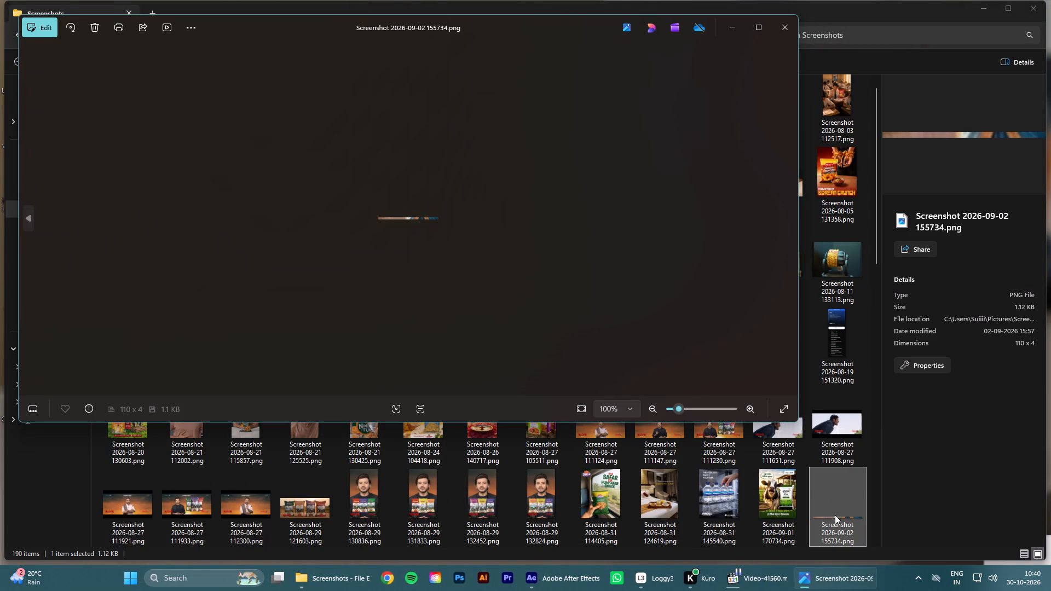
click(789, 28)
scroll(742, 536, down, 20)
scroll(742, 536, down, 2)
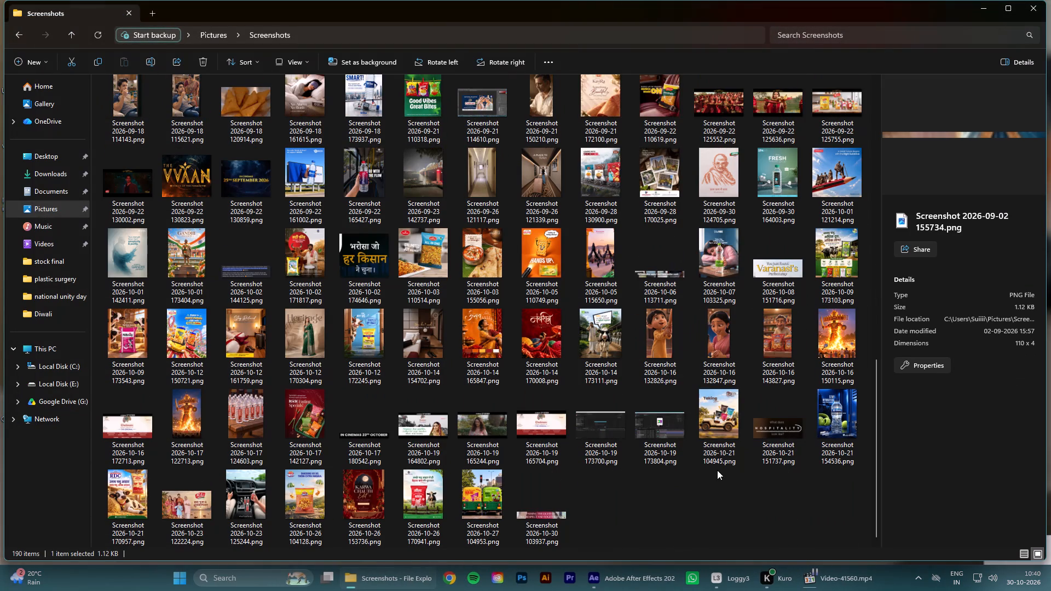
double_click(535, 513)
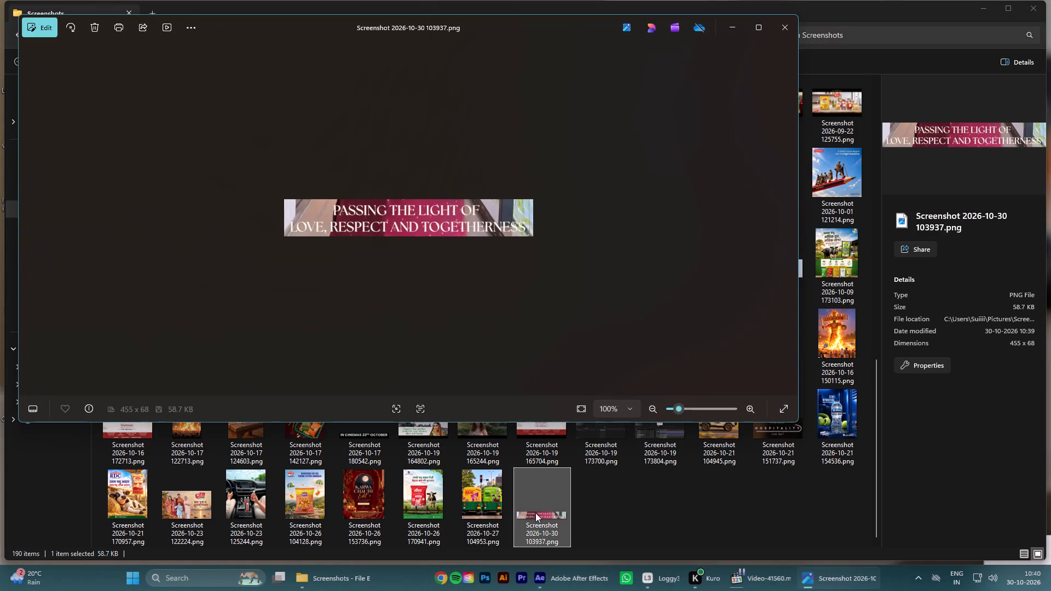
Scan the screenshot for text, copy the whole two-line tagline to the clipboard, and minimize the image viewer.
click(419, 407)
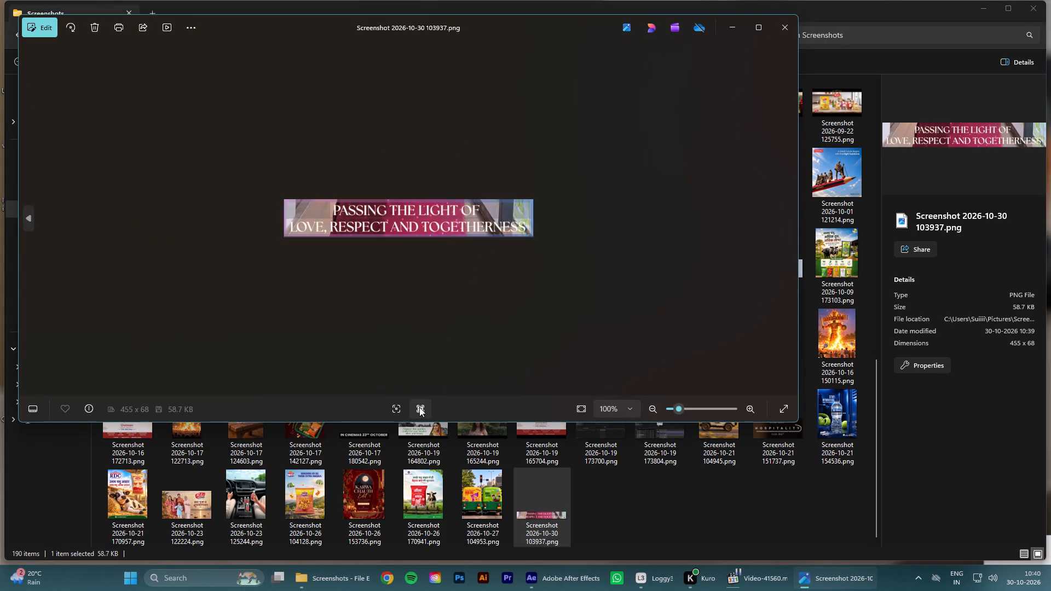
drag(290, 227, 317, 223)
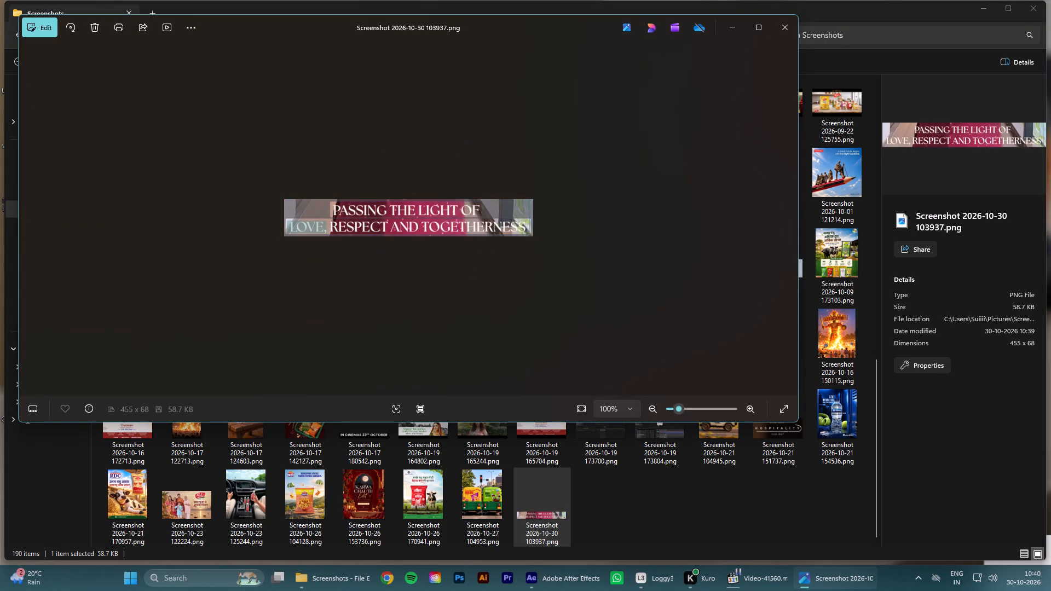
drag(317, 223, 541, 244)
click(565, 249)
click(522, 226)
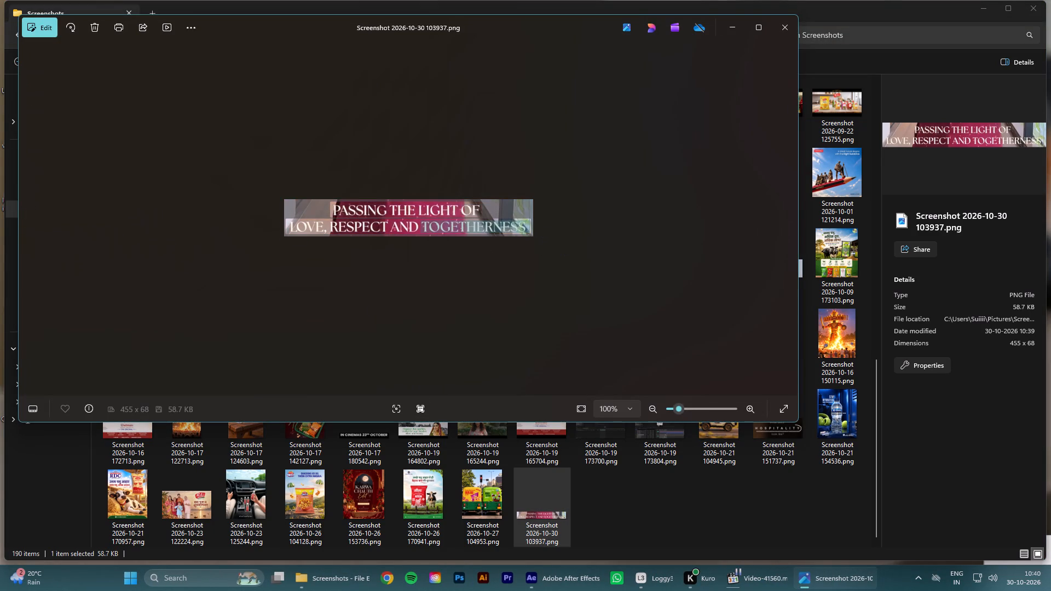
click(526, 225)
drag(525, 227, 376, 205)
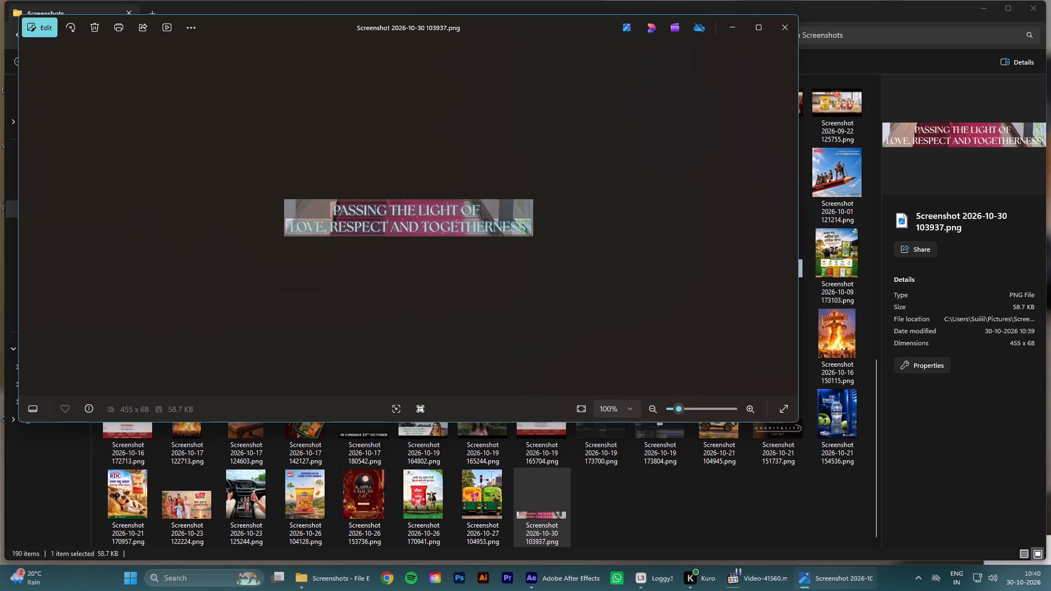
drag(376, 205, 304, 204)
drag(525, 227, 458, 216)
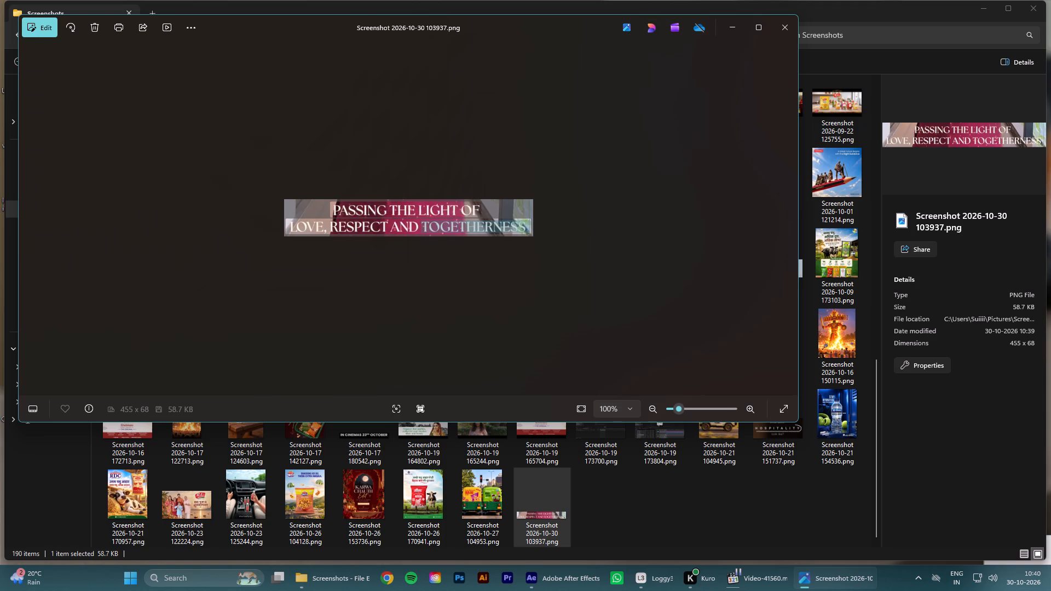
drag(458, 216, 345, 210)
right_click(345, 210)
click(388, 221)
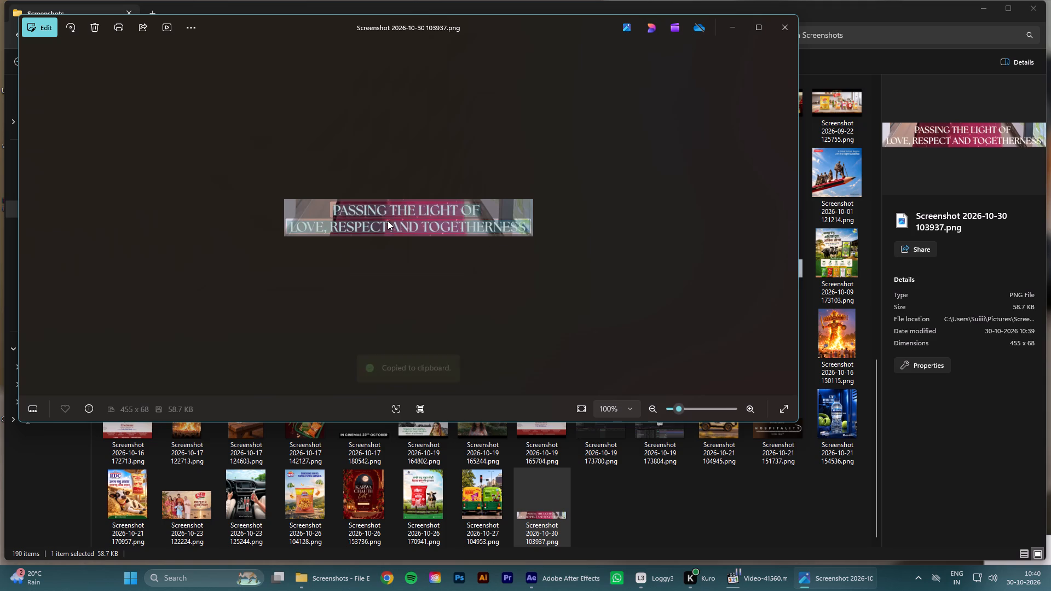
click(735, 22)
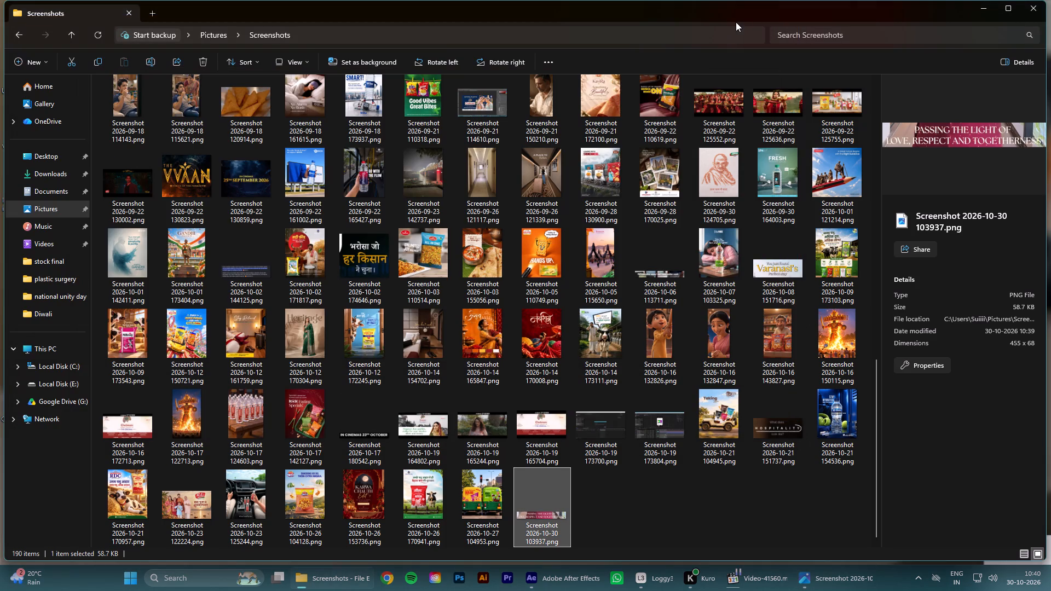
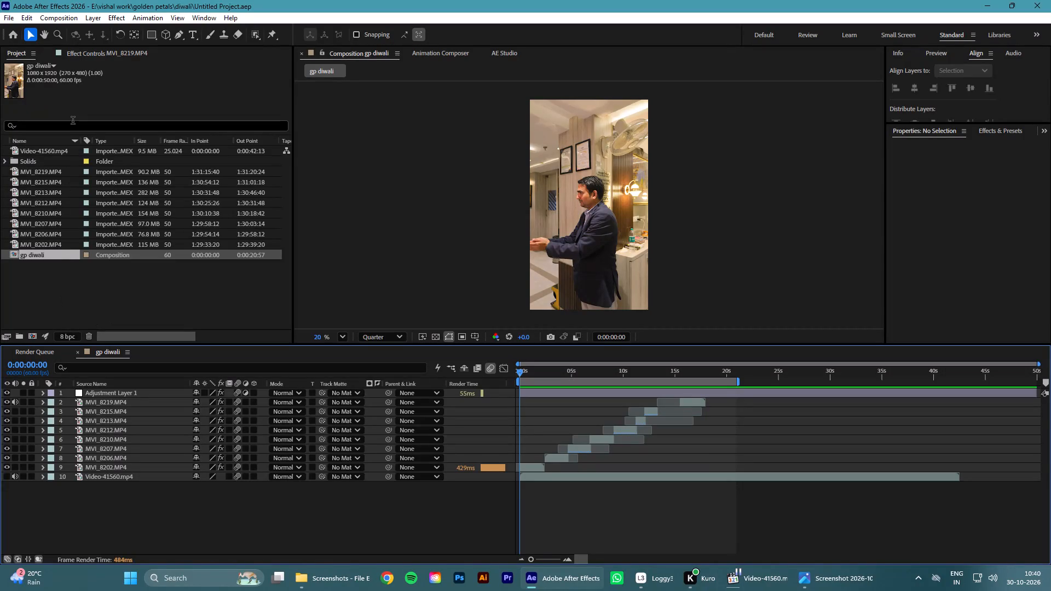
Add a point text layer in the composition at 85 px and paste the copied two-line tagline into it.
click(257, 519)
click(191, 35)
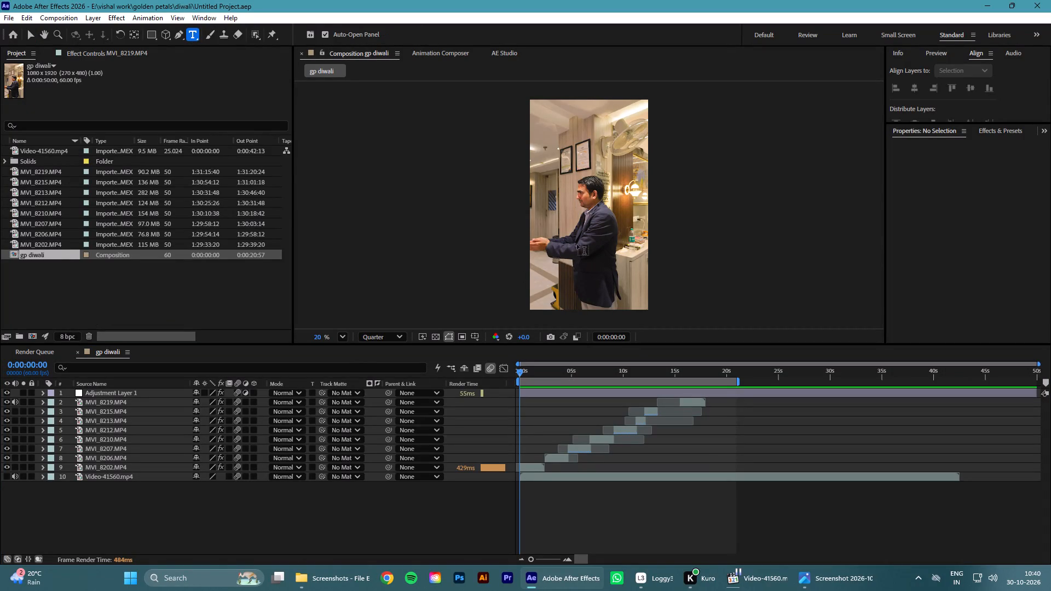
click(581, 235)
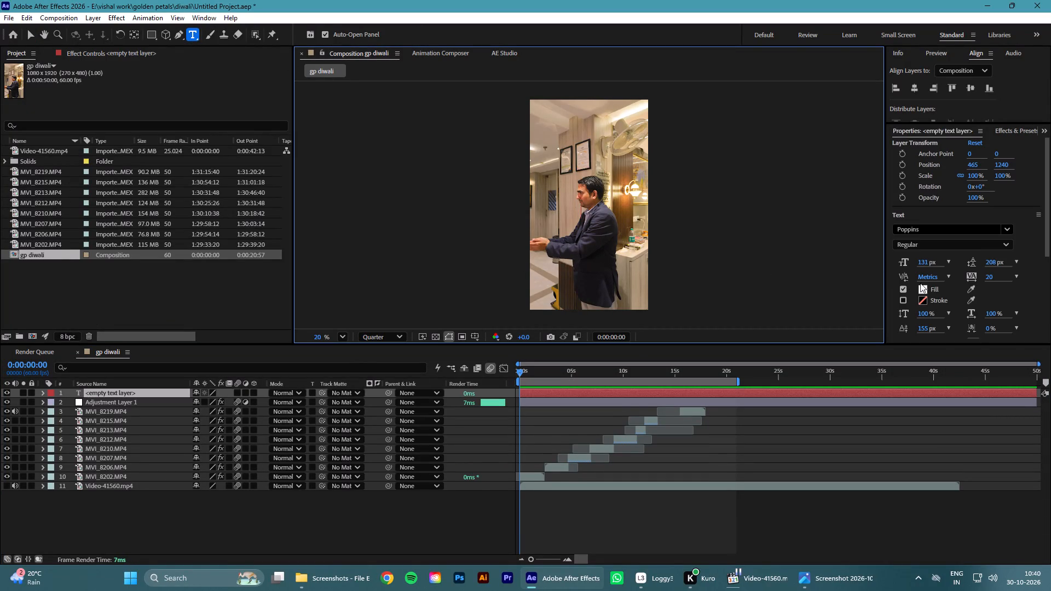
drag(926, 262, 907, 270)
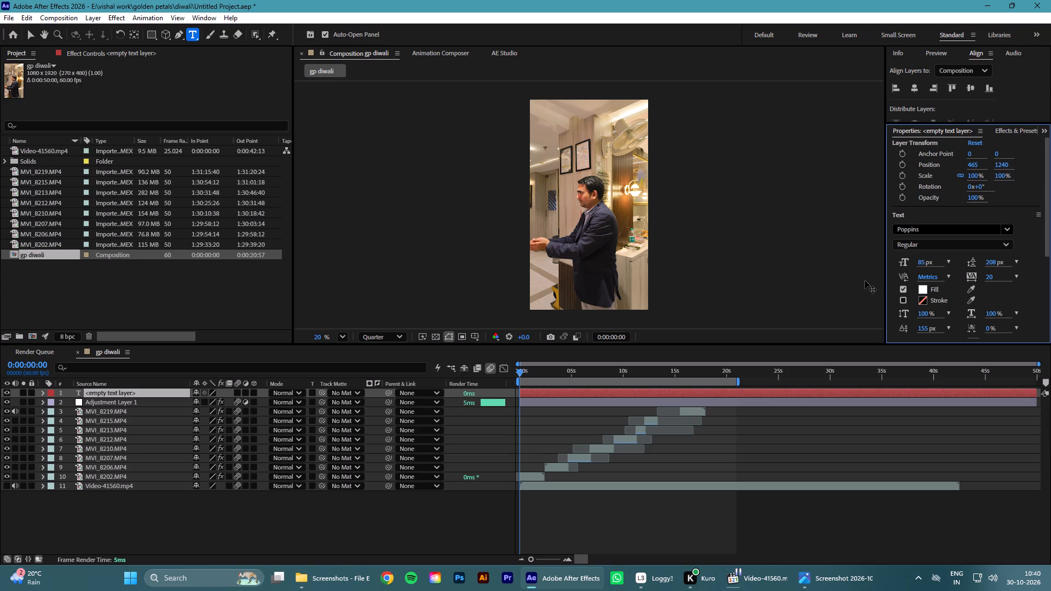
key(ctrl+v)
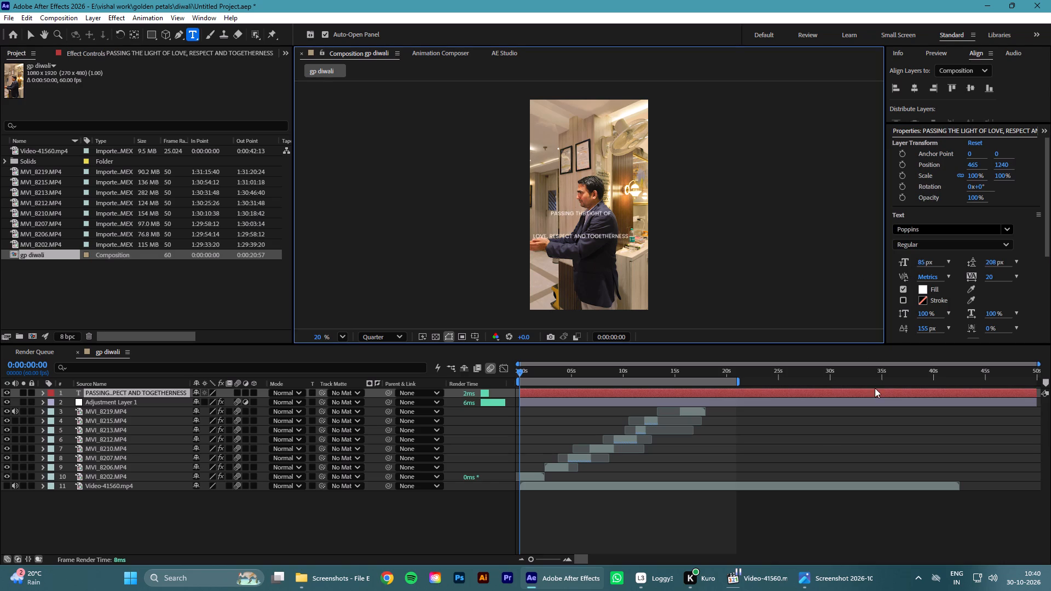
Center the tagline text layer horizontally and vertically in the composition.
click(540, 486)
click(535, 395)
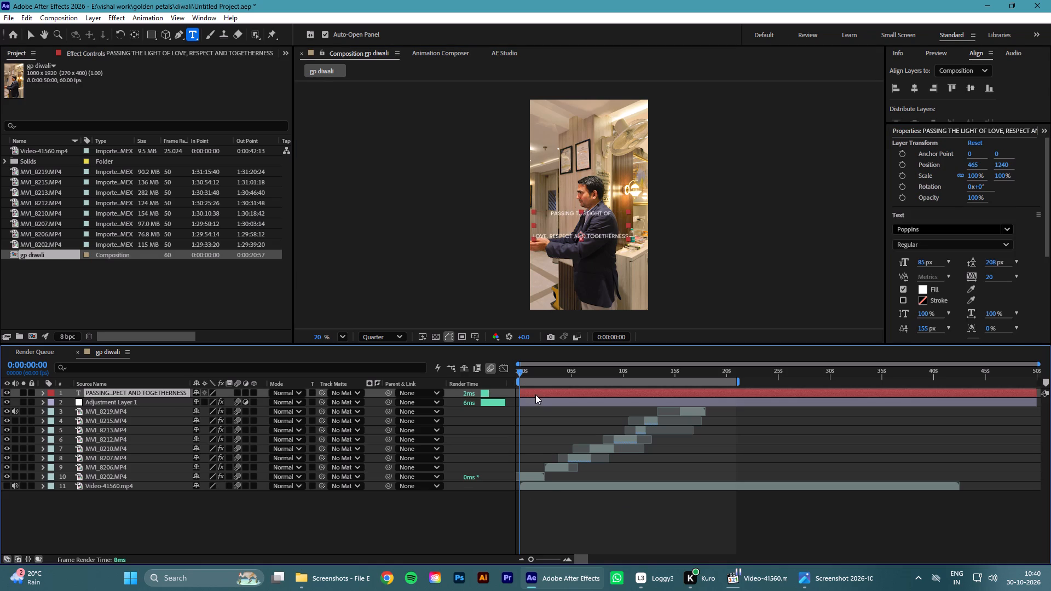
click(913, 88)
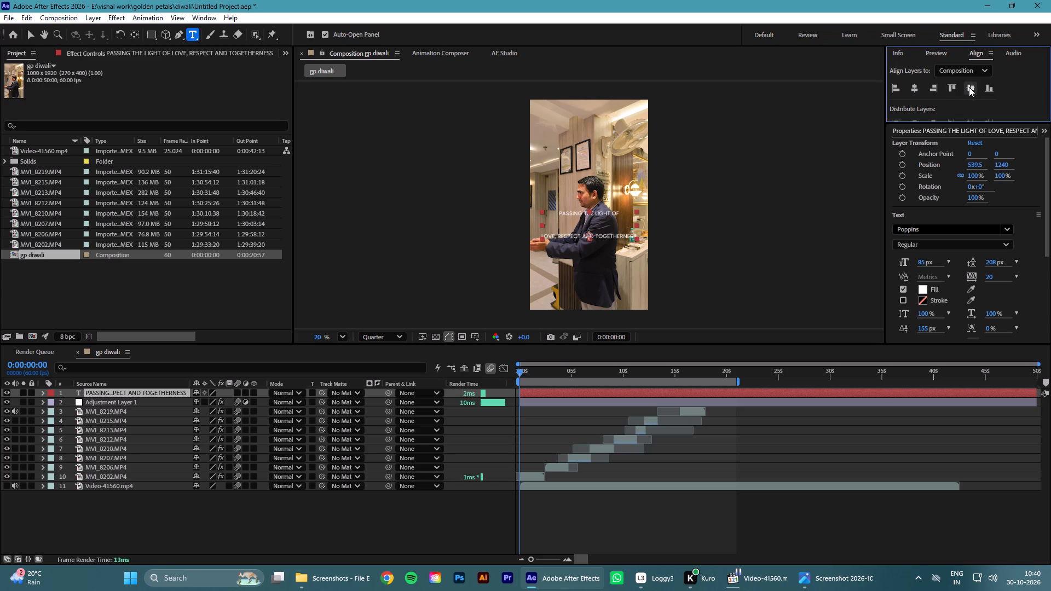
click(969, 87)
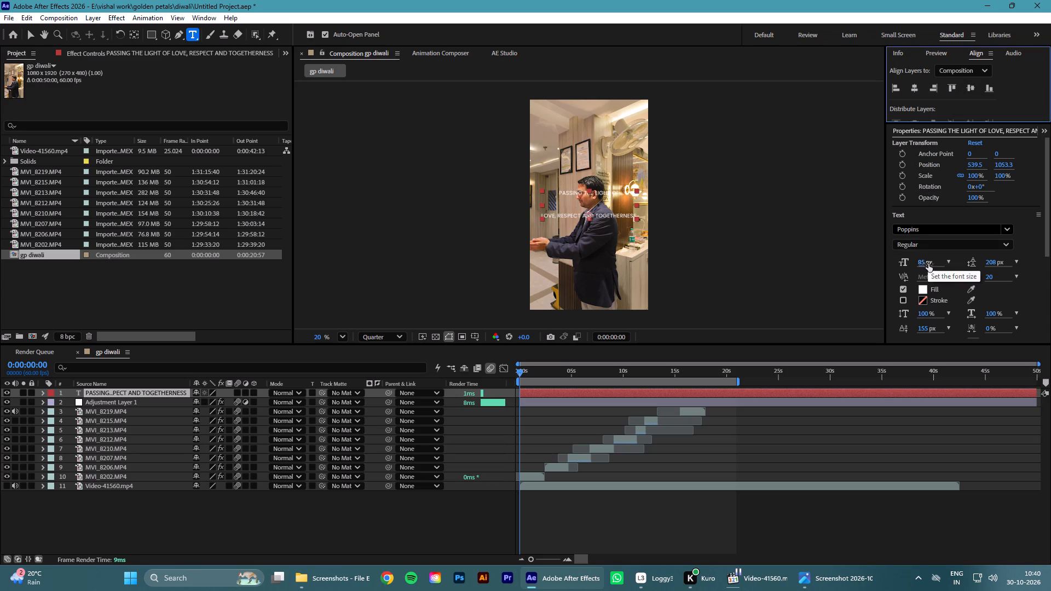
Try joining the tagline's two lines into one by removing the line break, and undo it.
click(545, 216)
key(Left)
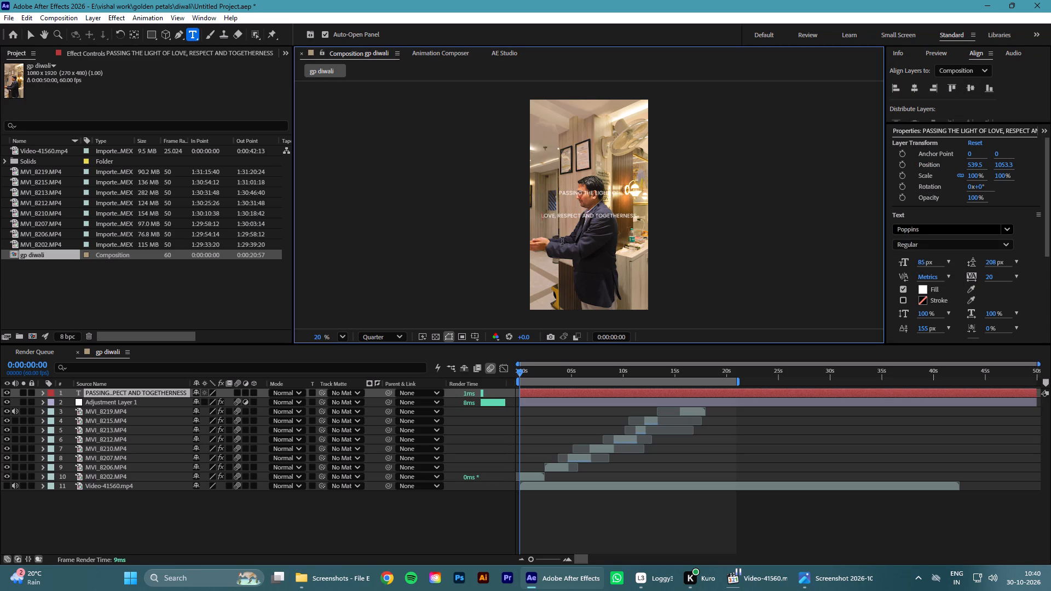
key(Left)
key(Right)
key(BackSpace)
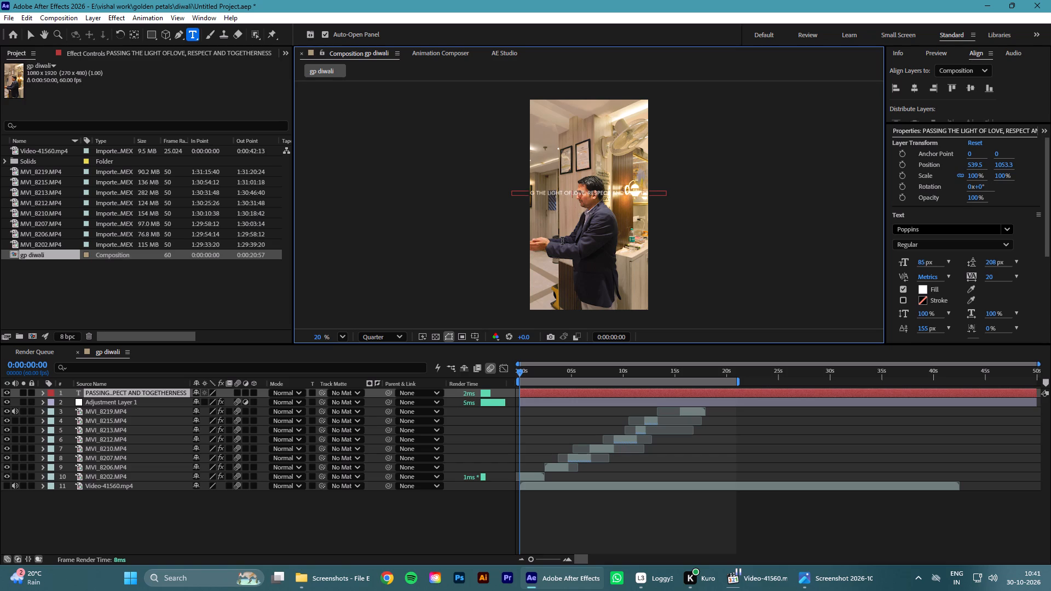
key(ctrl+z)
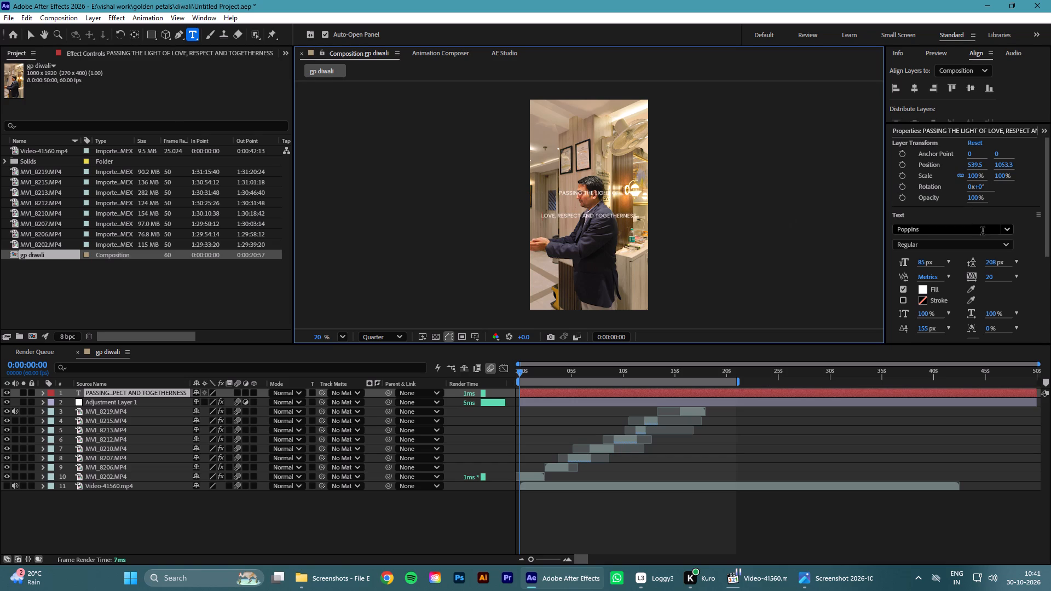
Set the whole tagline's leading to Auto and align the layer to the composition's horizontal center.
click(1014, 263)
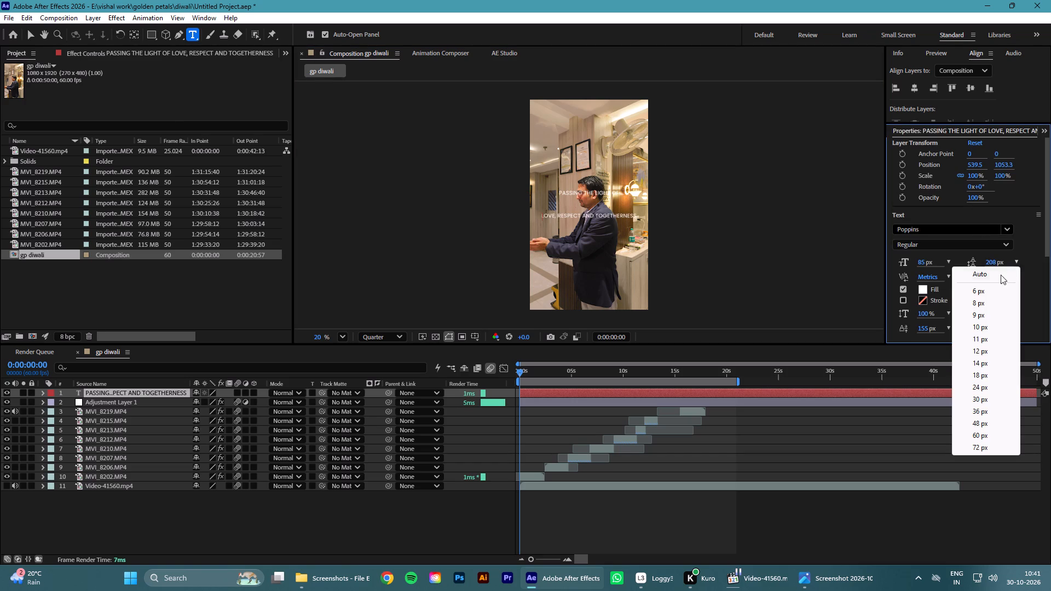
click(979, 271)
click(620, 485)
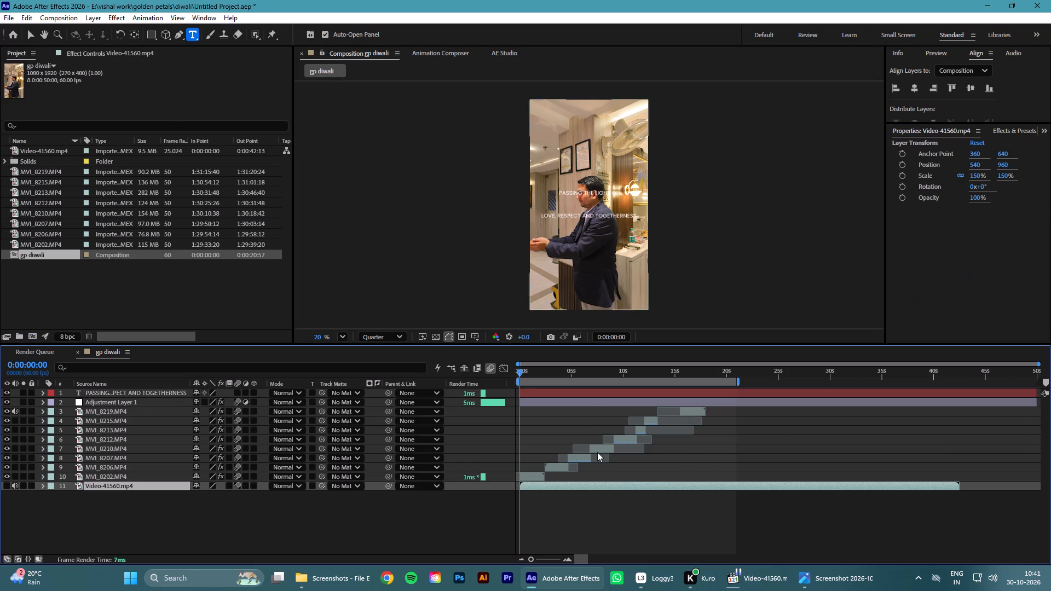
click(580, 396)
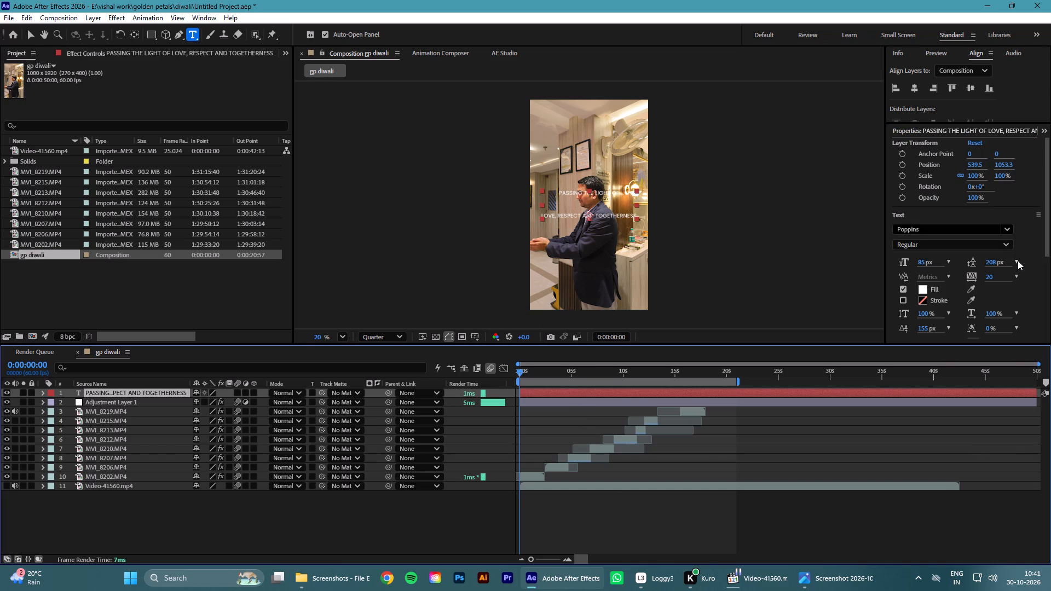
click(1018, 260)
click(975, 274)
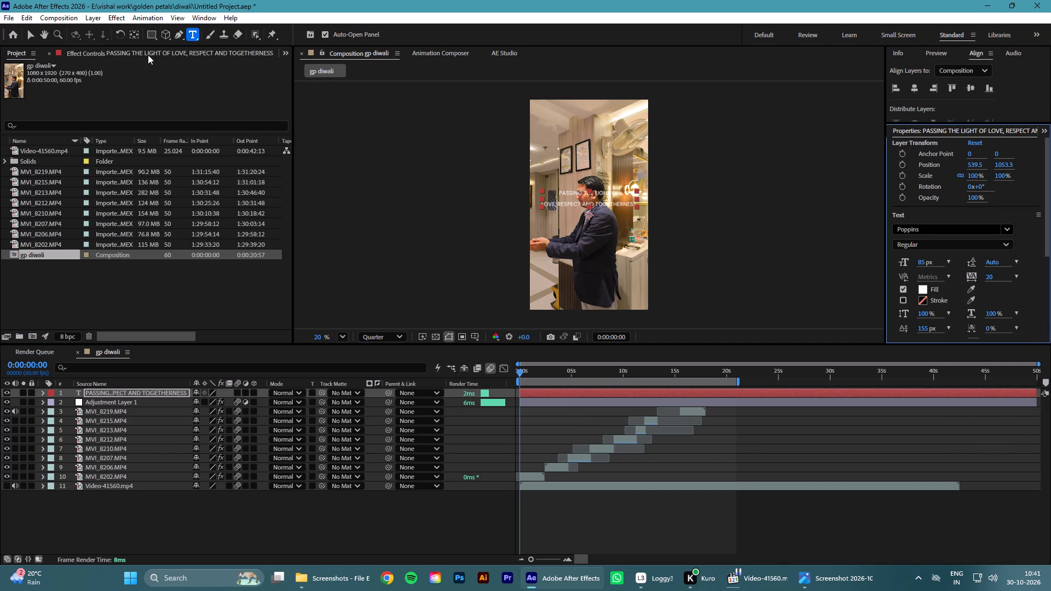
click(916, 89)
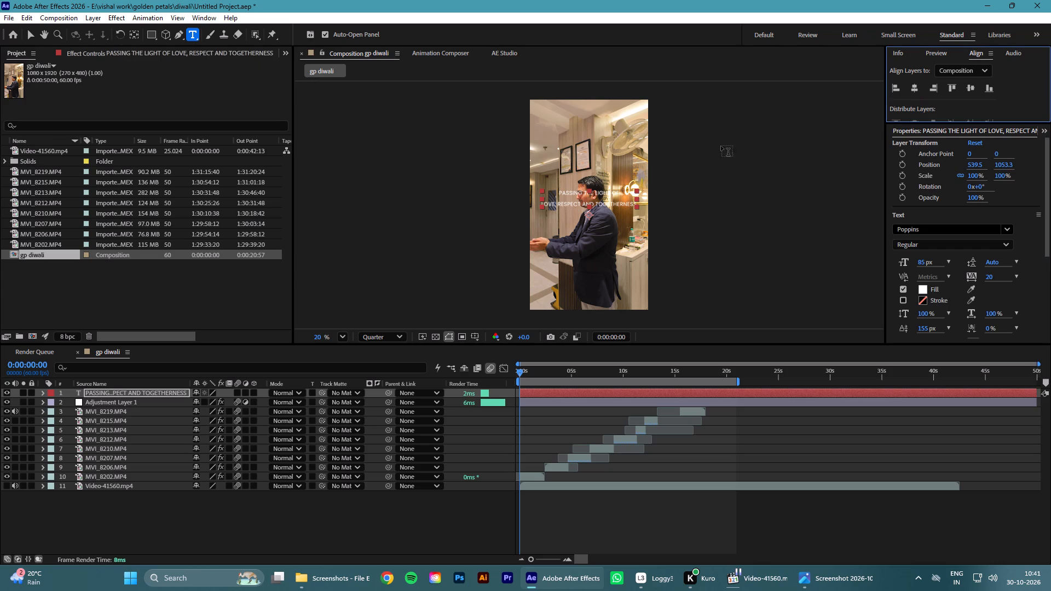
With the Selection tool, align the tagline to the horizontal center and nudge it down to a Y position of 1293.3.
alt+scroll(649, 176, up, 9)
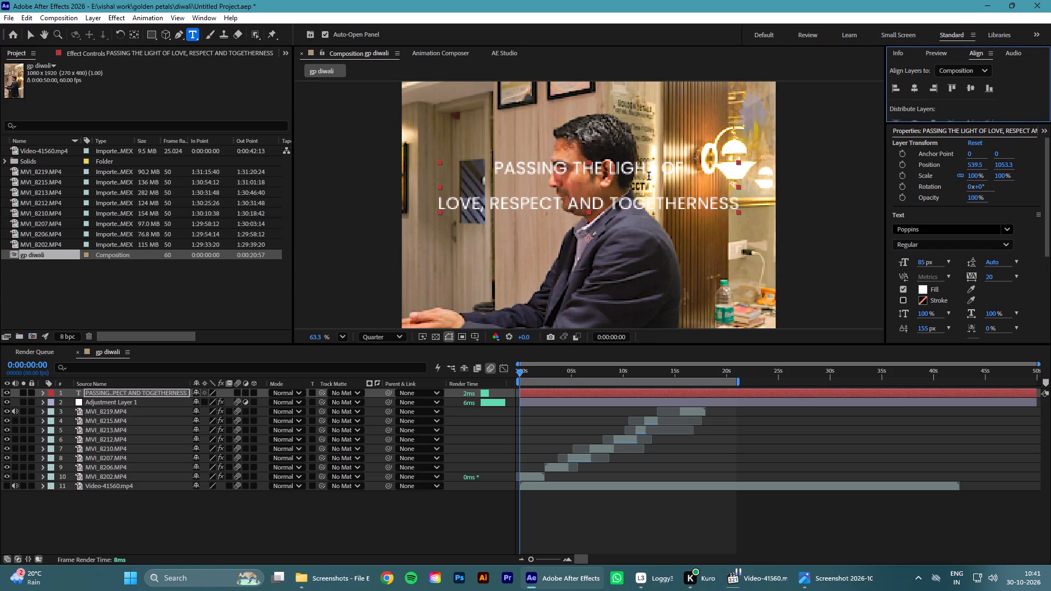
alt+scroll(649, 176, down, 5)
scroll(649, 176, down, 4)
scroll(644, 218, up, 2)
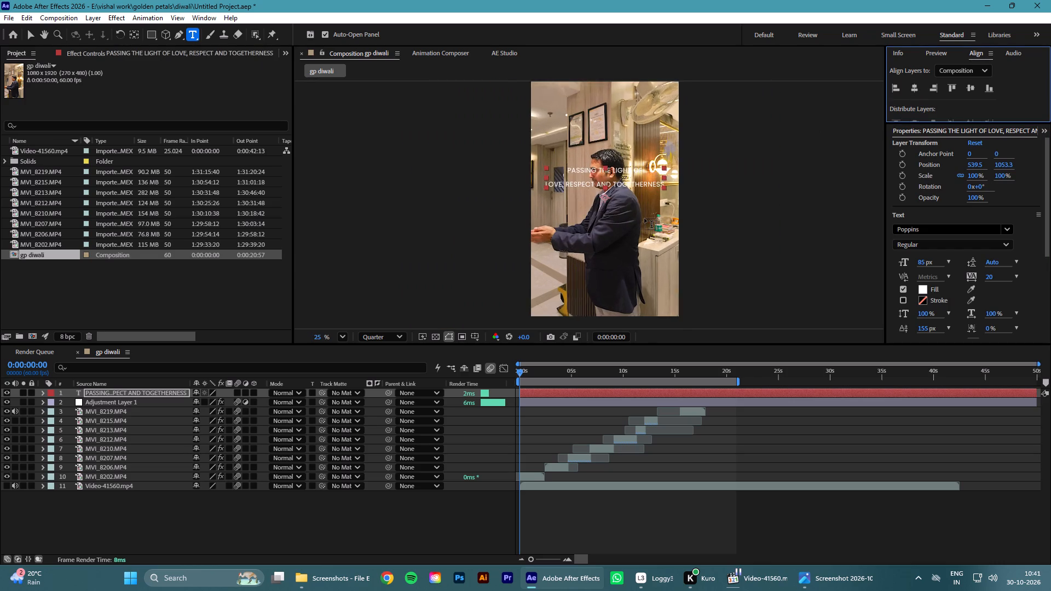
scroll(644, 218, up, 1)
scroll(668, 166, down, 1)
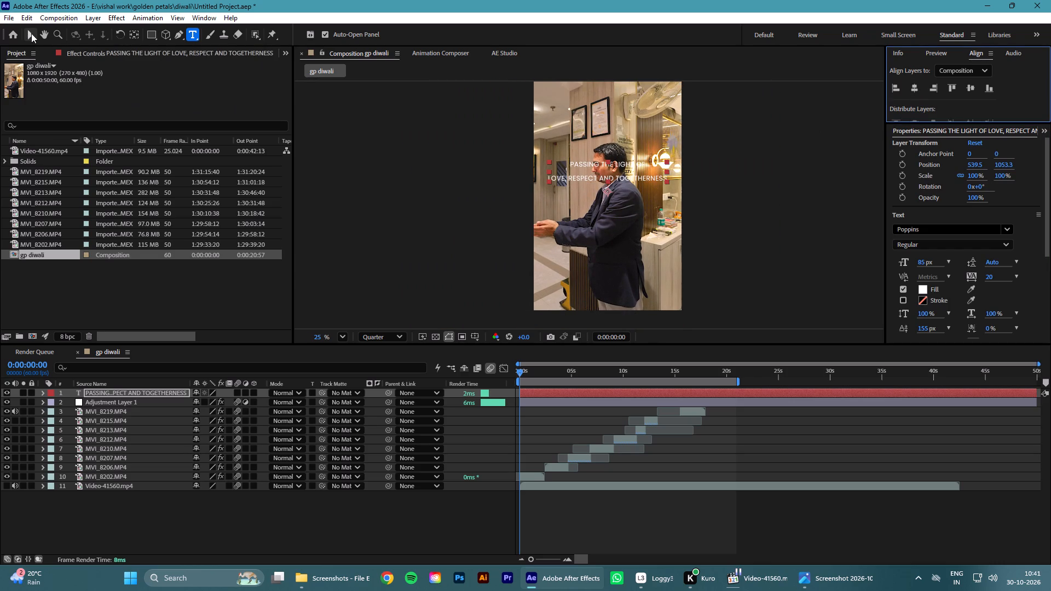
click(31, 33)
click(911, 88)
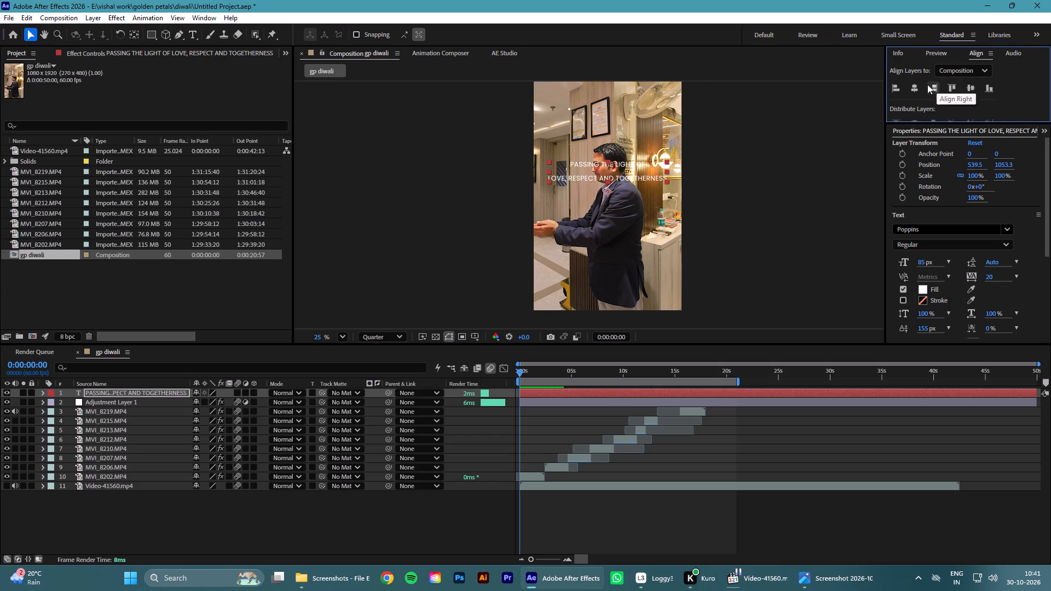
click(915, 83)
key(shift+Down)
key(shift+Down)
key(shift+Down)
key(shift+Down)
key(shift+Down)
key(shift+Down)
key(shift+Down)
key(shift+Down)
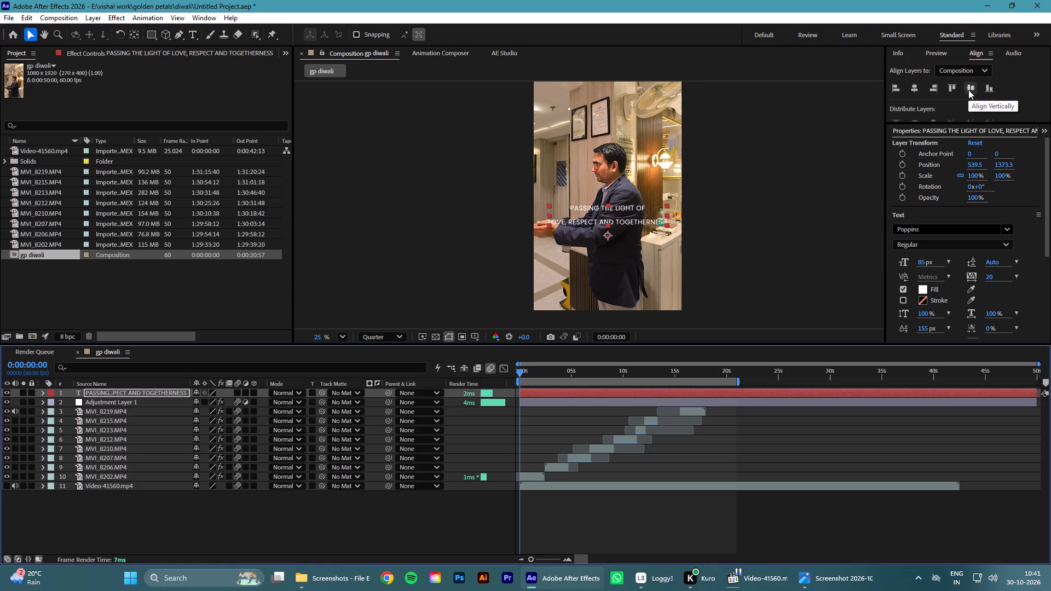
key(shift+Up)
key(shift+Up)
key(shift+Up)
key(shift+Down)
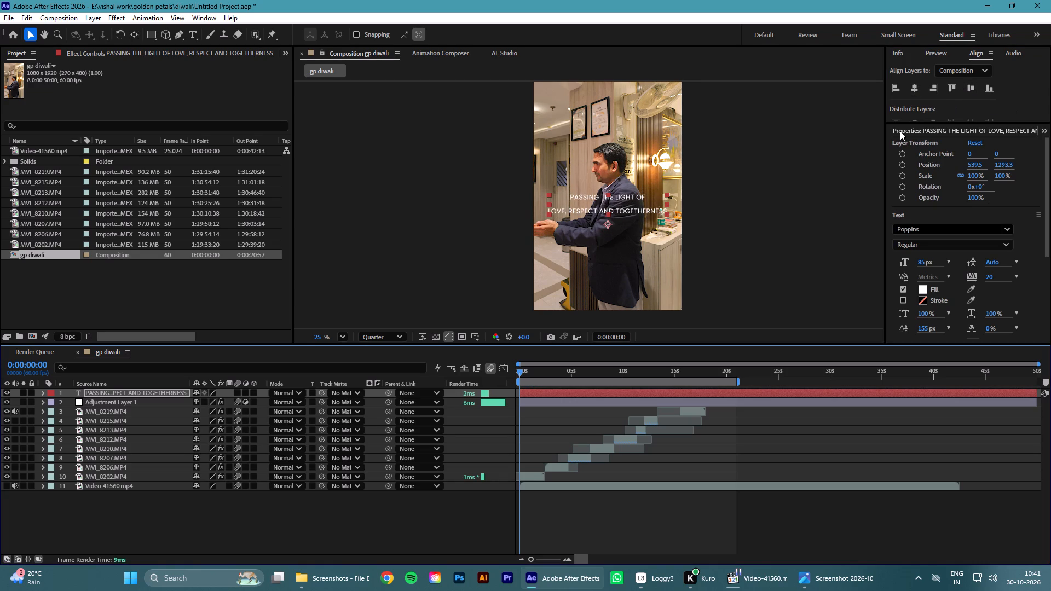
Change the tagline's Poppins style to Bold and align it to the composition's horizontal center.
click(1008, 242)
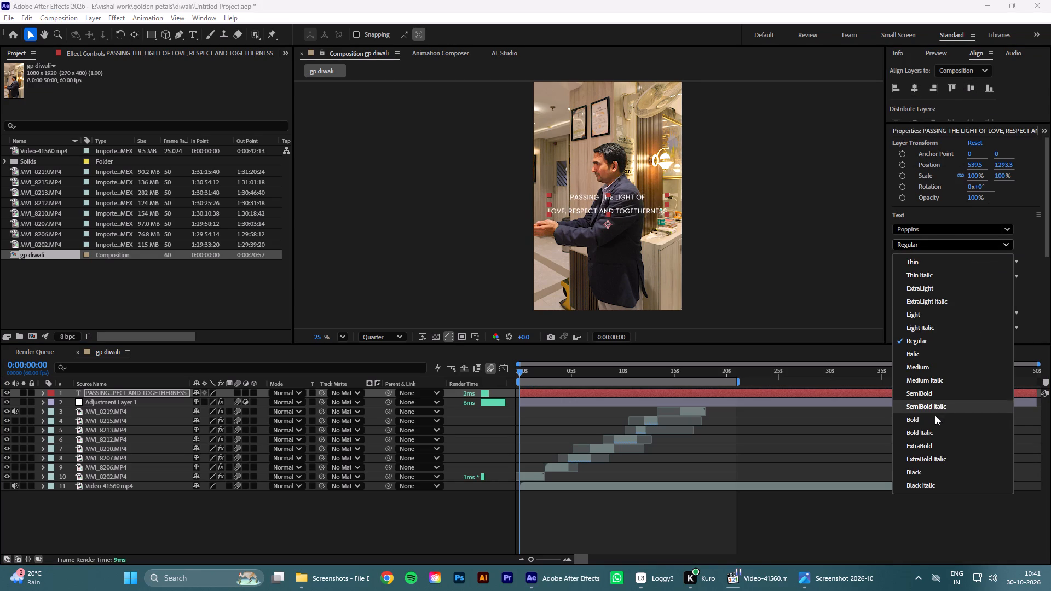
click(922, 421)
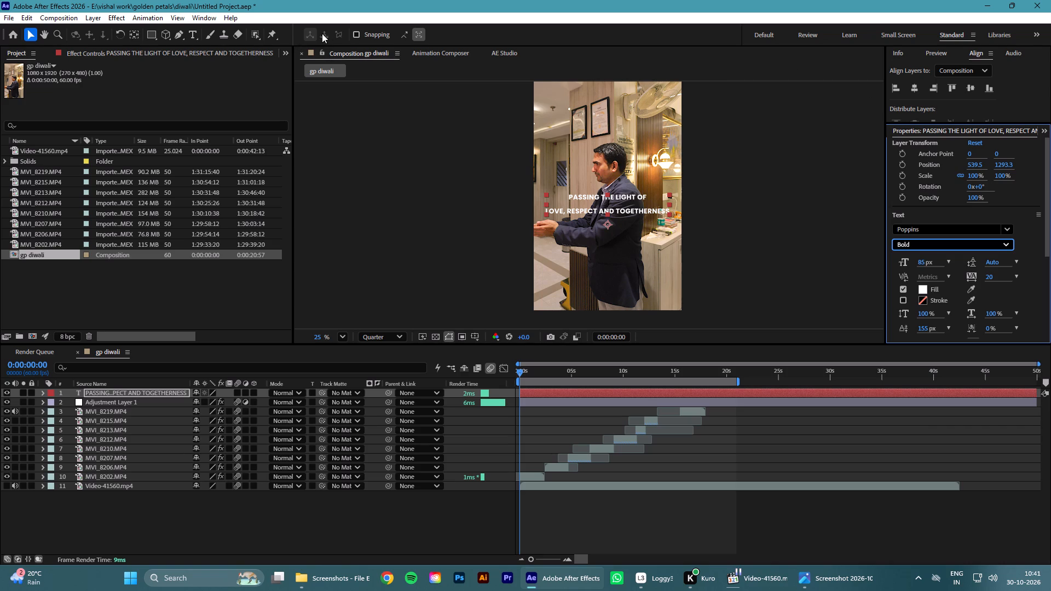
click(918, 84)
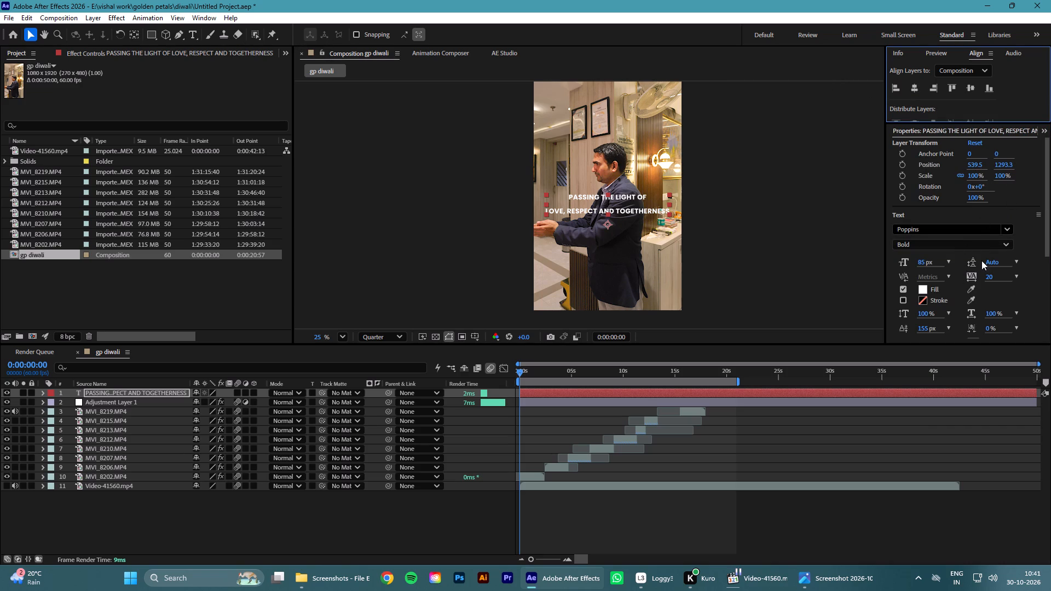
Tighten the tagline's leading to 55 px and align the layer to the composition's horizontal center.
drag(989, 260, 987, 262)
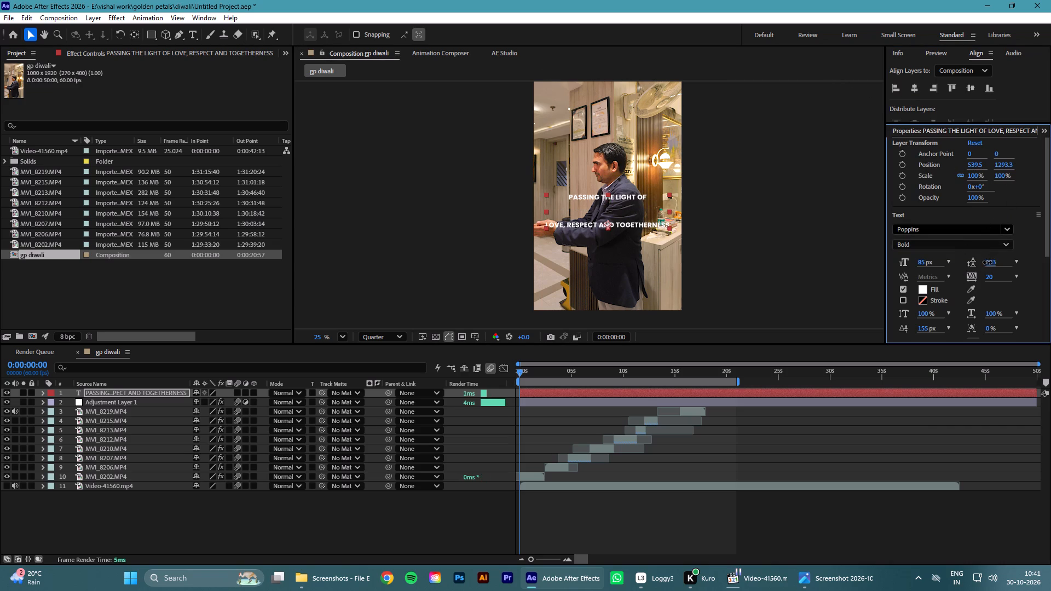
drag(987, 262, 976, 268)
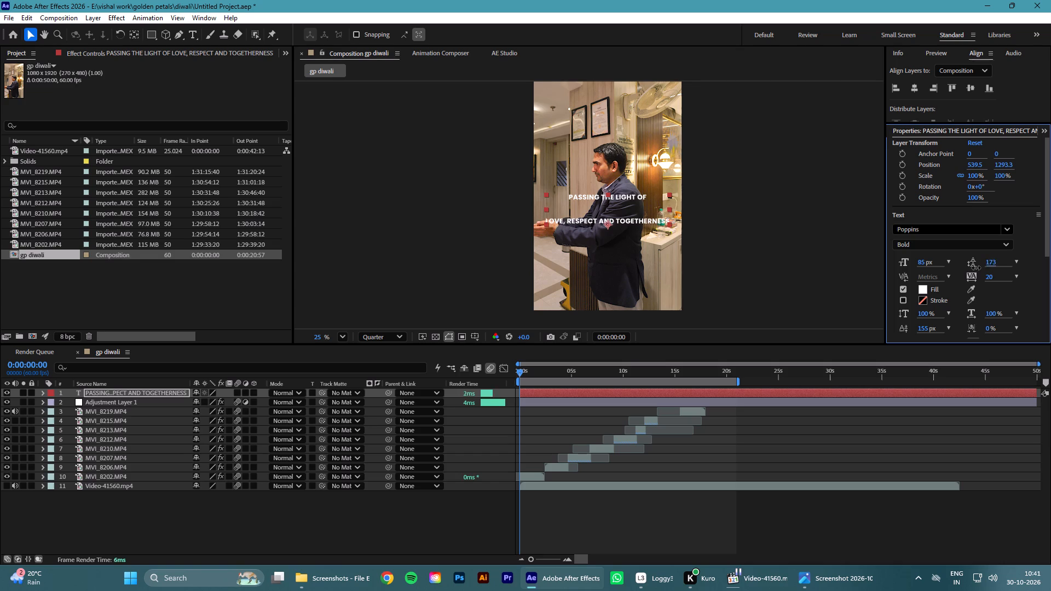
drag(976, 268, 921, 274)
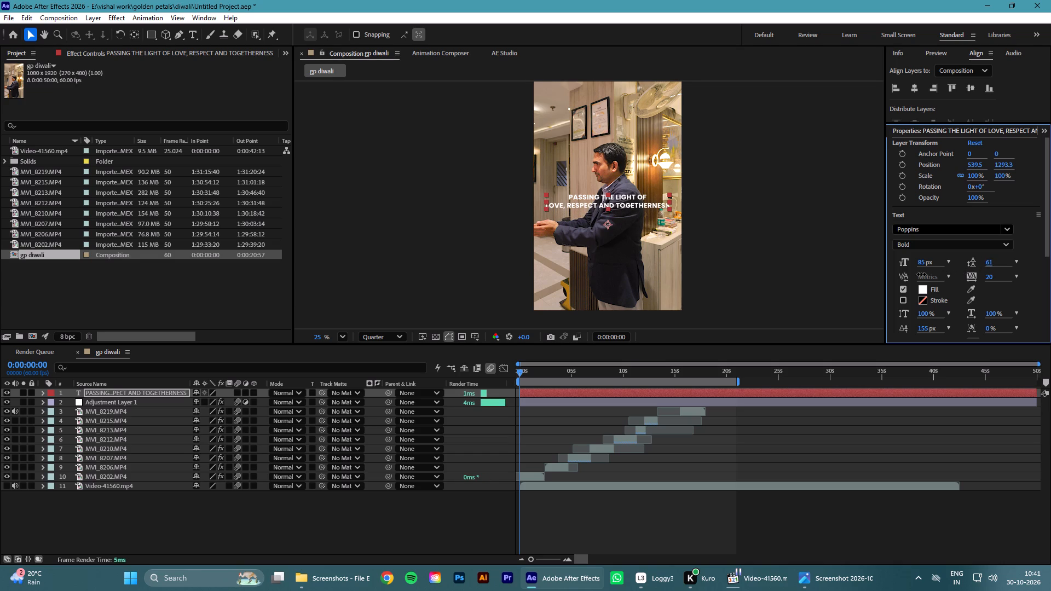
drag(921, 274, 918, 274)
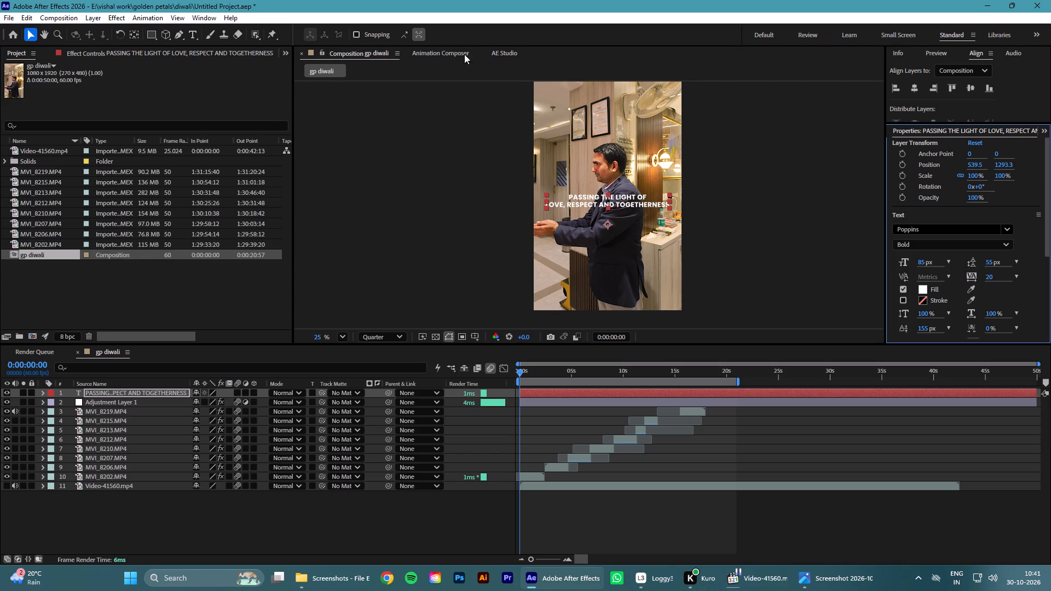
click(913, 91)
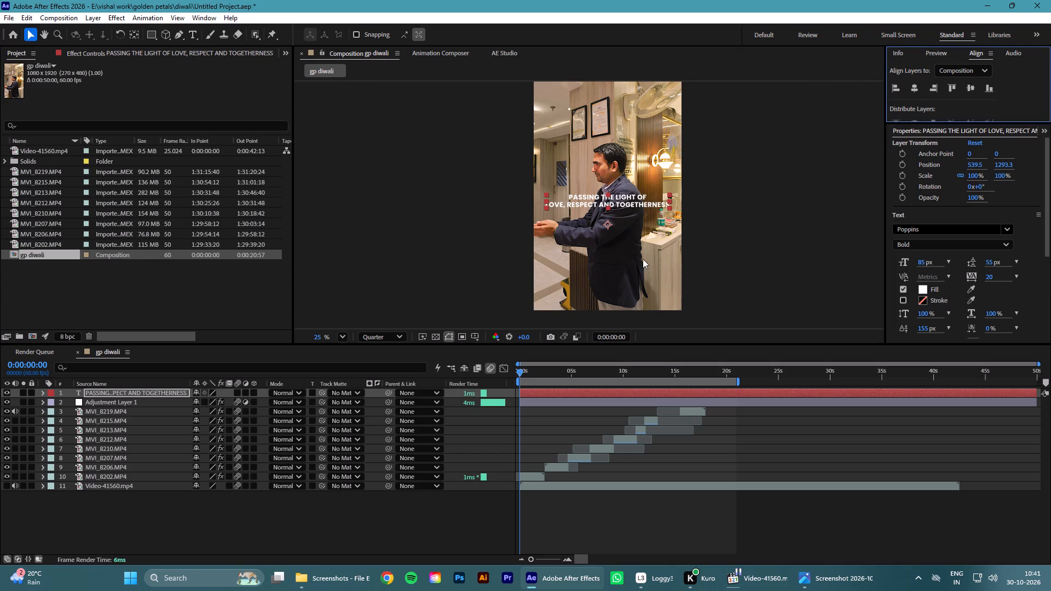
Turn on motion blur for the tagline text layer and clear the selection.
click(285, 531)
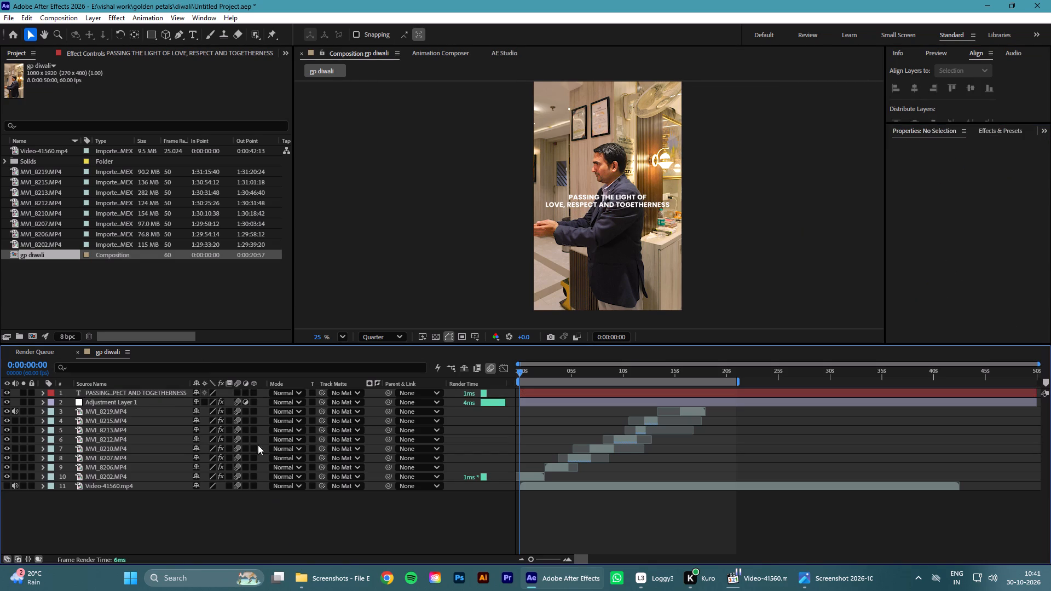
click(235, 395)
click(333, 501)
Align the tagline text to the composition's horizontal center and nudge it down to a Y position of 1297.3.
click(613, 198)
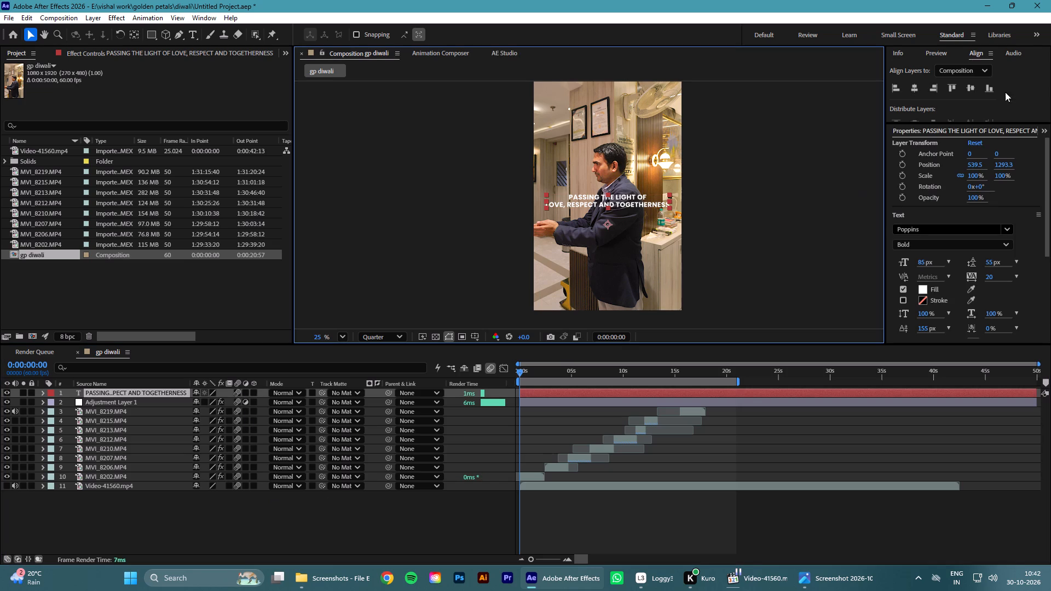
click(913, 89)
key(Down)
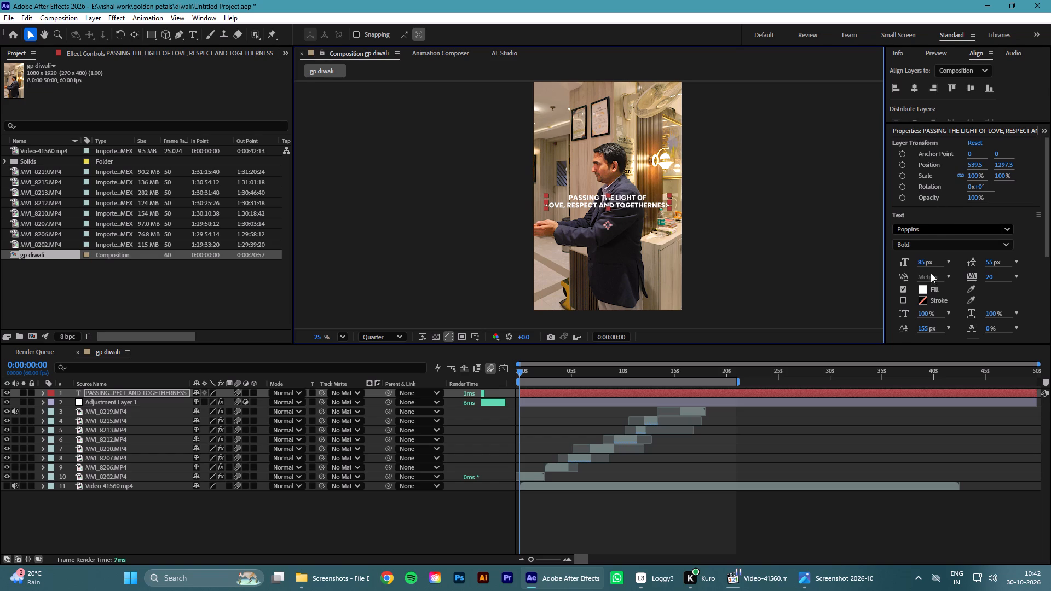
click(493, 518)
Apply a Drop Shadow effect to the tagline layer and set the shadow distance to 10.
click(532, 392)
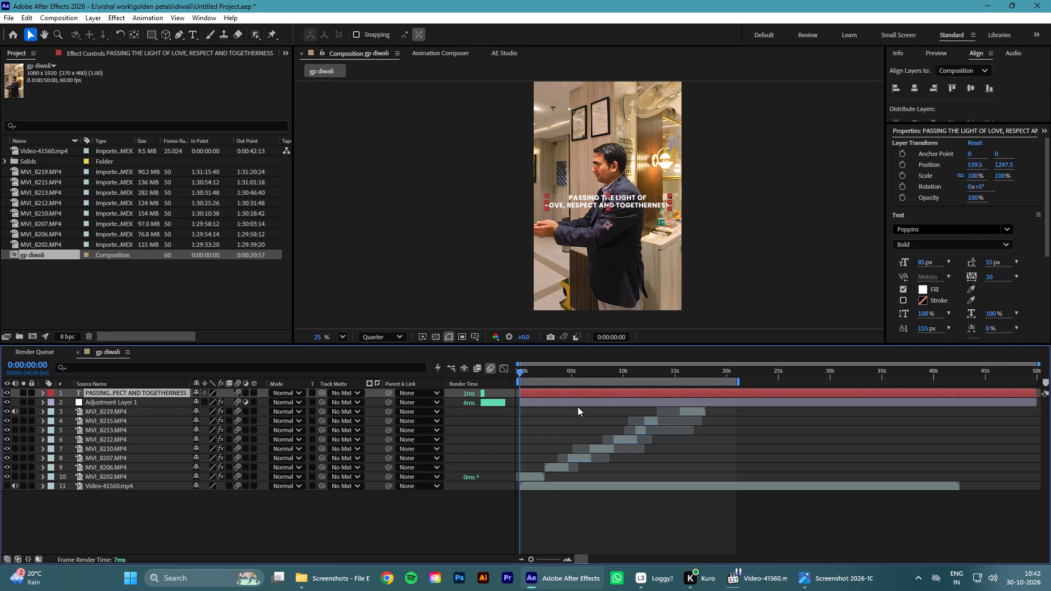
key(ctrl+space)
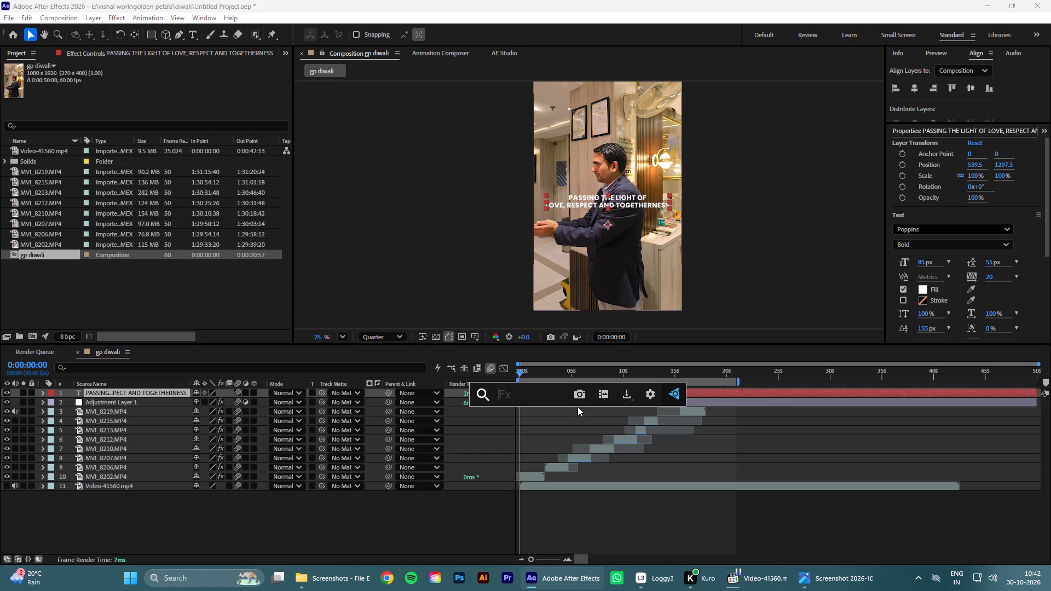
text(dro)
click(513, 426)
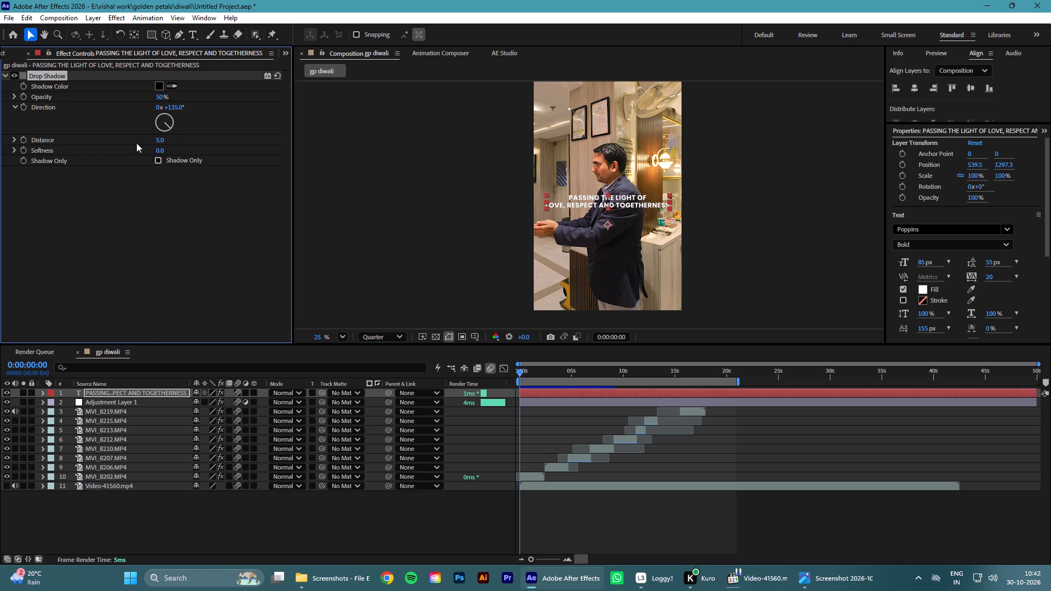
drag(158, 141, 164, 146)
drag(164, 146, 166, 146)
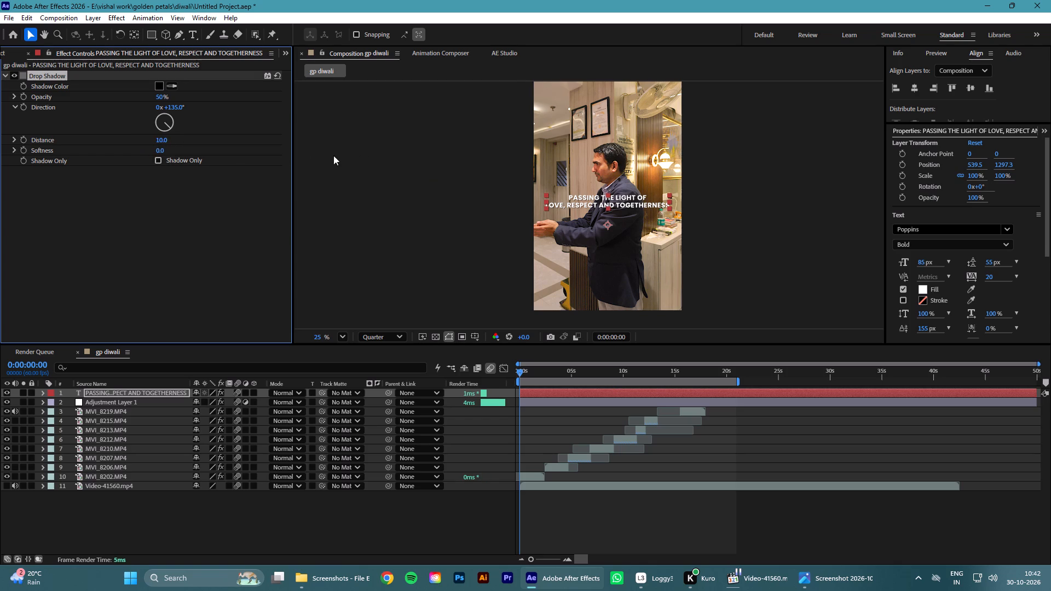
click(343, 536)
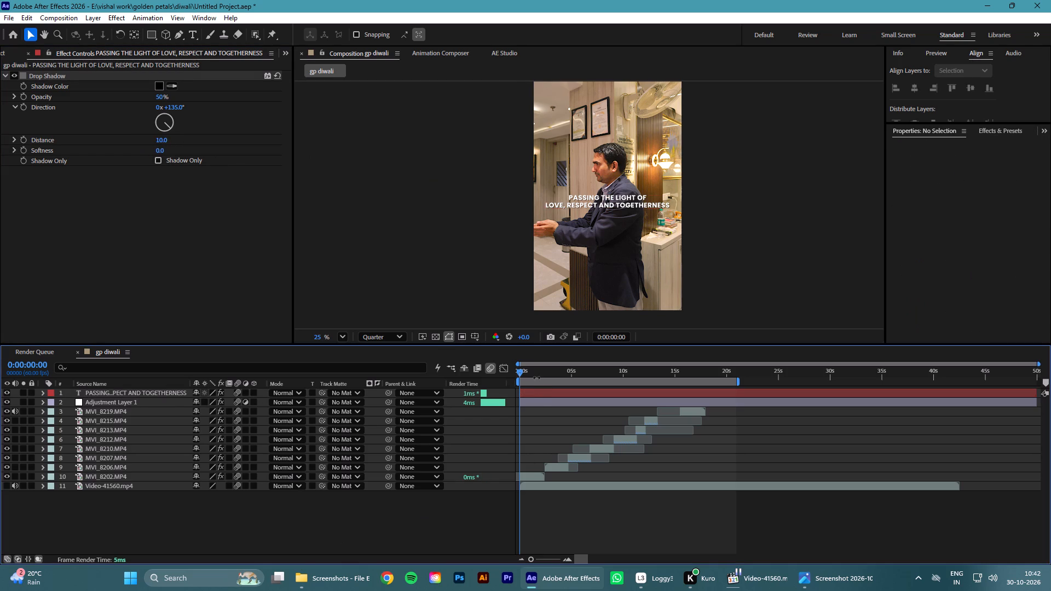
Check the opening frames, return to the start of the composition and save the project.
click(534, 372)
drag(538, 368, 334, 415)
click(352, 508)
key(ctrl+s)
Play the composition, and examine the tagline's look and placement in the reference screenshot and Video-41560.mp4, closing the video afterward.
key(space)
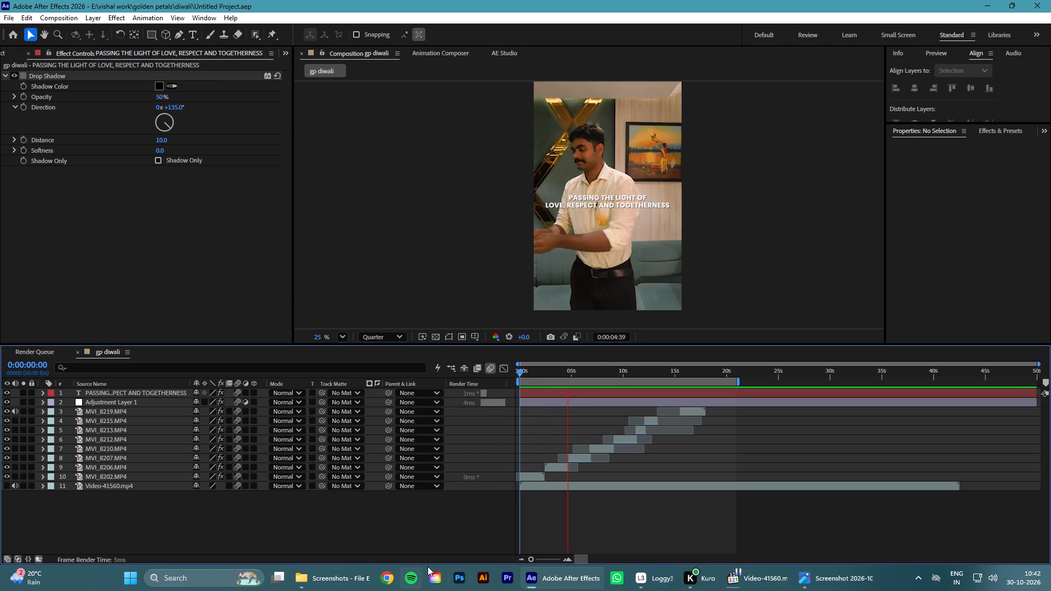
click(825, 586)
click(821, 586)
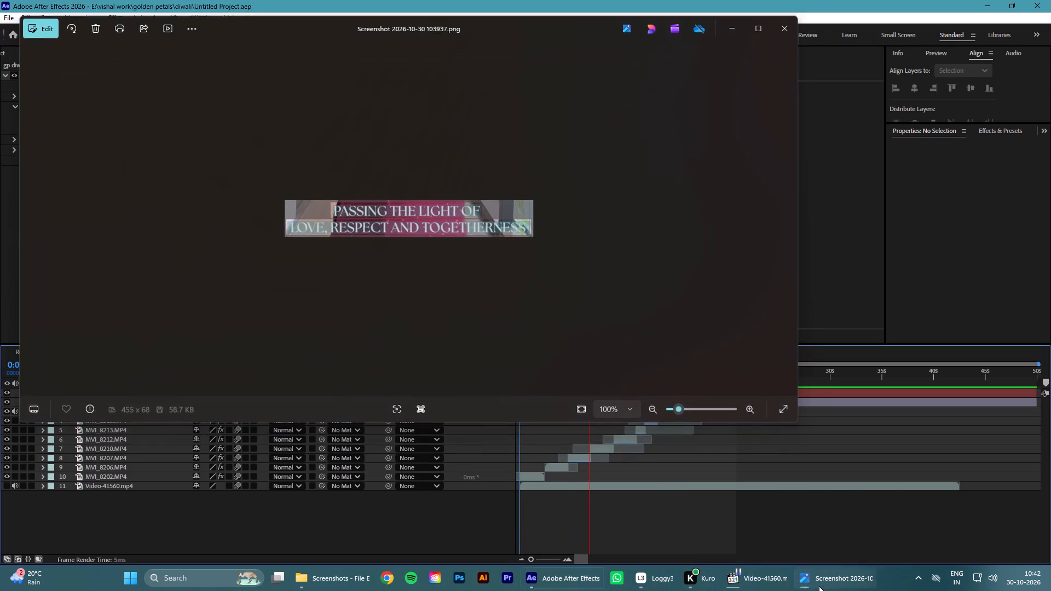
click(750, 585)
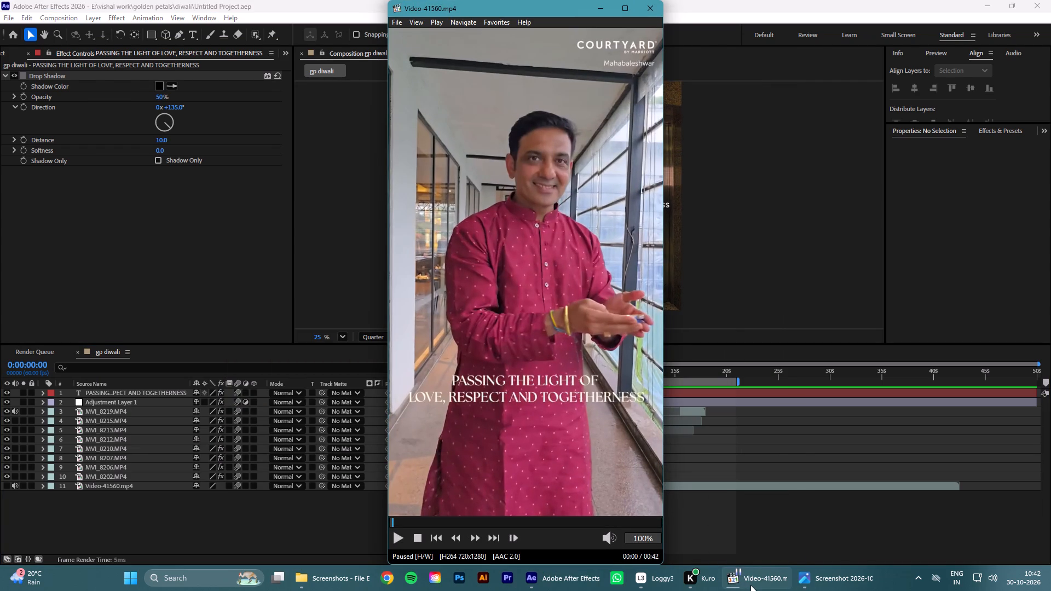
drag(414, 529, 402, 528)
drag(402, 527, 352, 526)
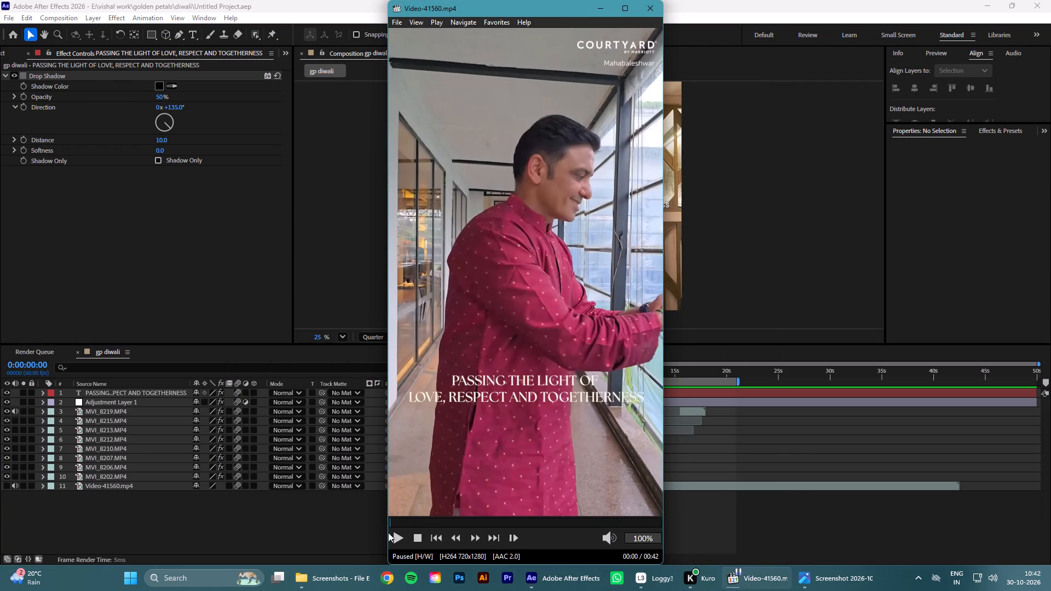
click(396, 538)
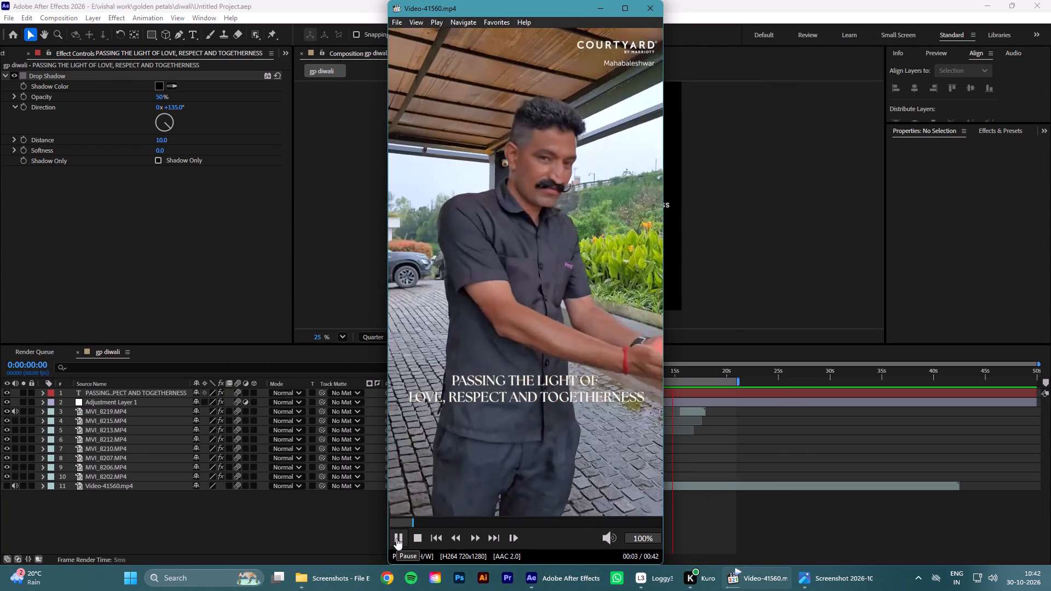
click(396, 538)
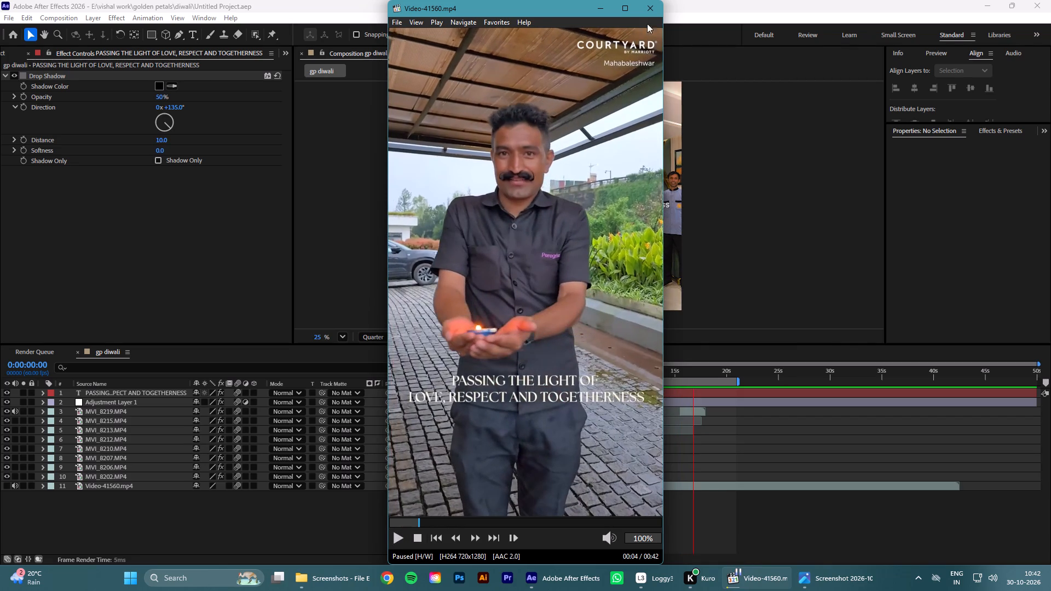
click(650, 9)
key(space)
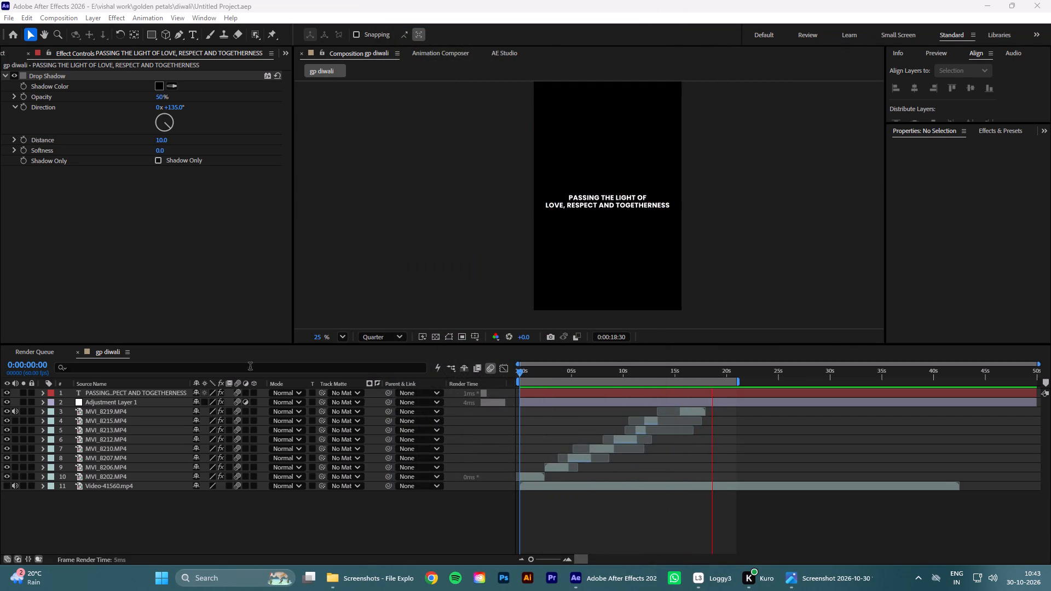
At the start of the composition, move the tagline down to a Y position of 1685.3.
click(615, 370)
drag(615, 370, 438, 389)
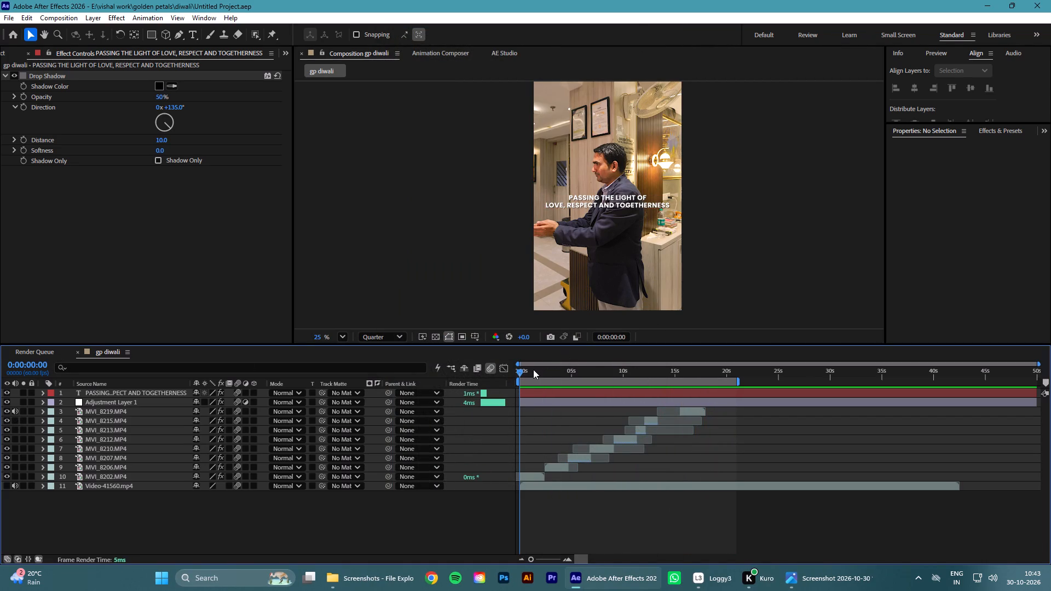
click(114, 392)
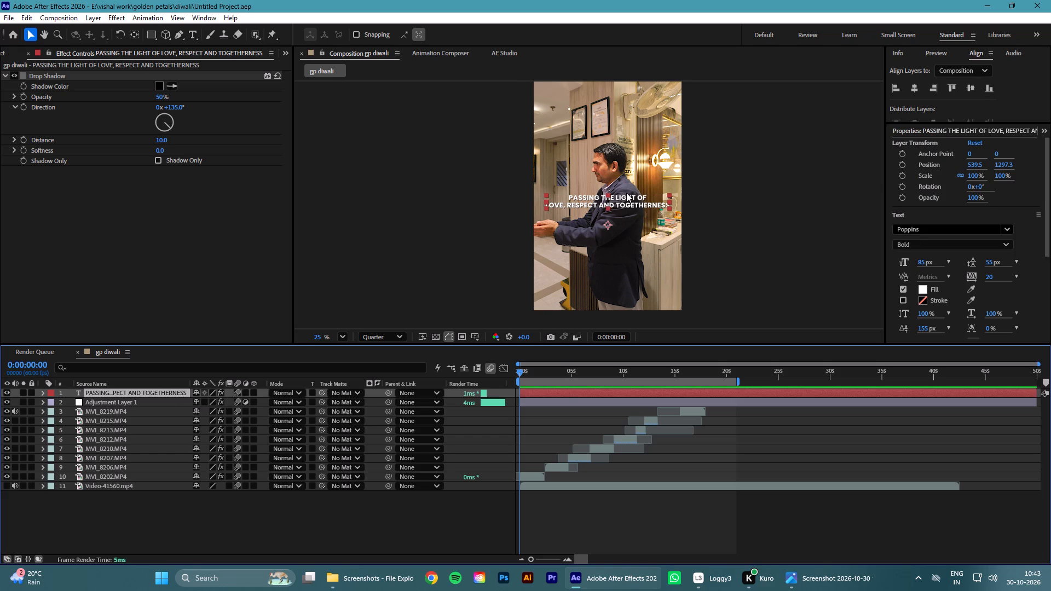
key(shift+Down)
key(shift+Down)
key(shift+Down)
key(shift+Down)
key(shift+Down)
key(shift+Down)
key(shift+Down)
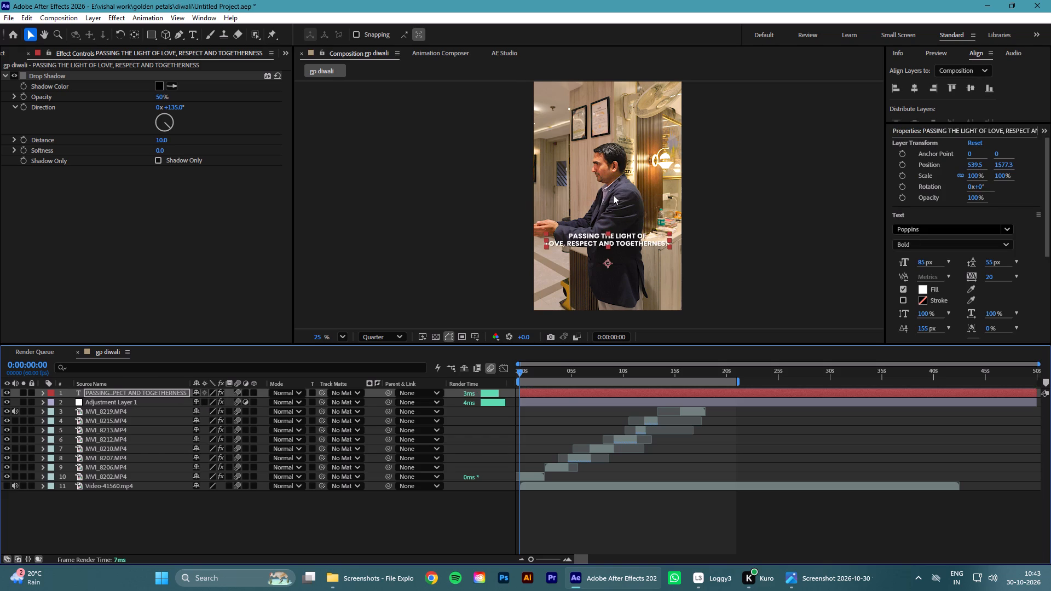
key(shift+Down)
key(shift+Down)
key(shift+Down)
key(shift+Down)
key(Up)
key(Up)
key(Up)
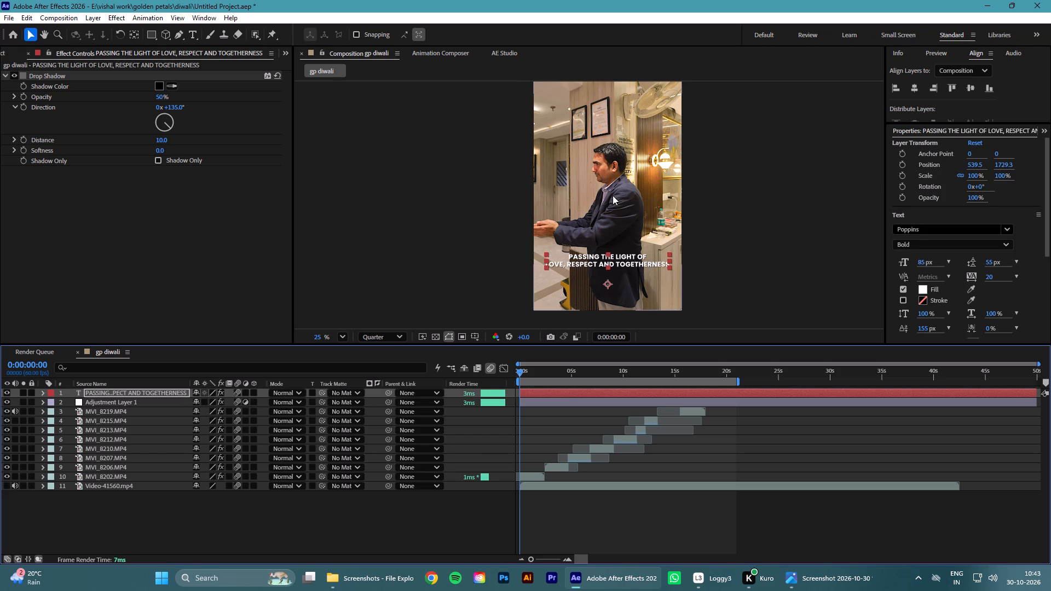
key(shift+Up)
Check the tagline over the opening clips, clear the selection and save the project.
click(544, 372)
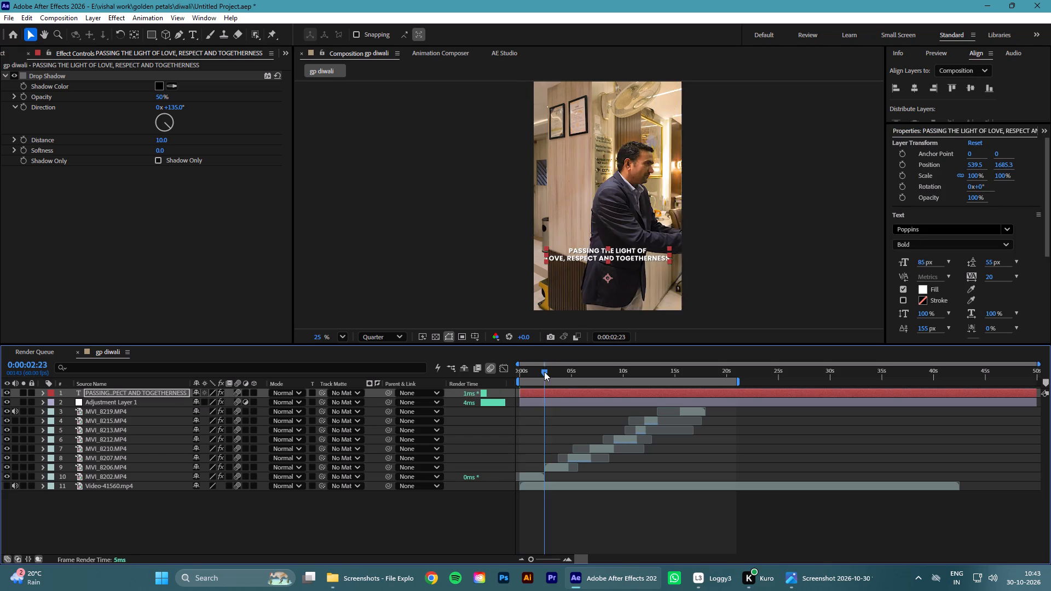
drag(551, 373, 424, 406)
click(395, 531)
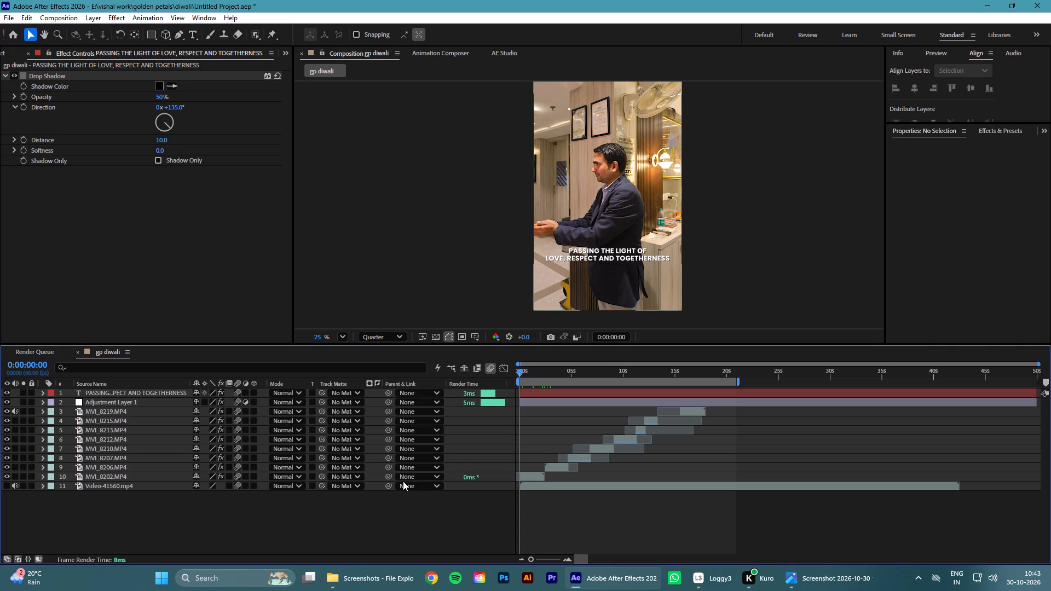
key(ctrl+s)
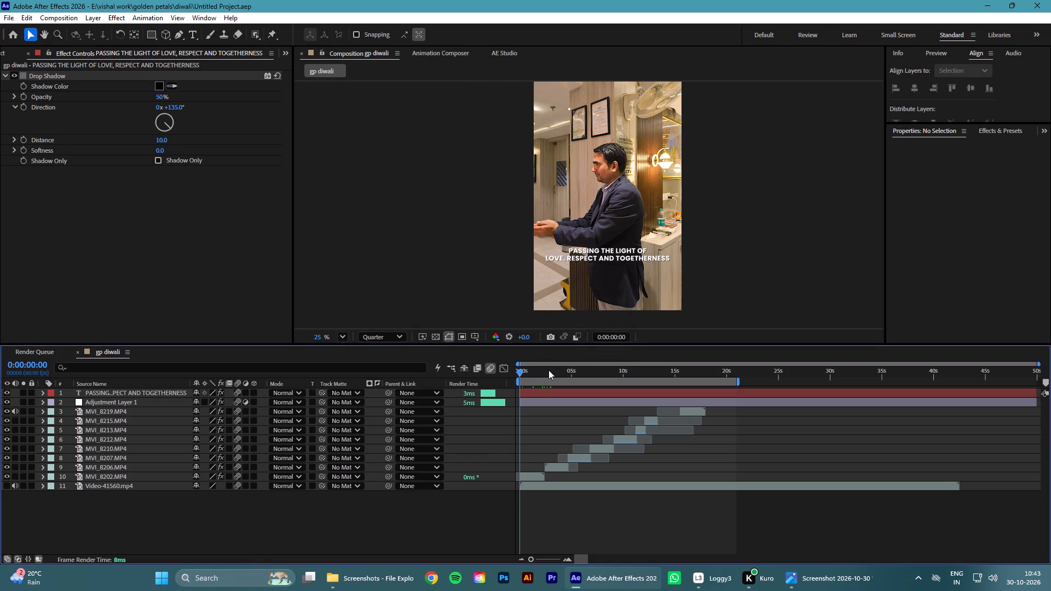
Preview the opening from the first frame and lower the tagline to a Y position of 1765.3.
click(548, 370)
drag(550, 370, 386, 412)
click(390, 508)
key(space)
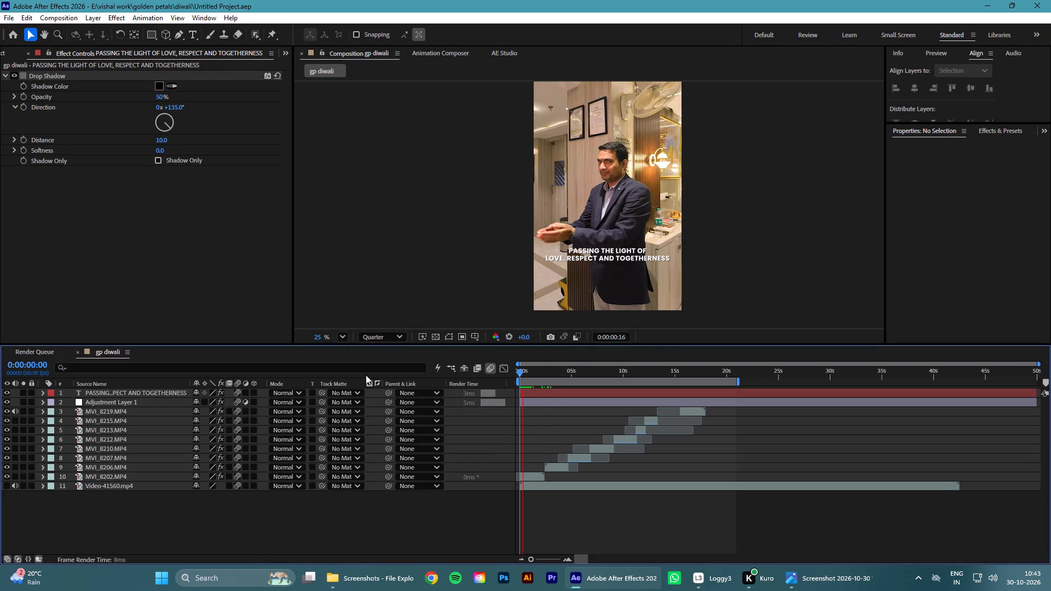
key(space)
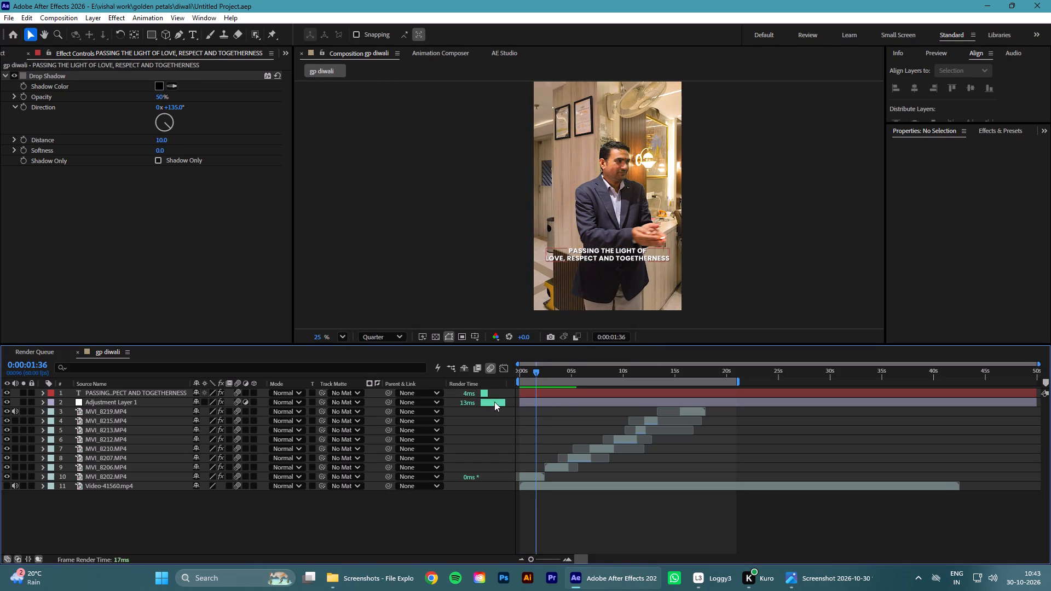
click(578, 393)
key(shift+Down)
key(shift+Down)
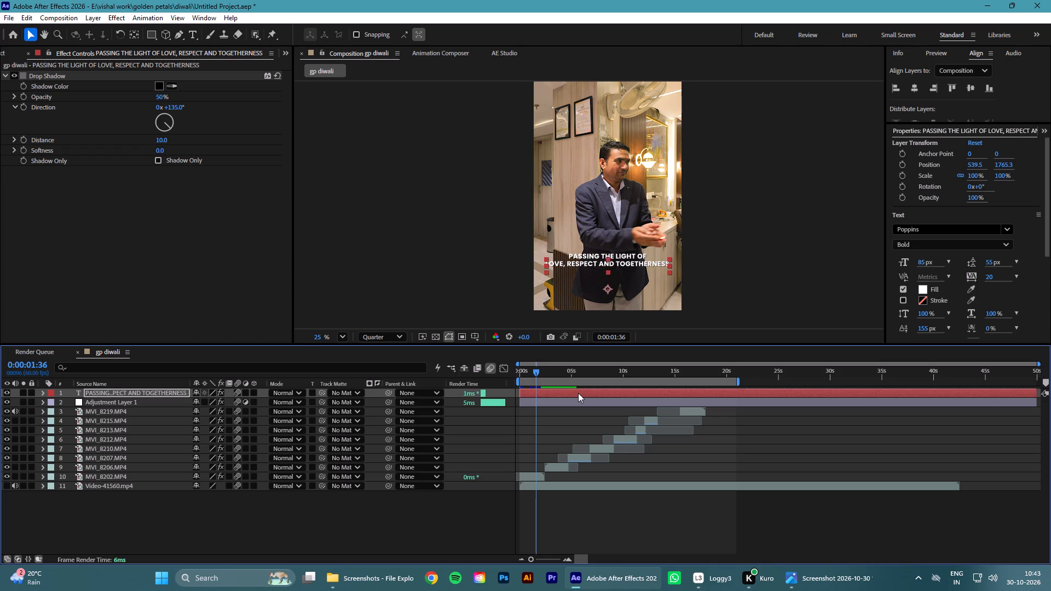
Replay the opening clips from the start and lower the tagline to a Y position of 1805.3.
click(548, 366)
click(552, 374)
drag(552, 374, 363, 416)
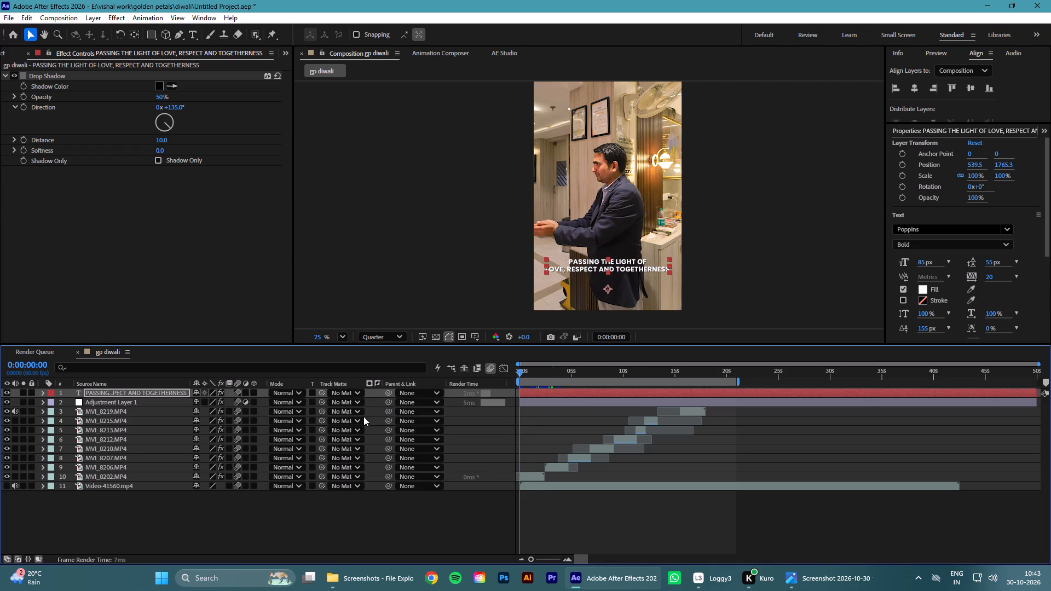
drag(363, 416, 328, 442)
click(351, 517)
key(space)
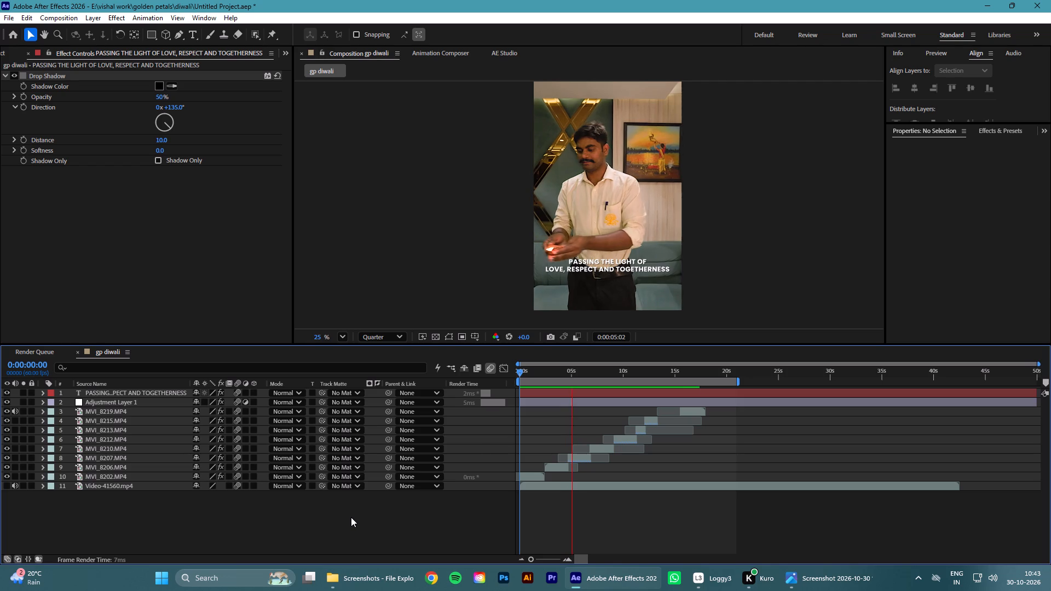
key(space)
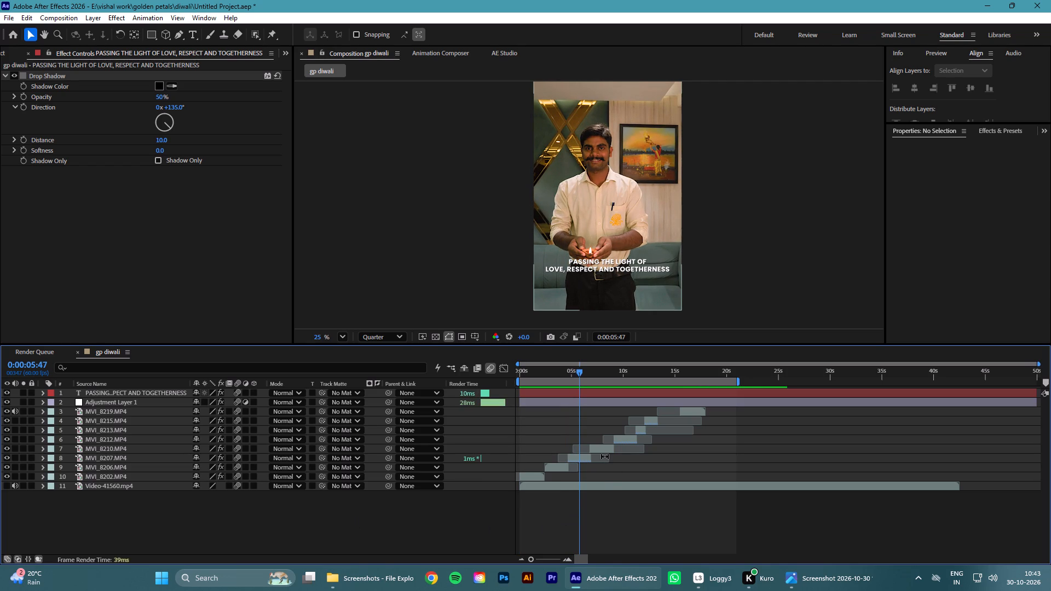
click(585, 394)
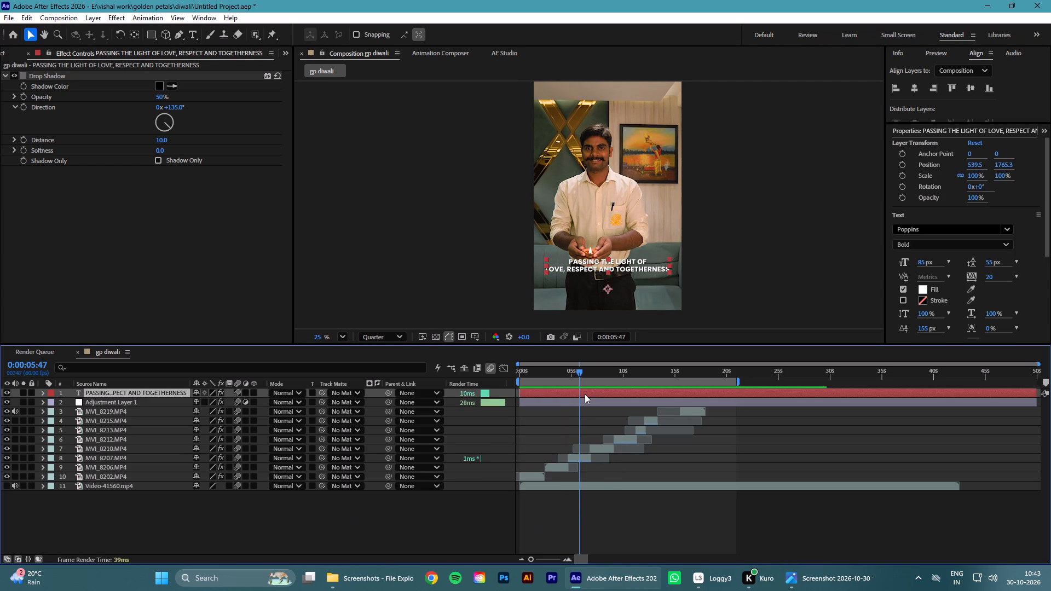
key(shift+Down)
Play the composition from the start to examine the tagline's placement over each clip.
click(554, 374)
drag(556, 373, 483, 379)
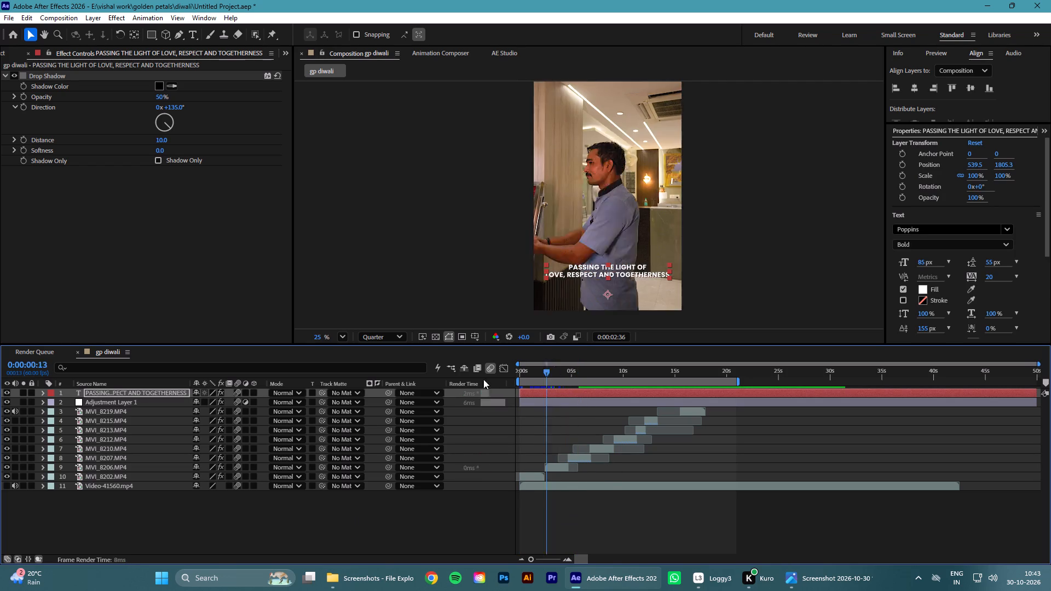
drag(483, 379, 384, 408)
click(376, 511)
key(space)
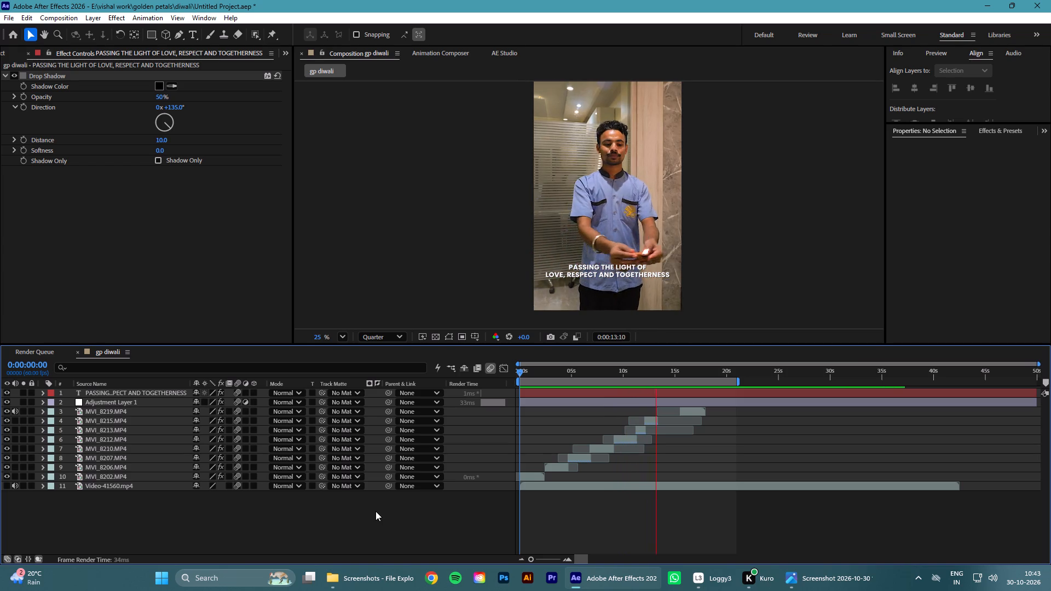
key(space)
Go back to about 10 seconds and centre the tagline vertically in the composition.
drag(662, 374, 648, 373)
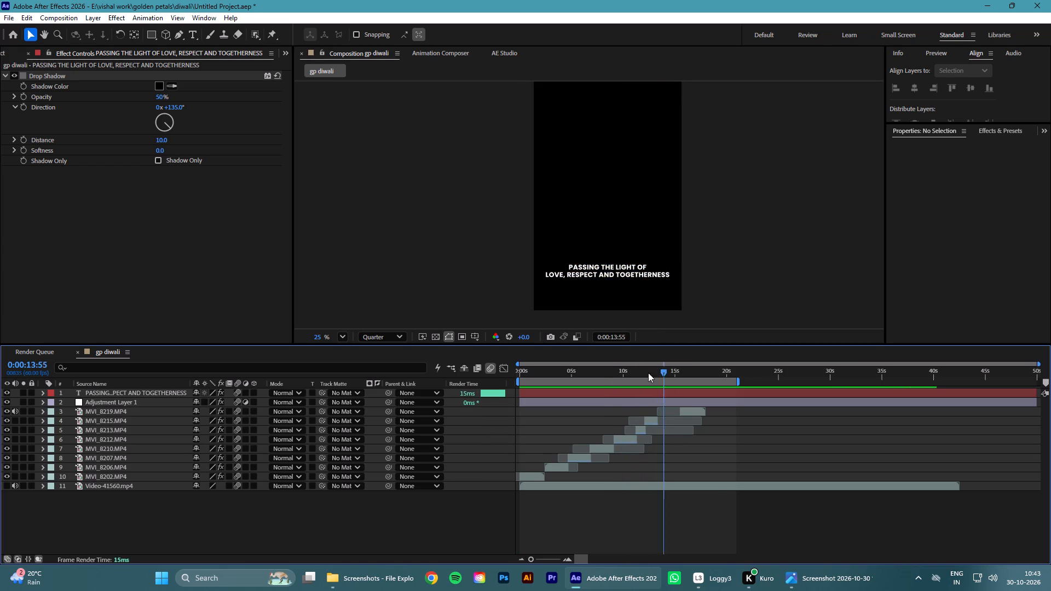
drag(648, 373, 622, 386)
click(633, 438)
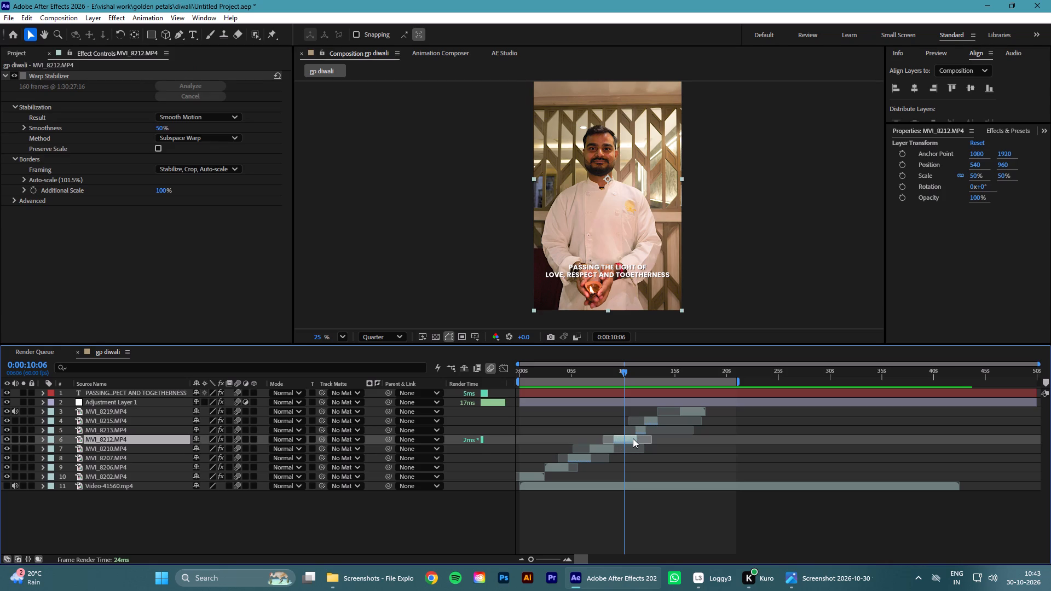
click(626, 394)
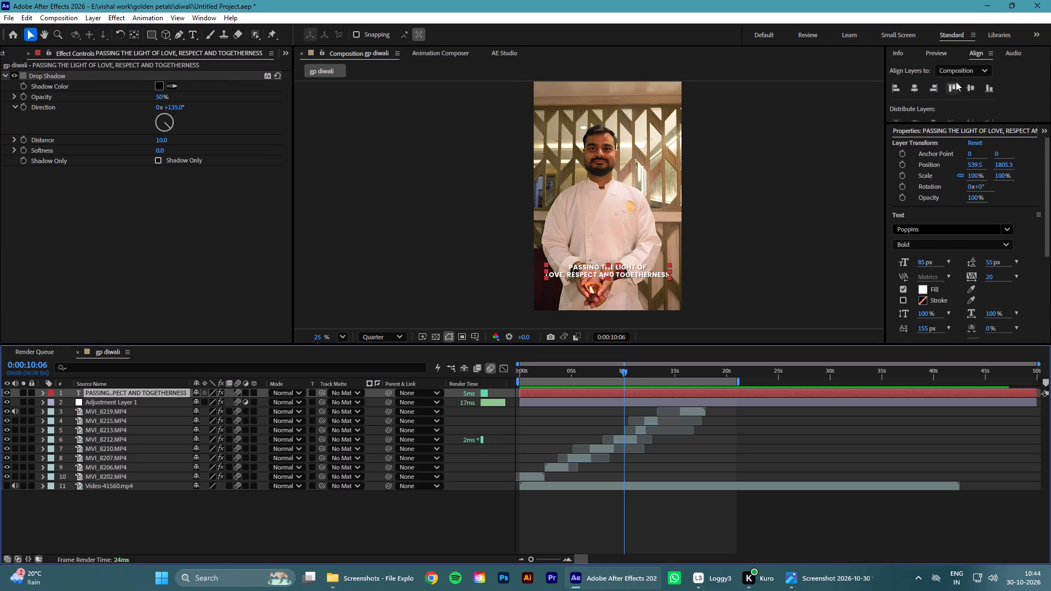
click(971, 85)
Preview the opening from the first frame and lower the tagline to a Y position of 1290.3.
drag(617, 380, 605, 385)
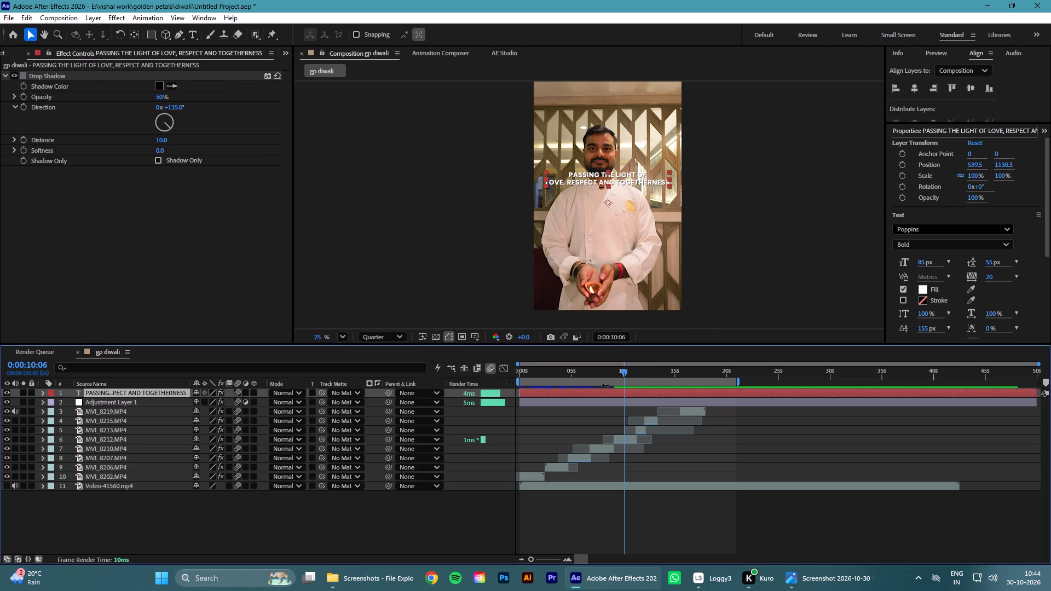
drag(605, 385, 604, 385)
drag(619, 371, 474, 401)
click(454, 524)
key(space)
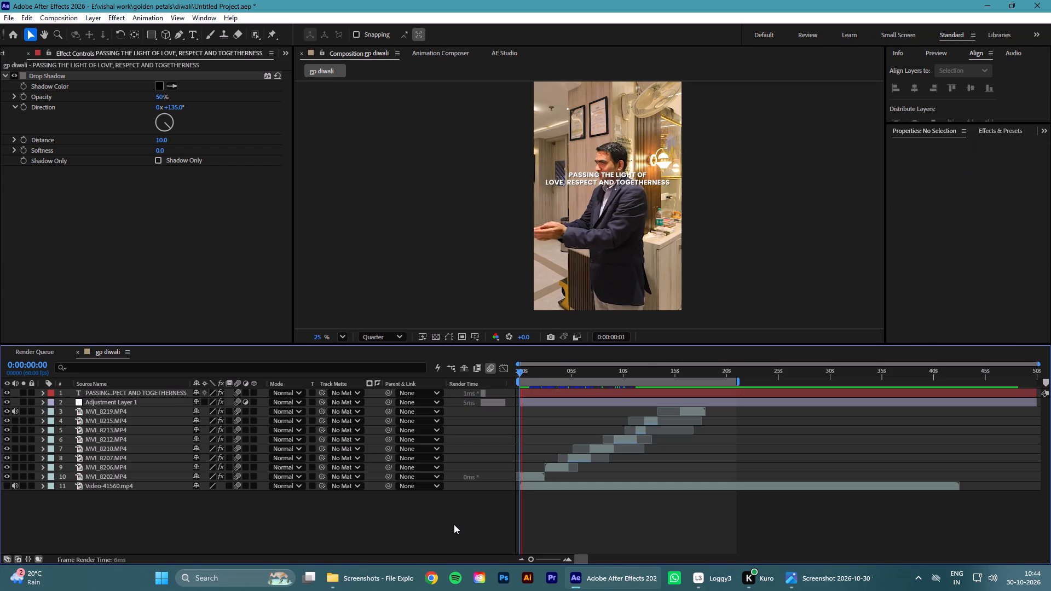
key(space)
click(555, 391)
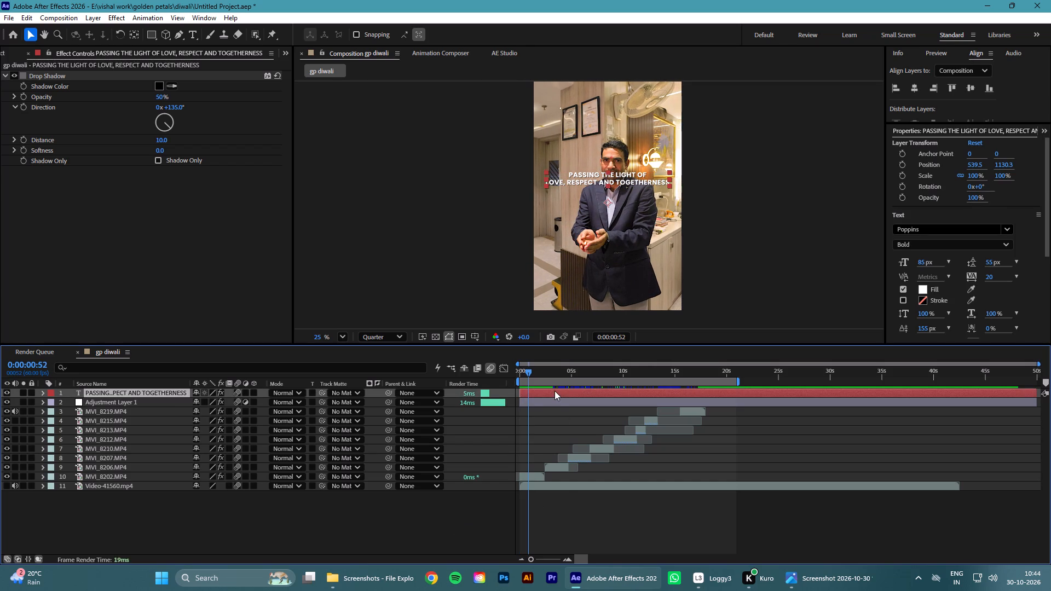
key(shift+Down)
key(shift+Down)
key(shift+Down)
key(shift+Down)
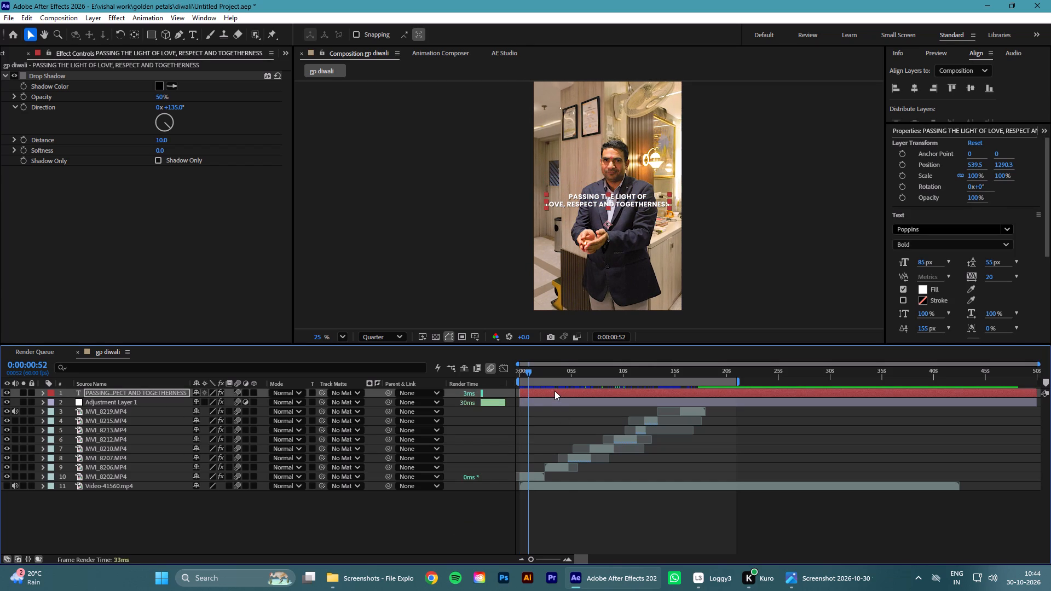
Play the composition from the start twice to examine how the tagline sits over each clip.
click(558, 367)
drag(560, 368, 410, 409)
click(419, 523)
key(space)
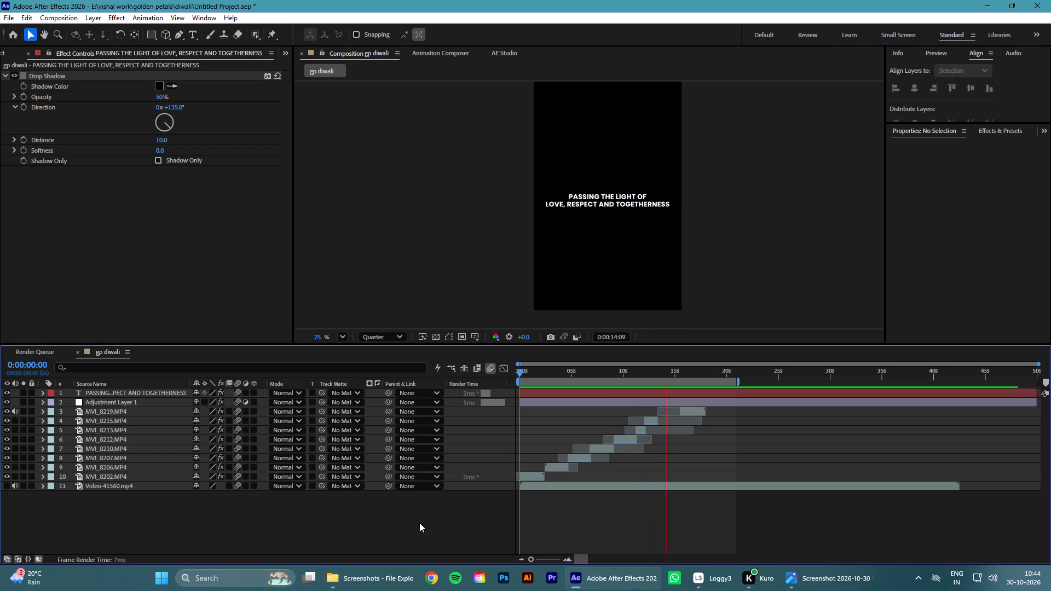
key(space)
drag(672, 373, 527, 389)
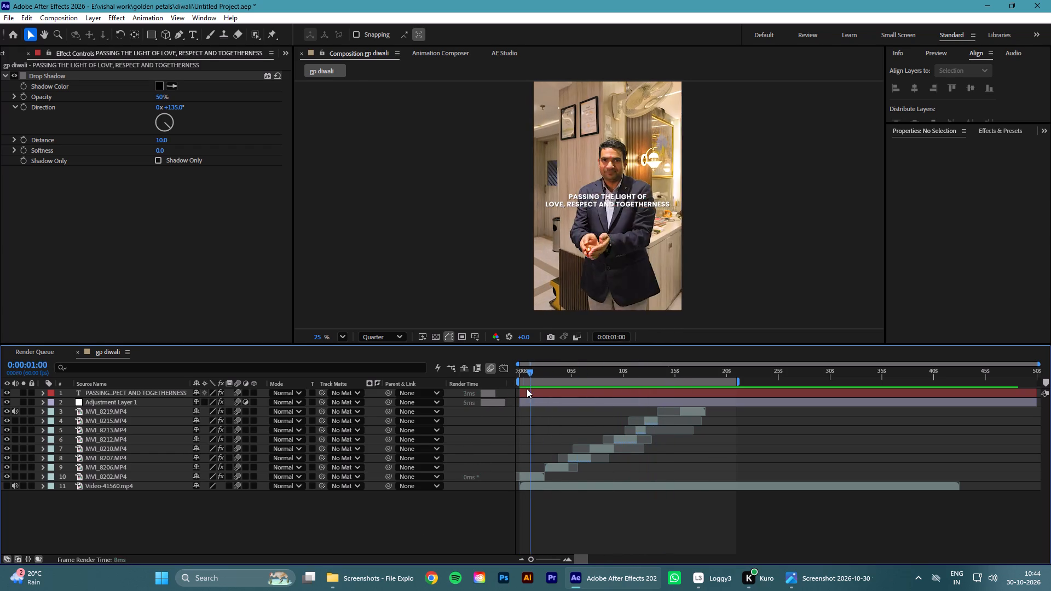
drag(527, 389, 500, 390)
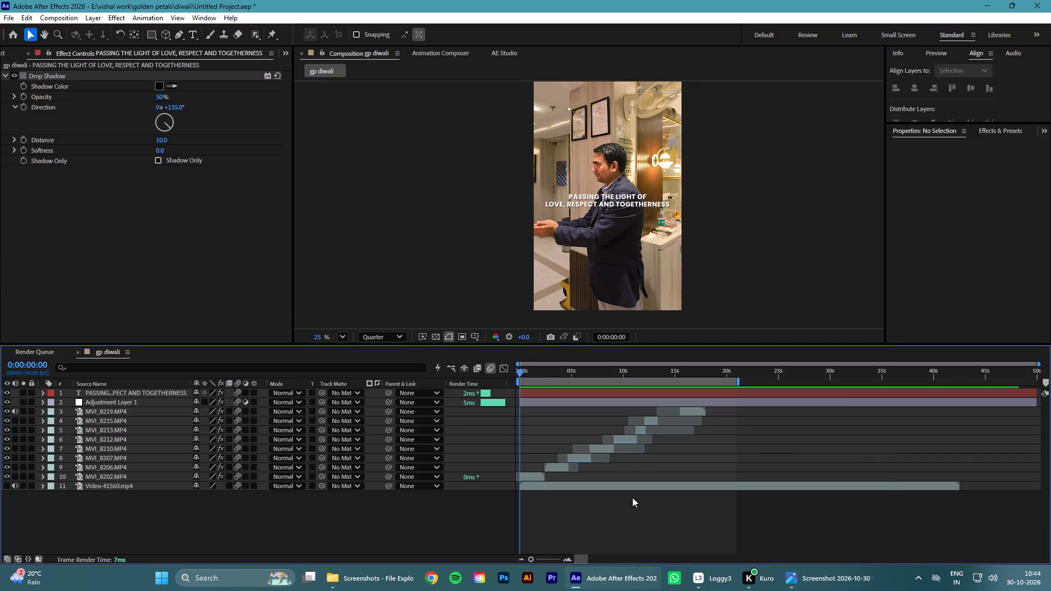
click(543, 377)
click(547, 368)
drag(547, 368, 442, 390)
key(space)
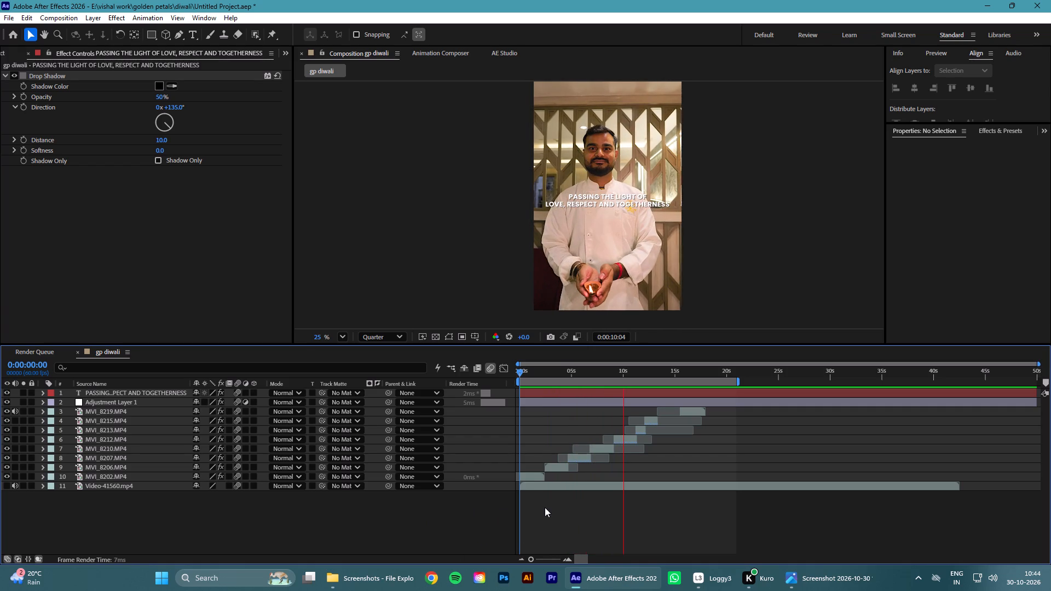
key(space)
Scrub through the later and opening clips to examine where the tagline overlaps the people.
drag(627, 374, 646, 374)
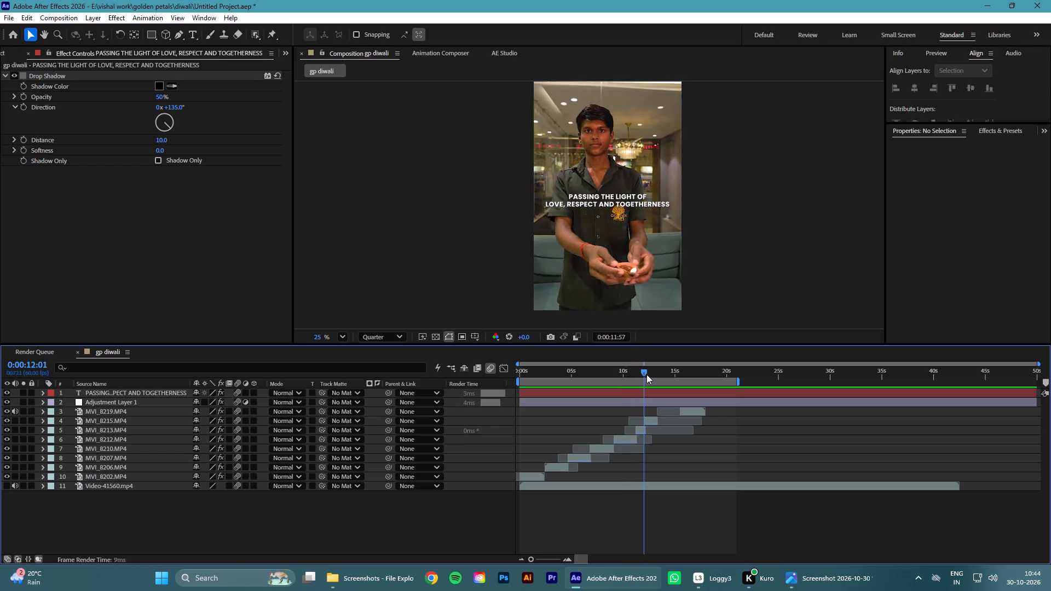
drag(646, 374, 496, 402)
drag(519, 371, 523, 371)
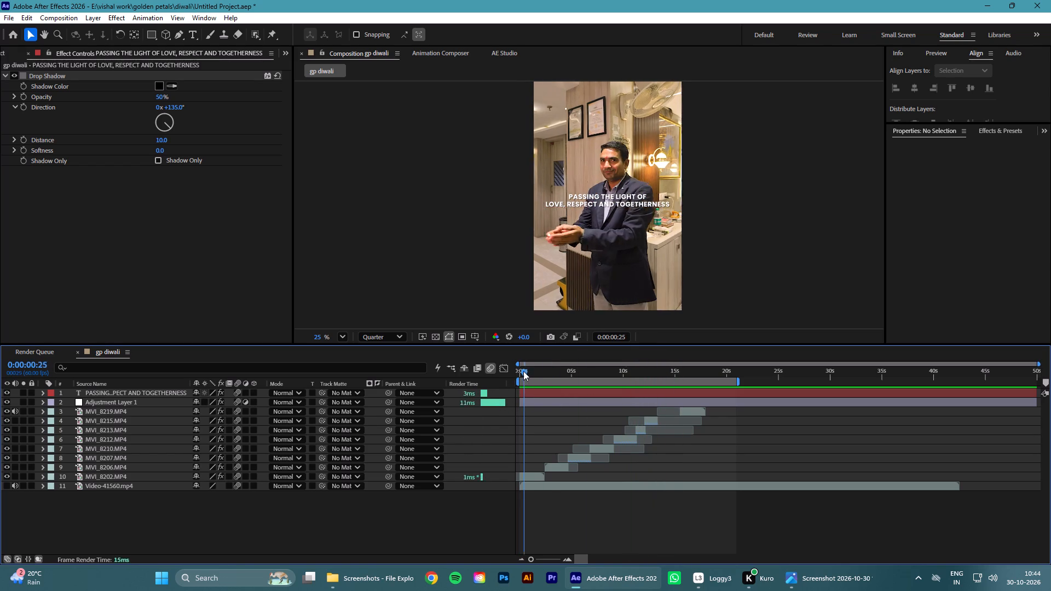
drag(523, 371, 554, 372)
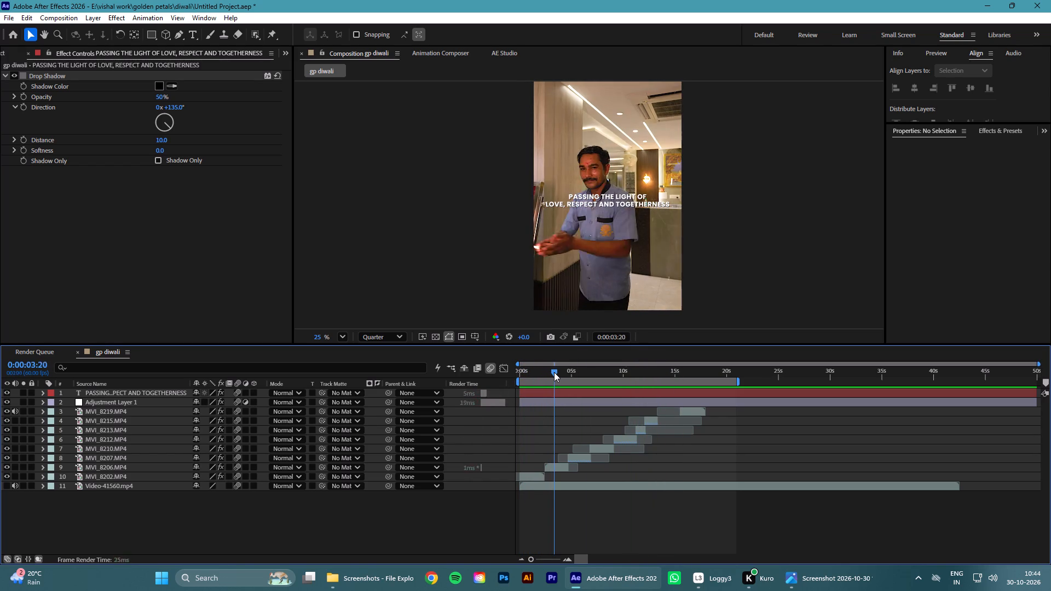
drag(554, 372, 522, 387)
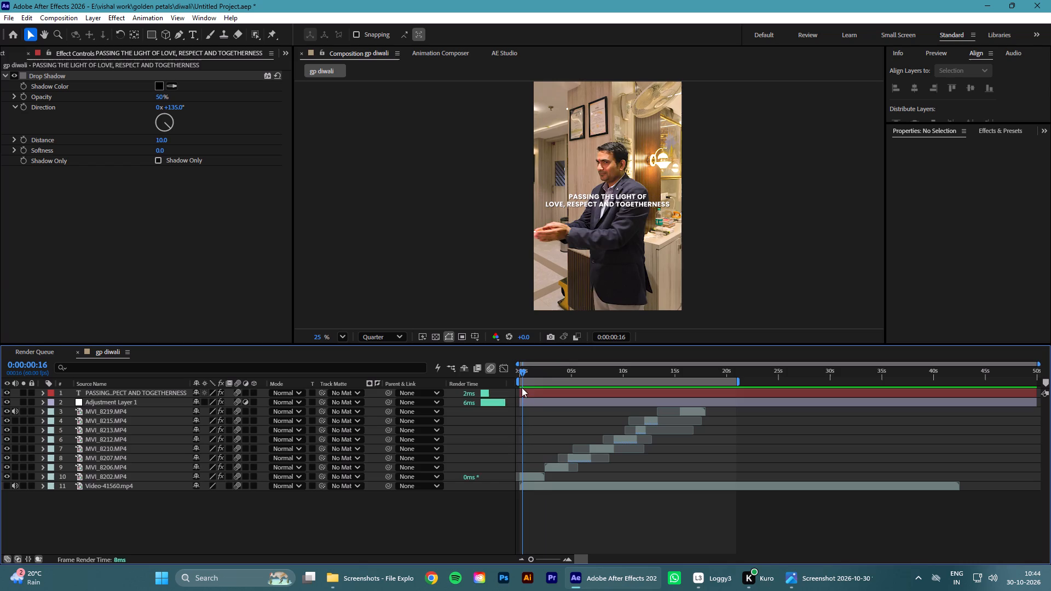
drag(522, 387, 564, 384)
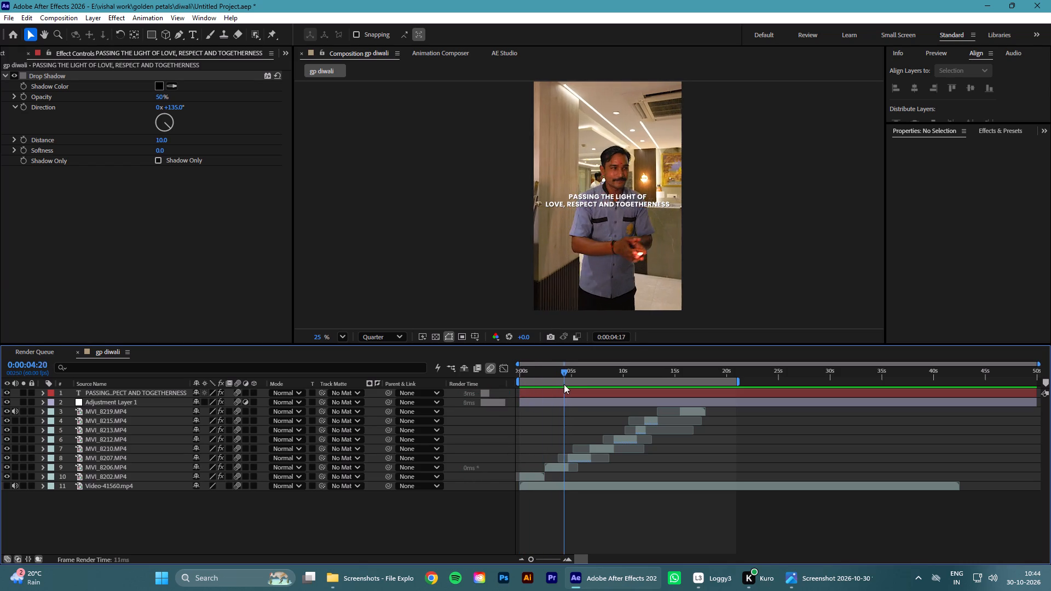
drag(564, 384, 529, 399)
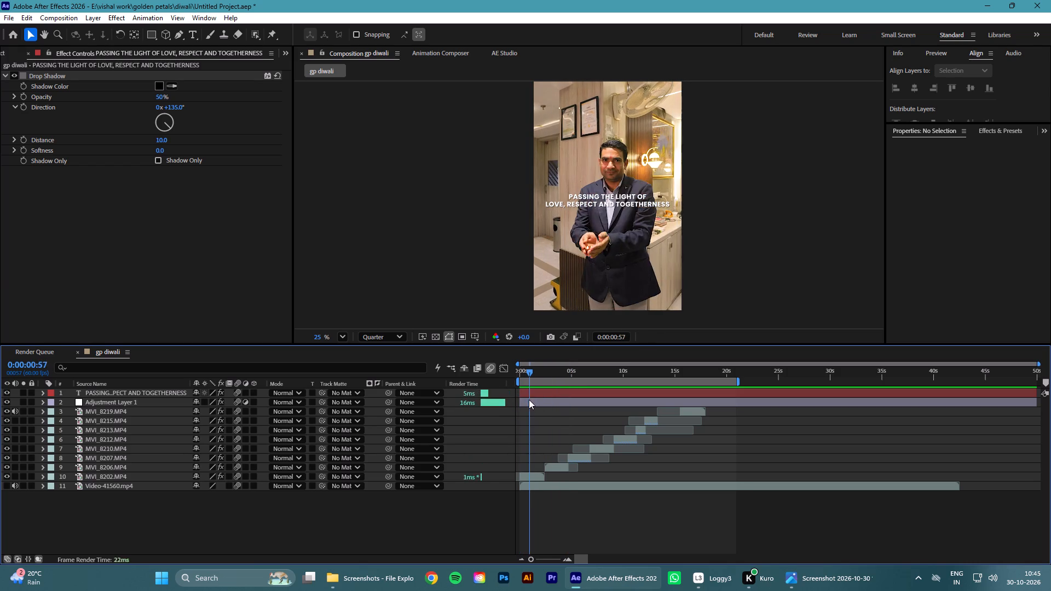
drag(529, 399, 522, 403)
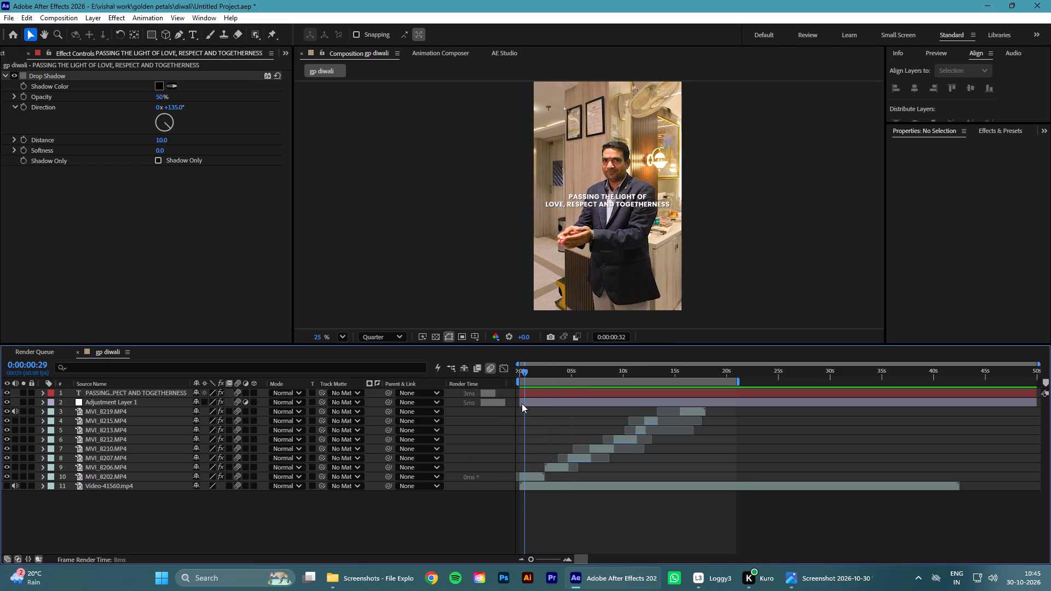
drag(522, 403, 525, 399)
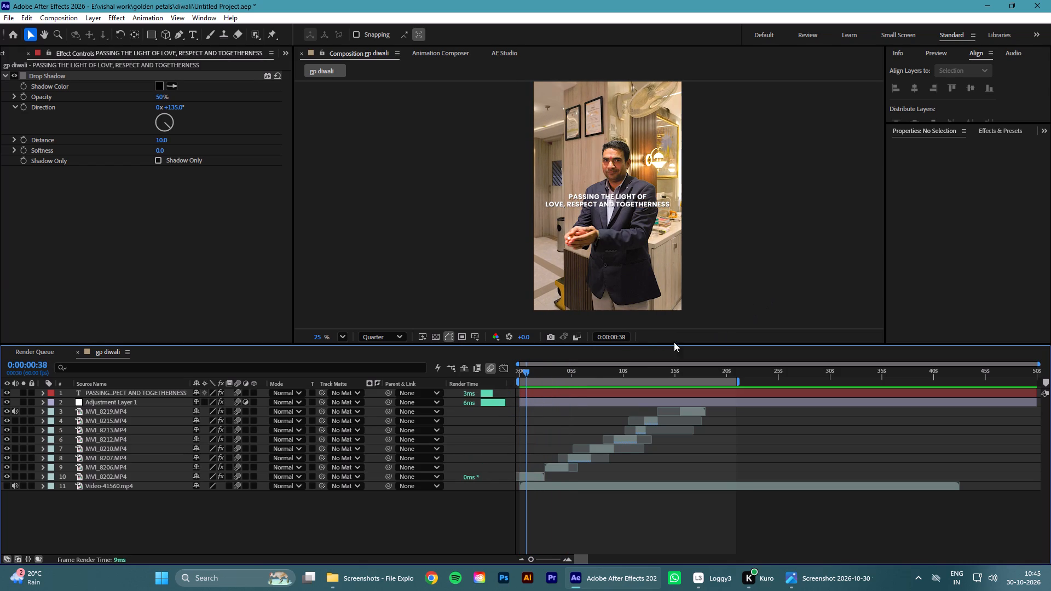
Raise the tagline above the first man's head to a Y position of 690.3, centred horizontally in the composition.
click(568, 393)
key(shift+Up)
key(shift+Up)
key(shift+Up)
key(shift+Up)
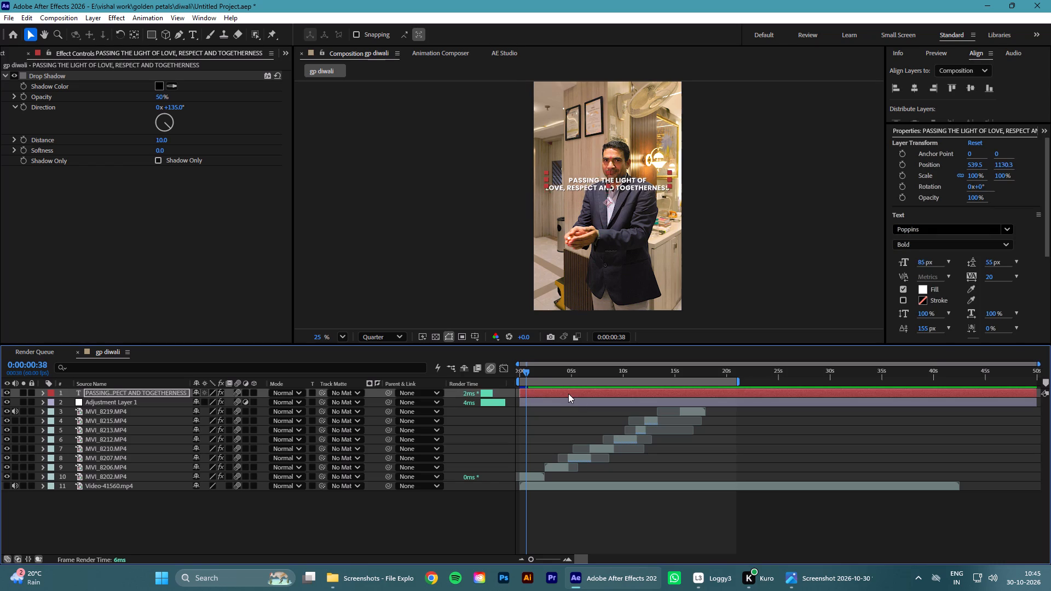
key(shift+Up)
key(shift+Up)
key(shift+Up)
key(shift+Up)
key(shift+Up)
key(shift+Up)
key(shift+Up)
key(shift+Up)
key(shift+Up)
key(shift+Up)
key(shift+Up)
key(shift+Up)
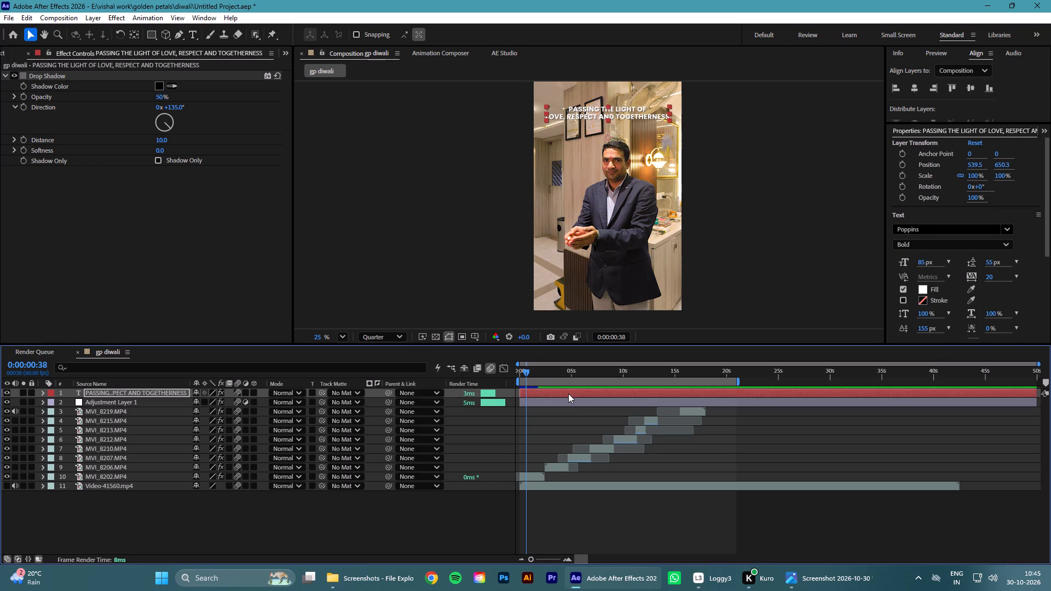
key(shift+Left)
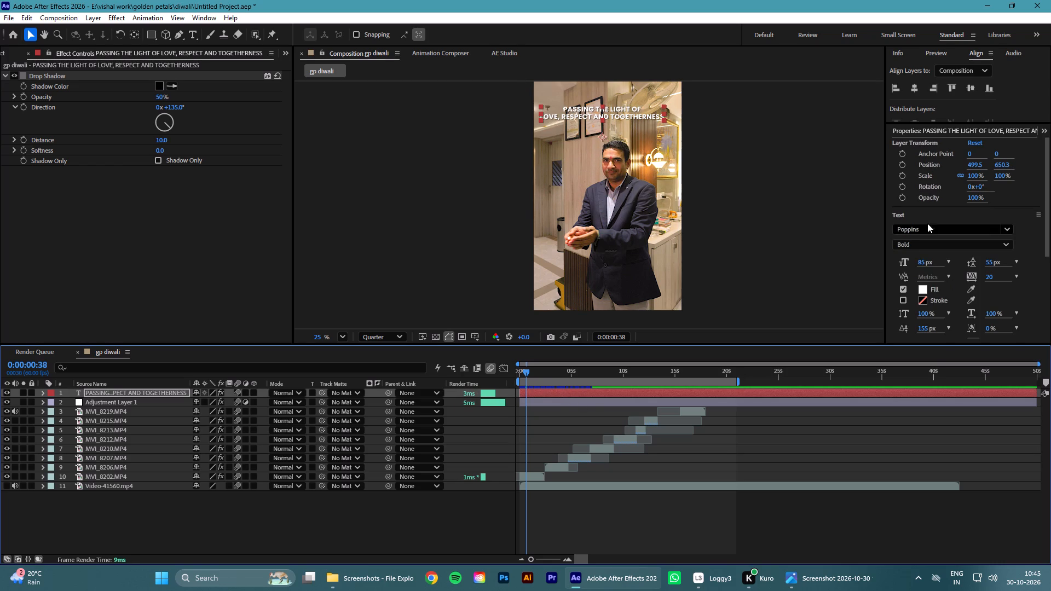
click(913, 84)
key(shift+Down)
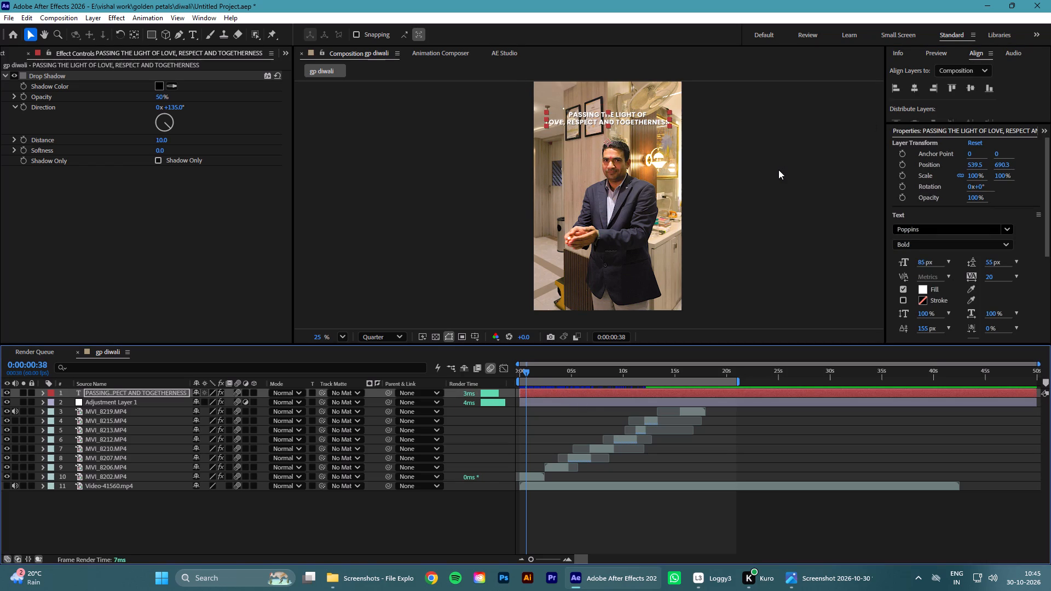
Play the composition from the start and scrub back to examine the raised tagline over each clip.
click(545, 380)
click(548, 374)
drag(550, 369, 405, 413)
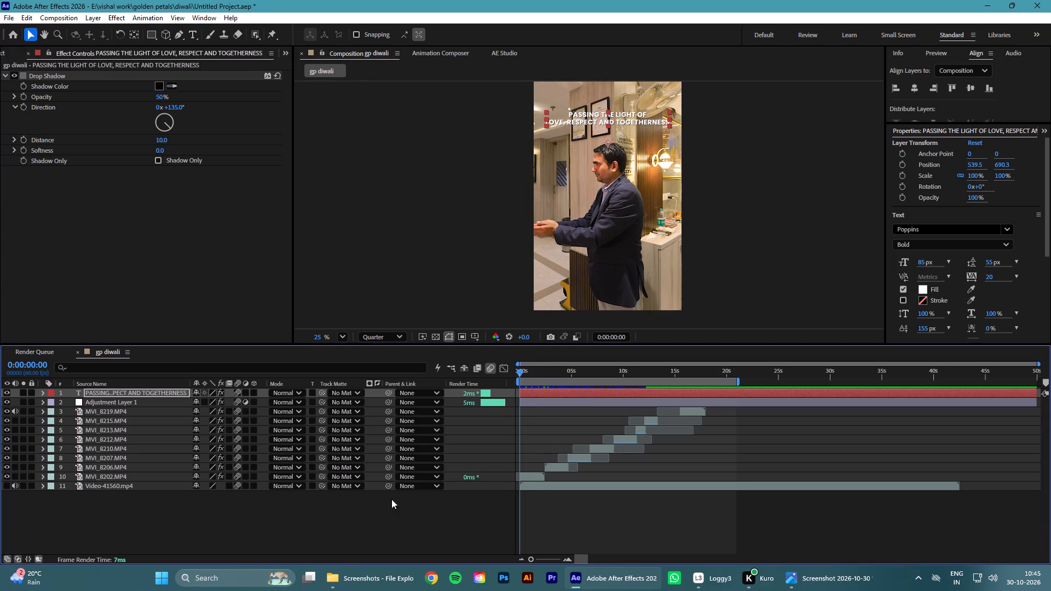
click(411, 508)
key(space)
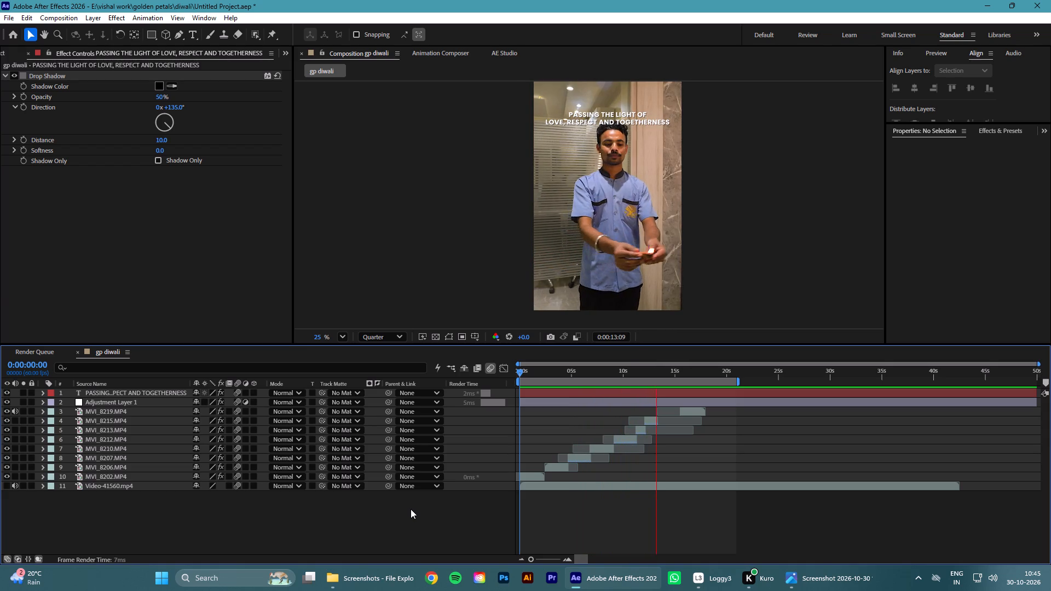
key(space)
drag(661, 373, 636, 381)
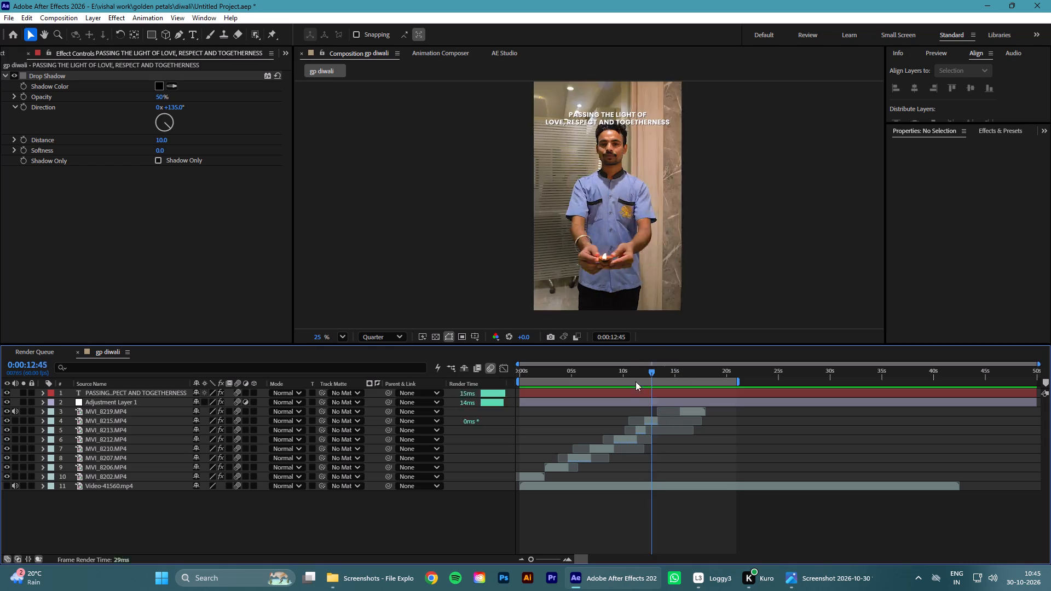
drag(636, 381, 531, 405)
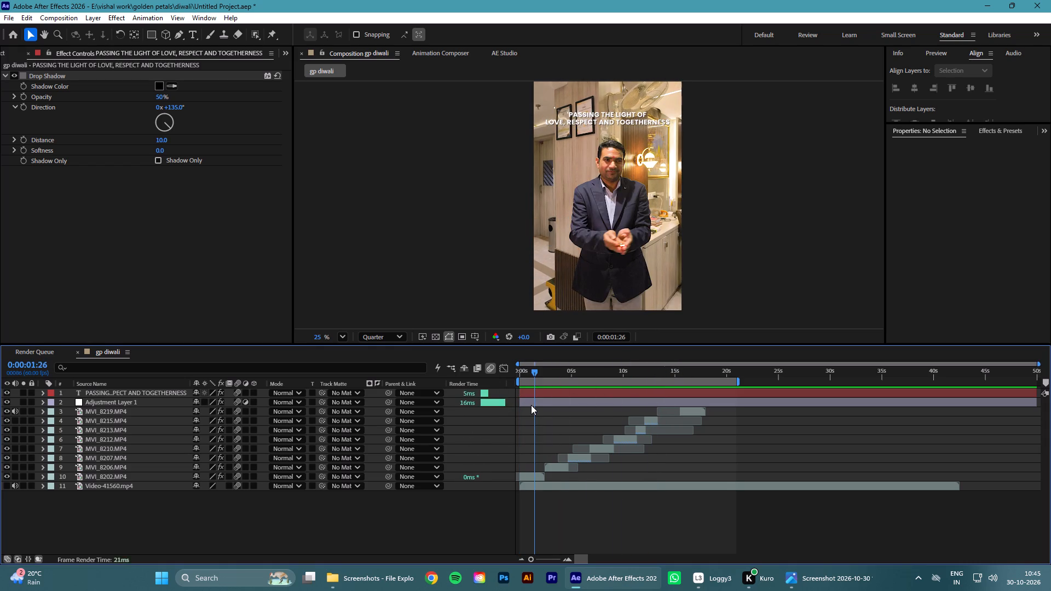
drag(531, 405, 526, 408)
Centre the tagline horizontally in the composition and lower it over the first man's torso, to a Y position of 1370.3.
click(555, 393)
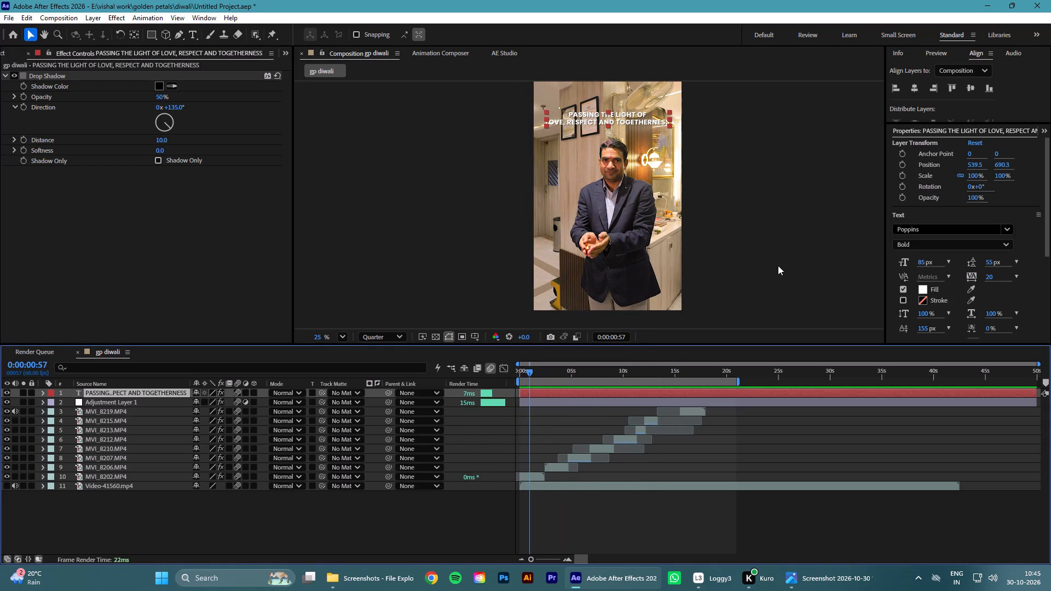
click(911, 87)
key(shift+Down)
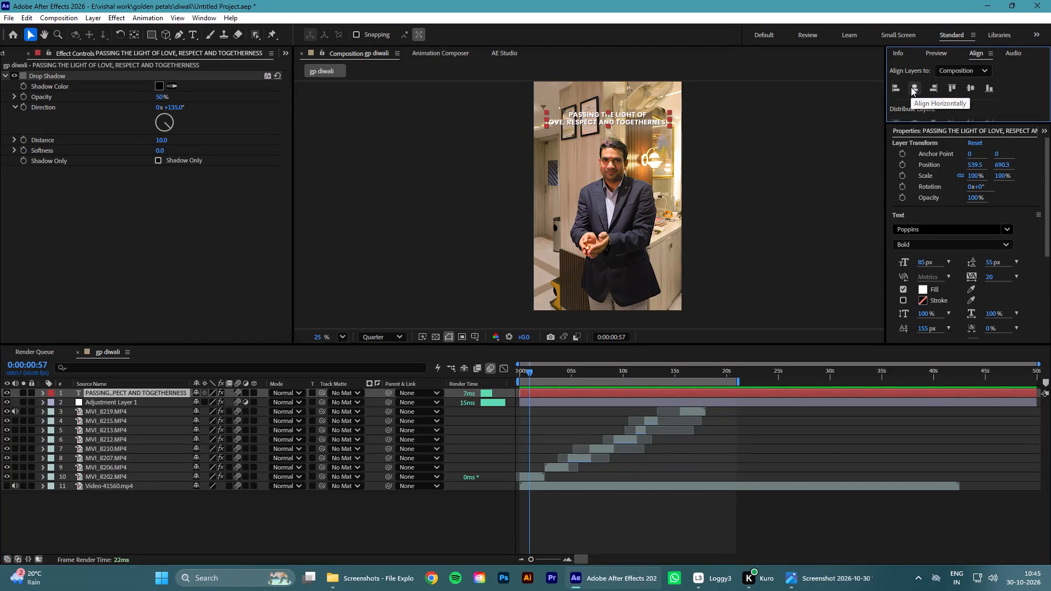
key(shift+Down)
key(shift+Down)
key(shift+Down)
key(shift+Down)
key(shift+Down)
key(shift+Down)
key(shift+Down)
key(shift+Down)
key(shift+Down)
key(shift+Down)
key(shift+Down)
key(shift+Down)
key(shift+Down)
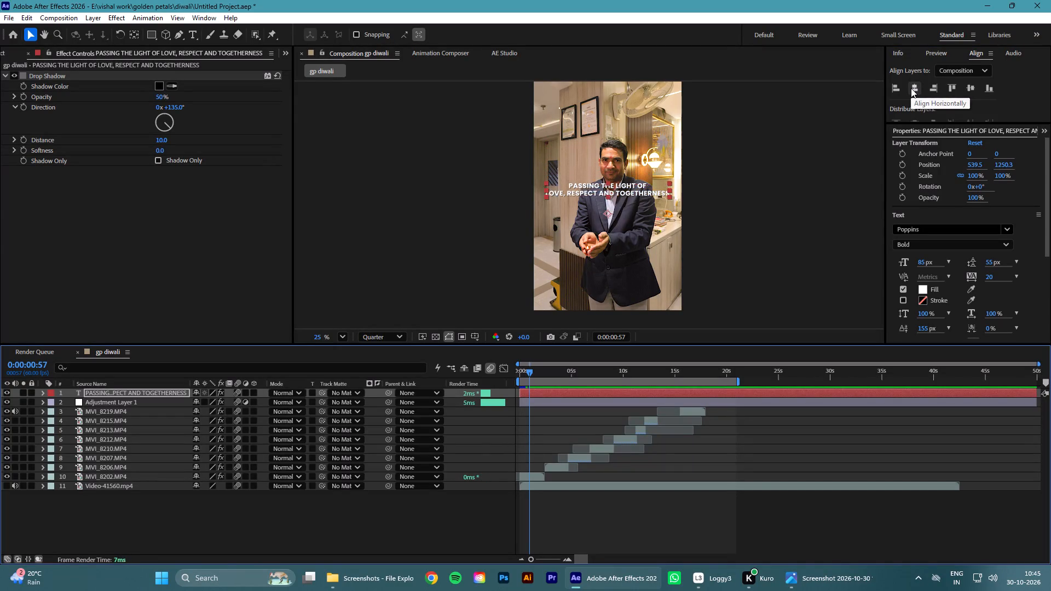
key(shift+Down)
key(shift+Down)
key(shift+Down)
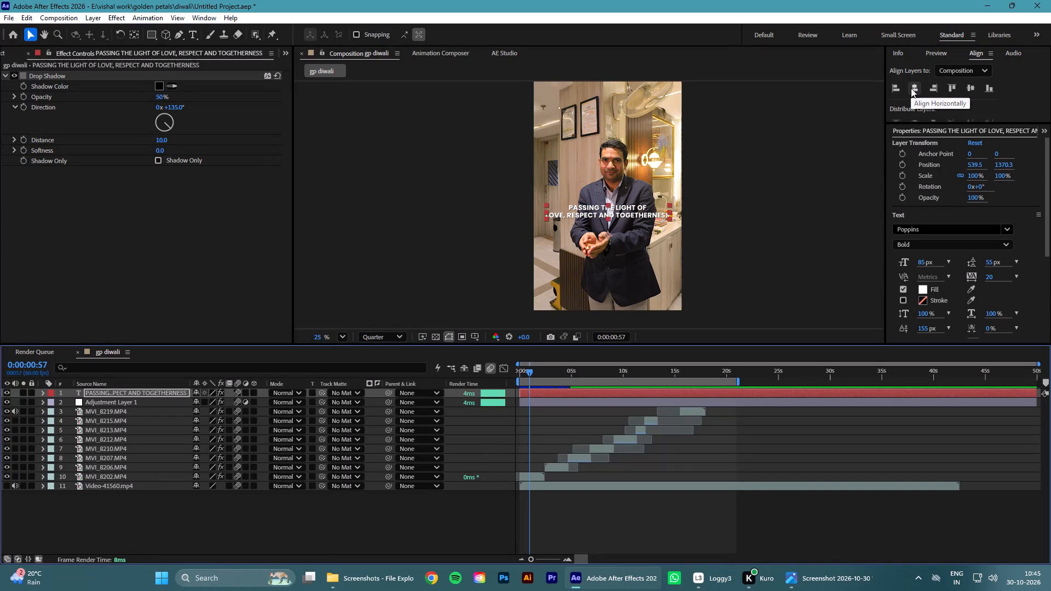
Fine-tune the tagline's height to a Y position of 1338.3.
key(shift+Down)
key(shift+Up)
key(shift+Up)
key(shift+Down)
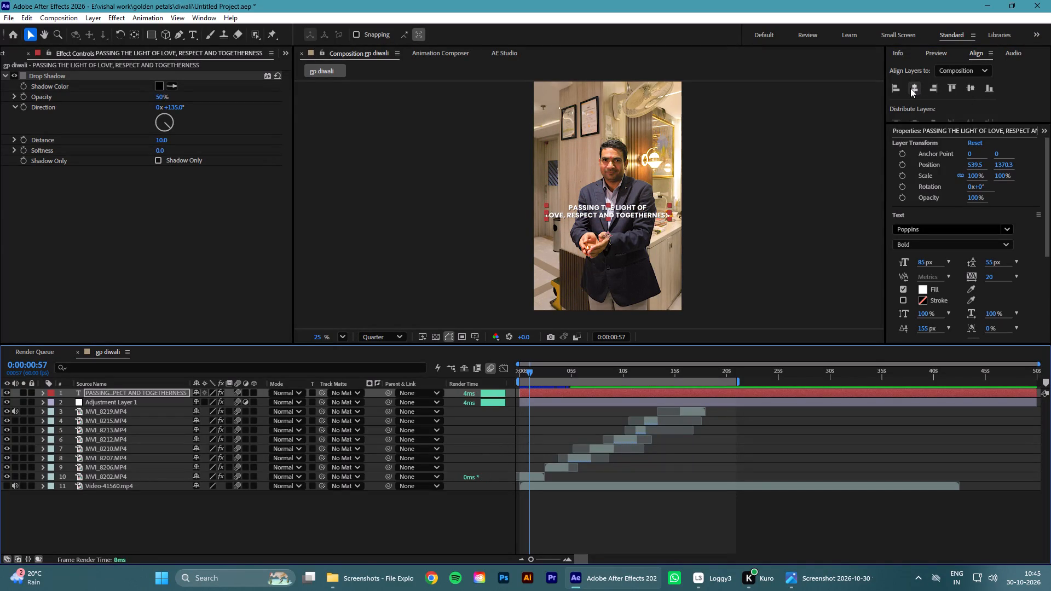
key(shift+Up)
key(Down)
key(Down)
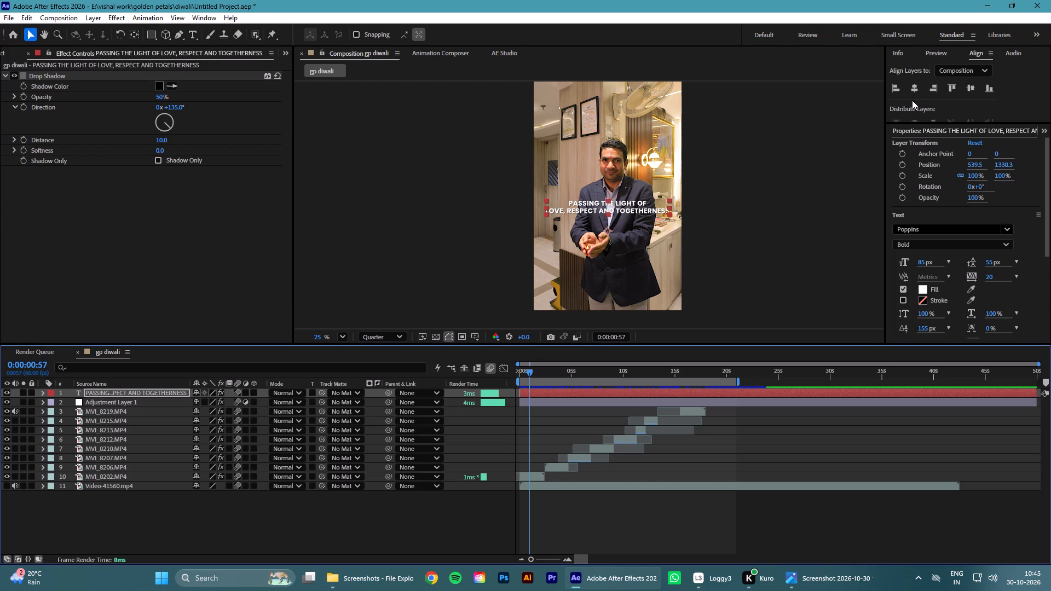
Scrub back to the start and play the opening clips to examine the lowered tagline.
click(561, 373)
drag(565, 372, 433, 386)
click(449, 524)
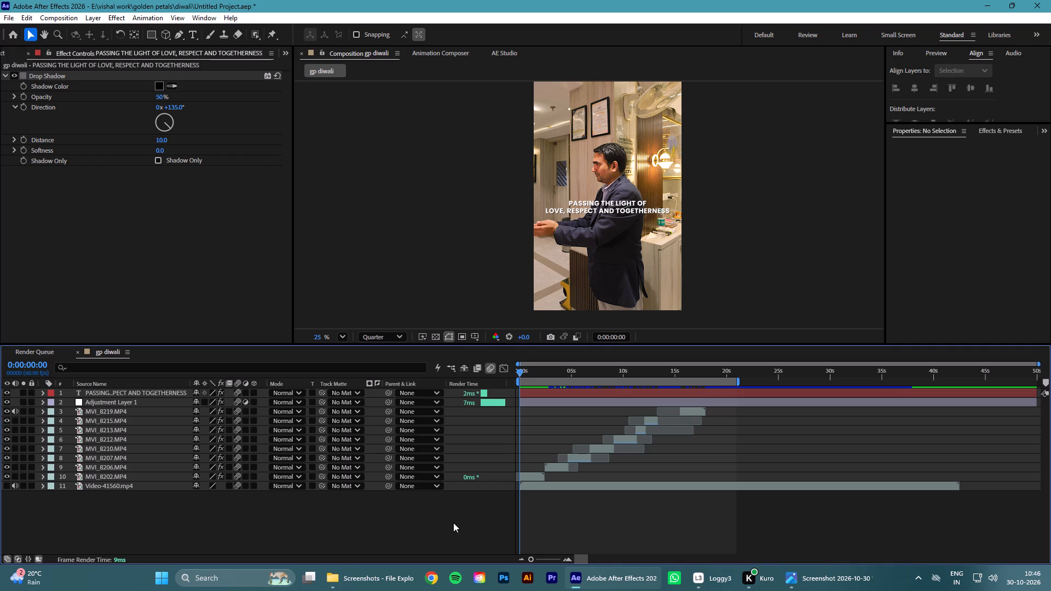
click(544, 372)
drag(544, 371, 516, 376)
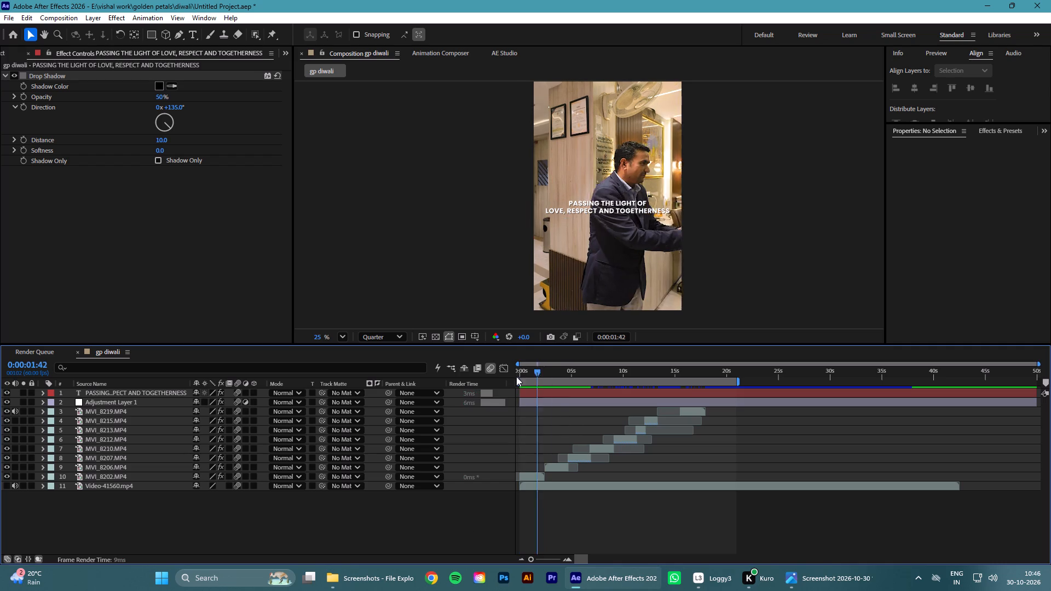
drag(516, 376, 396, 412)
click(360, 524)
key(space)
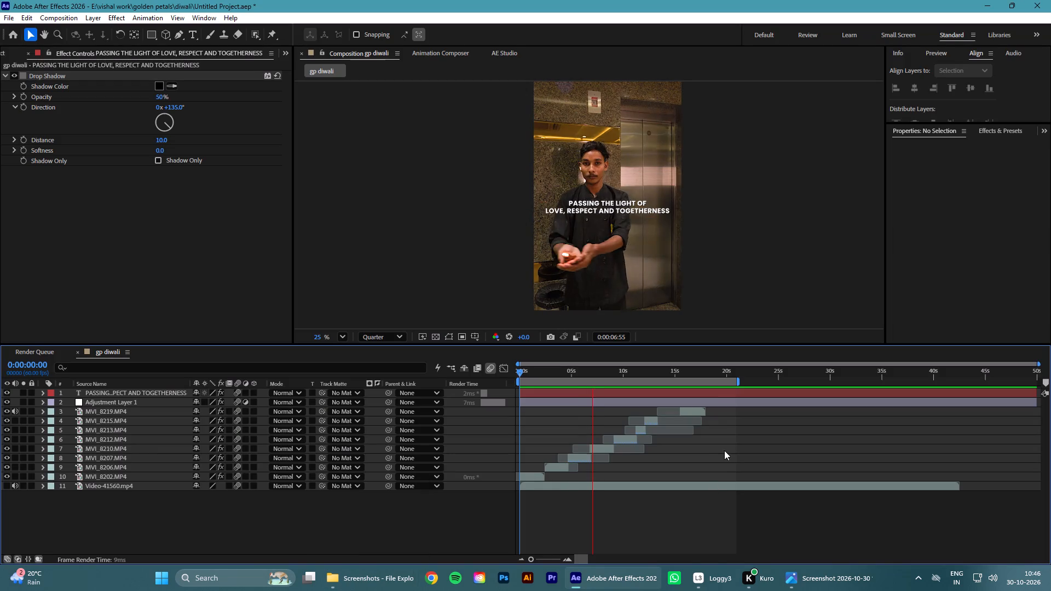
key(space)
drag(596, 370, 449, 381)
Play the composition from the start with repeated pauses, checking the tagline over each clip until the MVI_8215 clip has ended.
key(space)
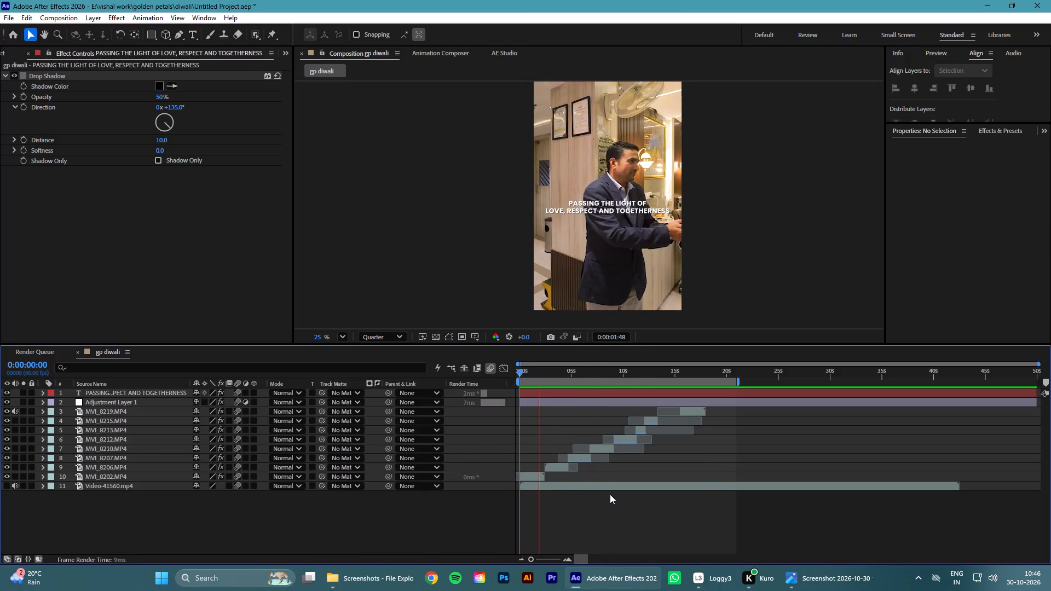
key(space)
key(space)
key(space)
key(space)
key(space)
key(space)
key(space)
key(space)
key(space)
key(space)
key(space)
key(space)
key(space)
key(space)
key(space)
key(space)
key(space)
key(space)
key(space)
key(space)
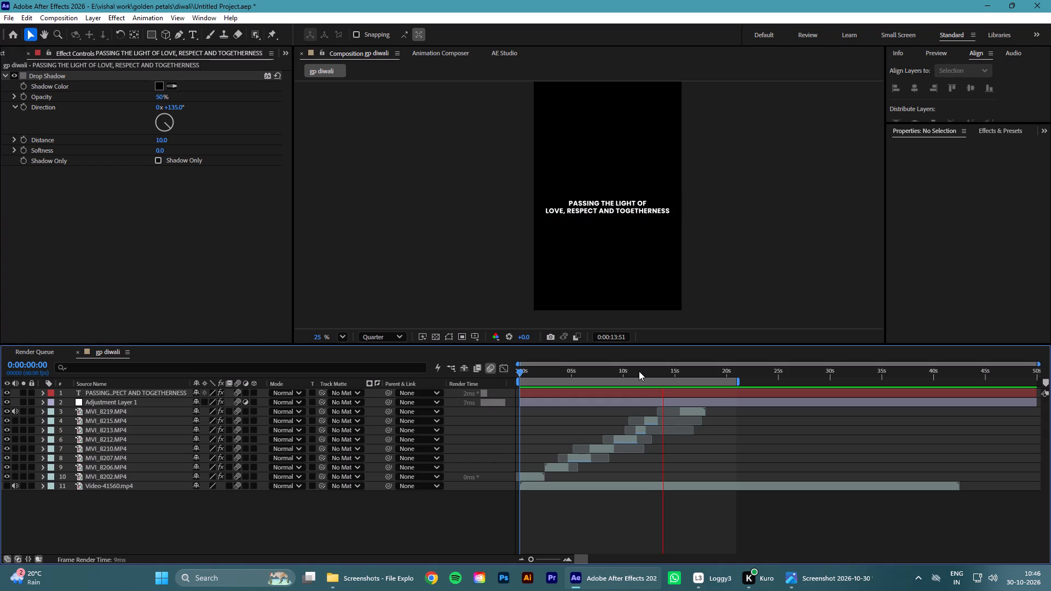
key(space)
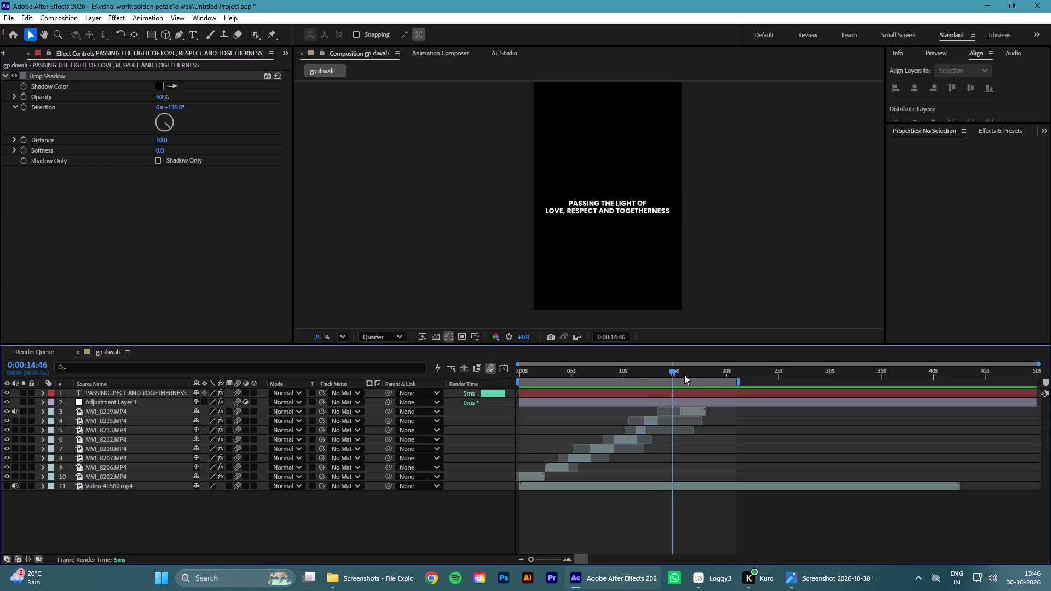
Replay and scrub the composition from the start several times to examine the tagline's timing across the men's clips.
drag(679, 375, 521, 391)
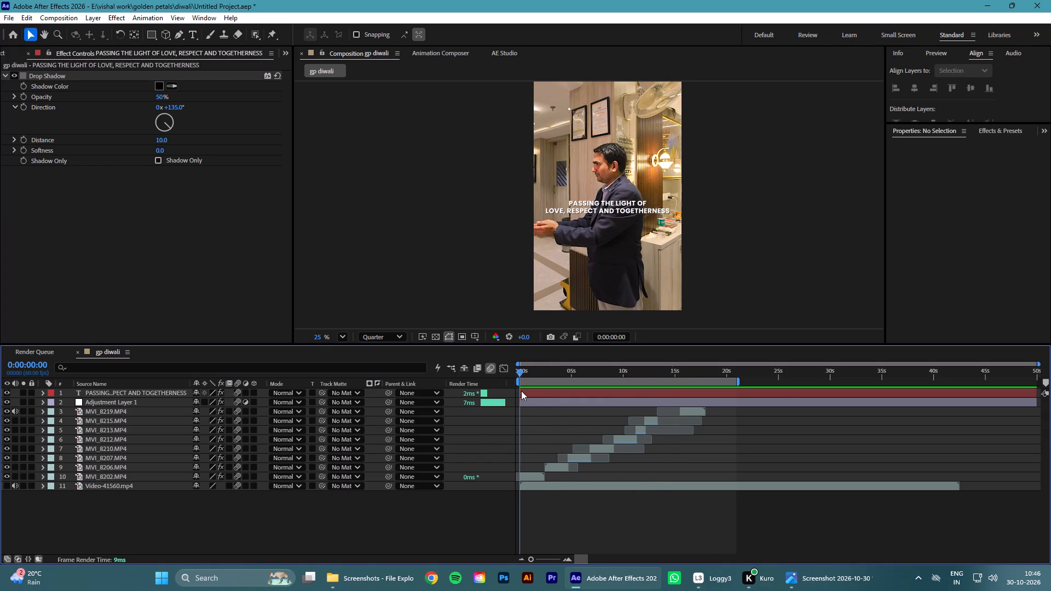
drag(521, 391, 449, 402)
key(space)
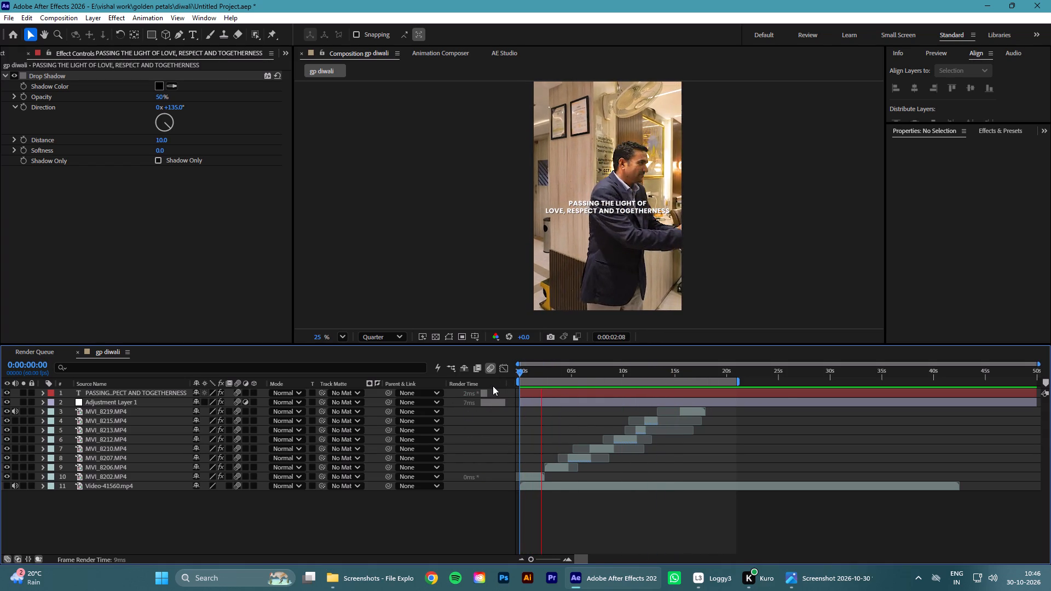
key(space)
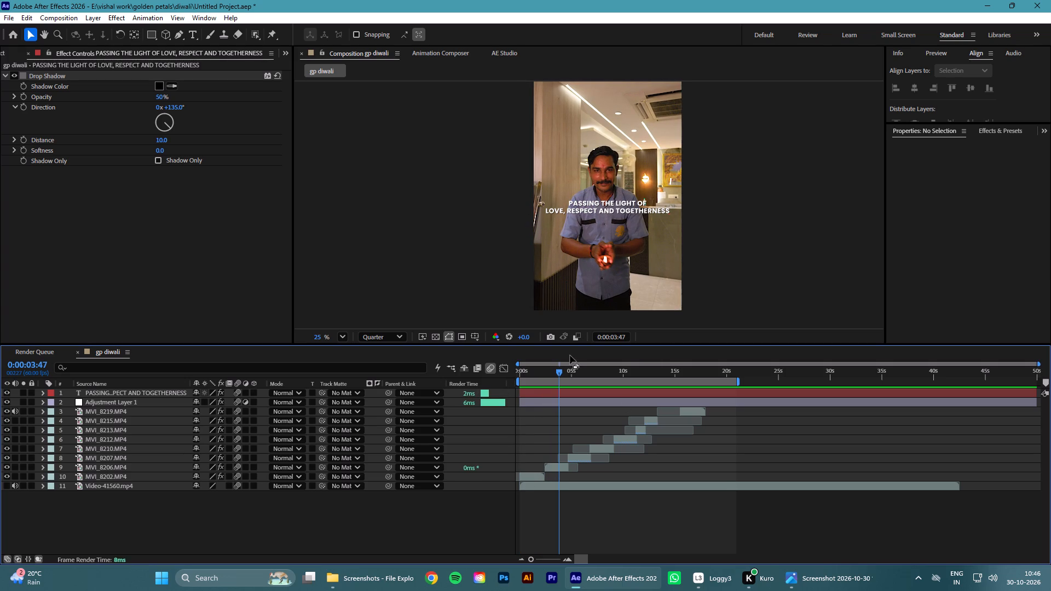
click(555, 371)
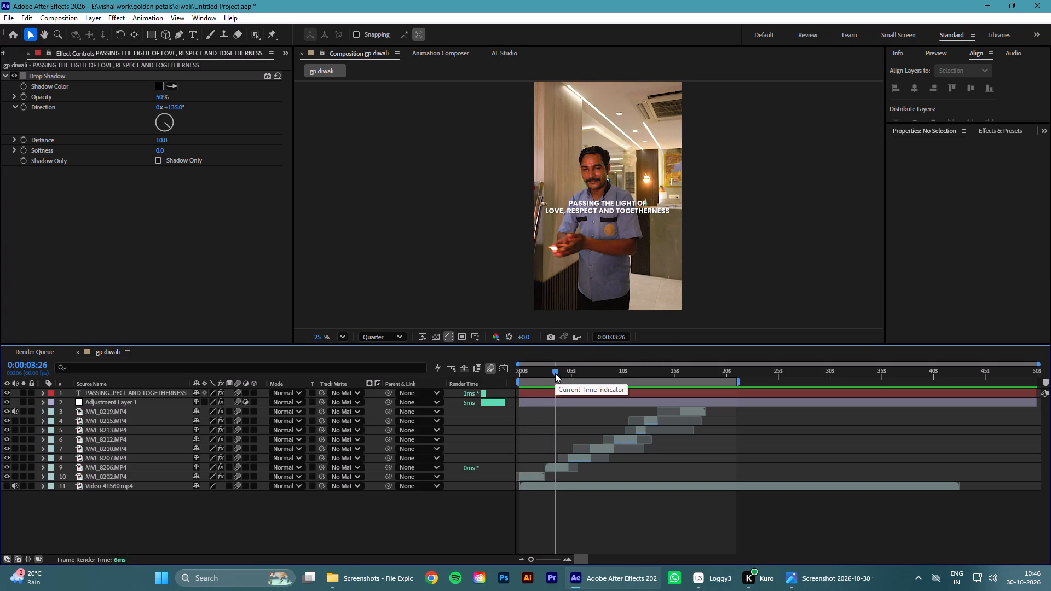
drag(555, 373, 446, 367)
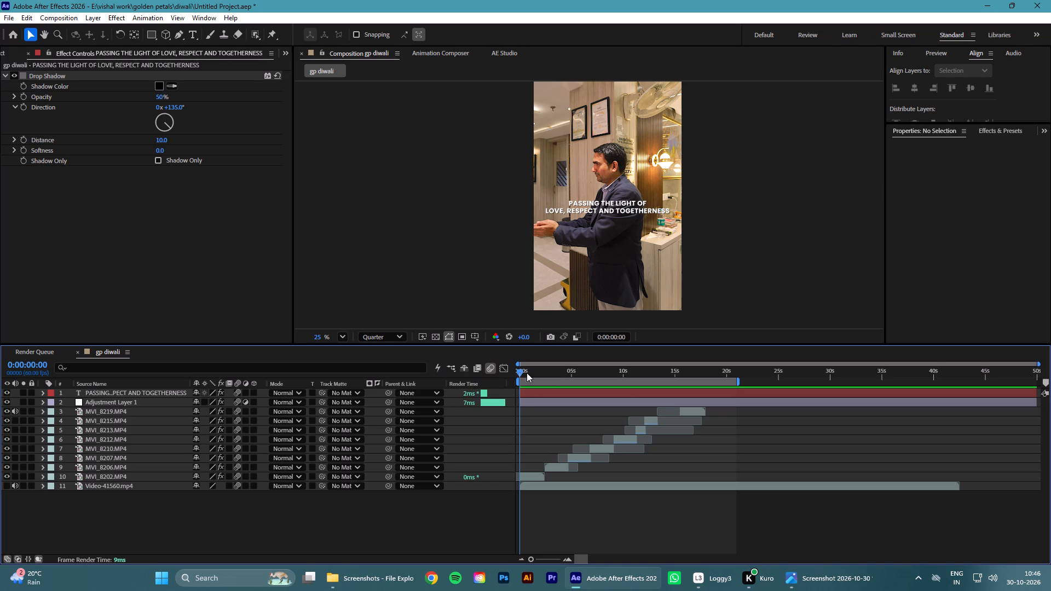
click(538, 372)
drag(541, 370, 421, 378)
click(473, 521)
key(space)
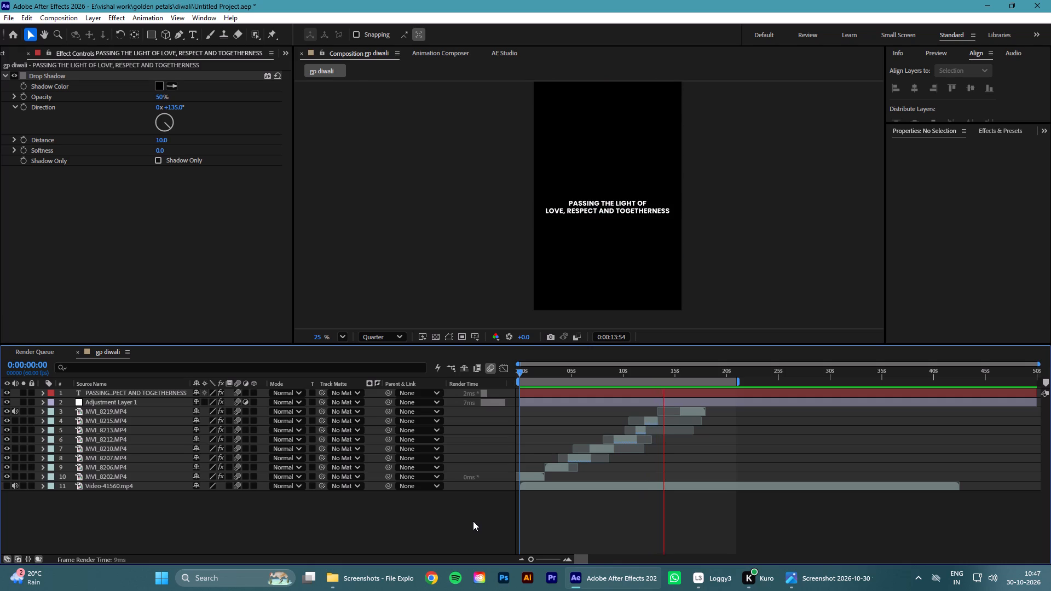
key(space)
drag(669, 370, 557, 401)
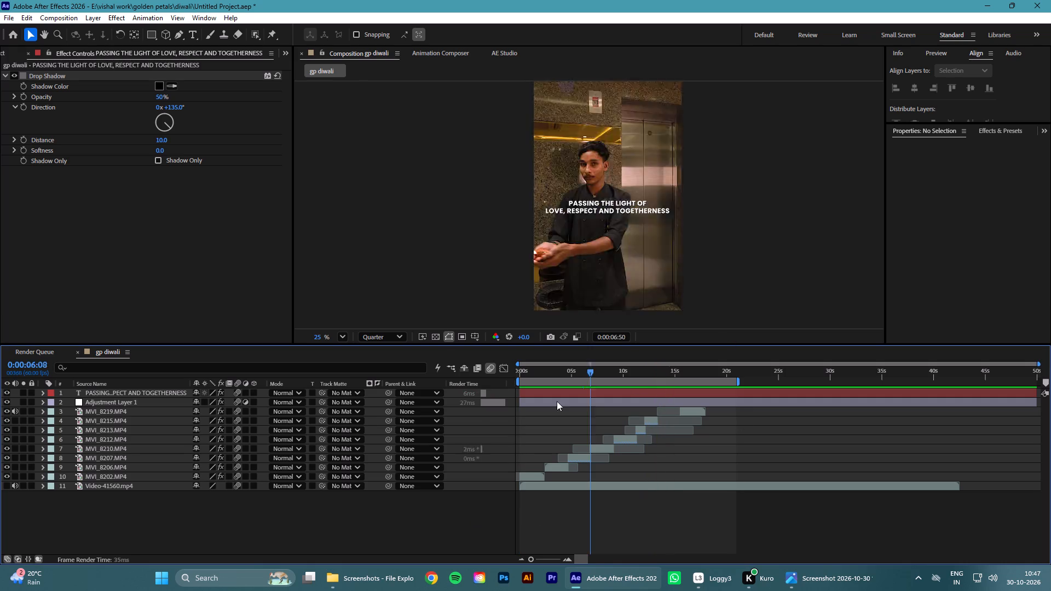
drag(557, 401, 547, 422)
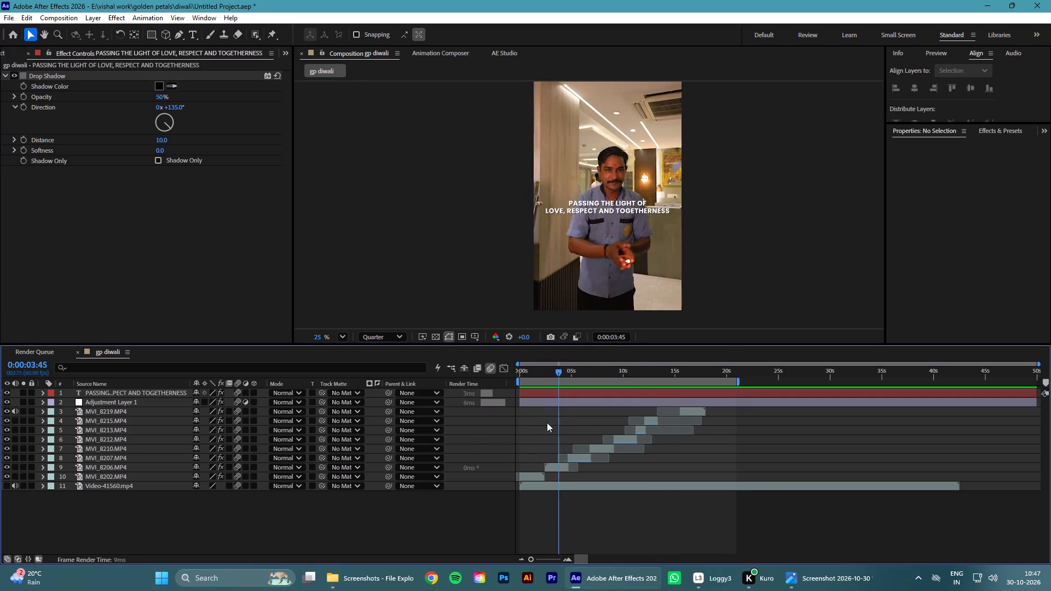
drag(547, 422, 476, 431)
key(space)
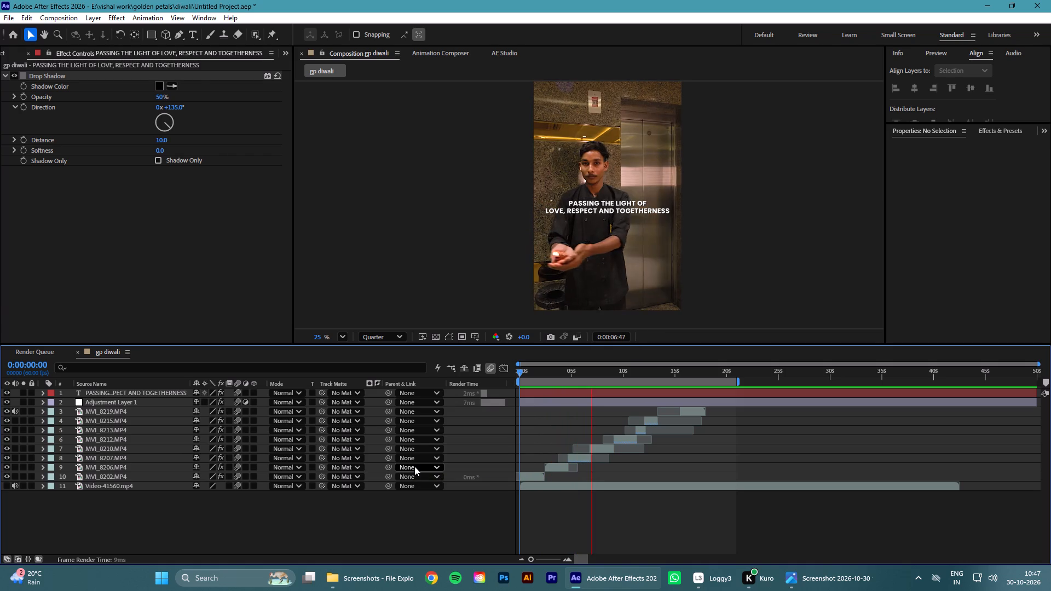
key(space)
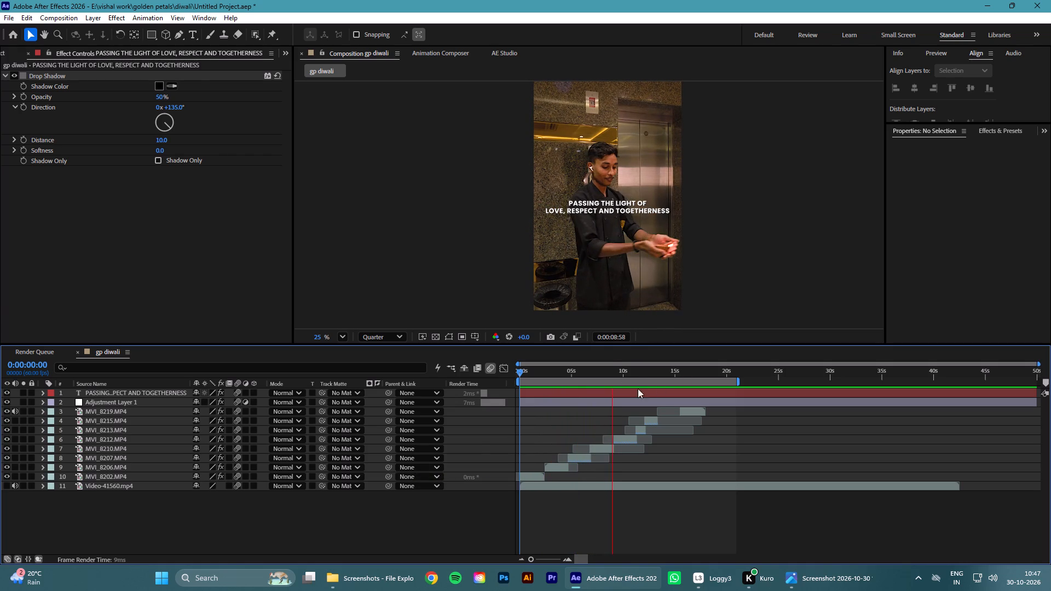
drag(611, 373, 448, 393)
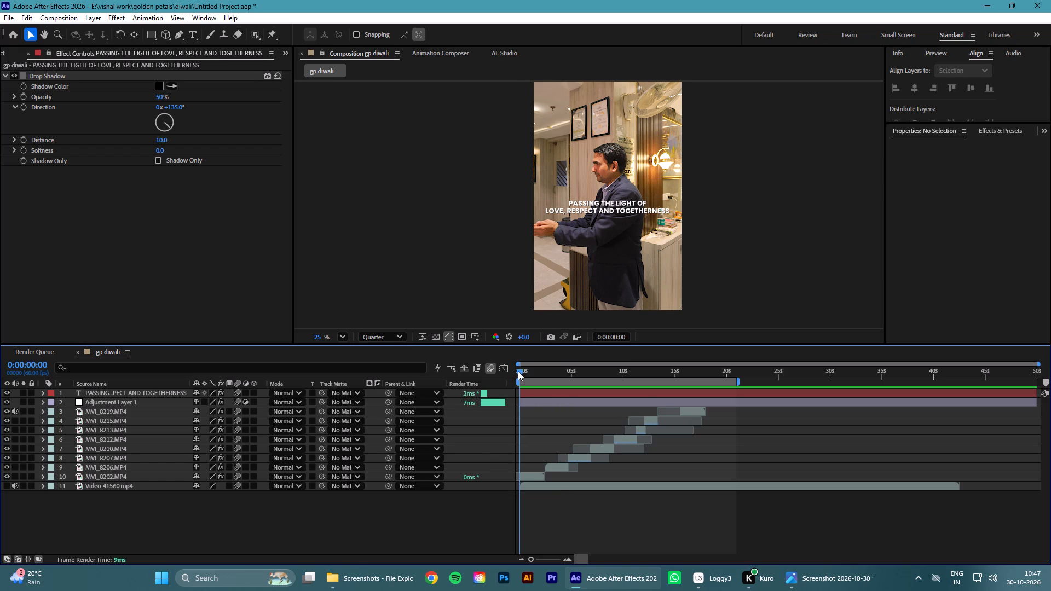
Trim the tagline layer's end at 0:00:13:26, matching the last frame of the MVI_8215 clip.
drag(518, 371, 656, 392)
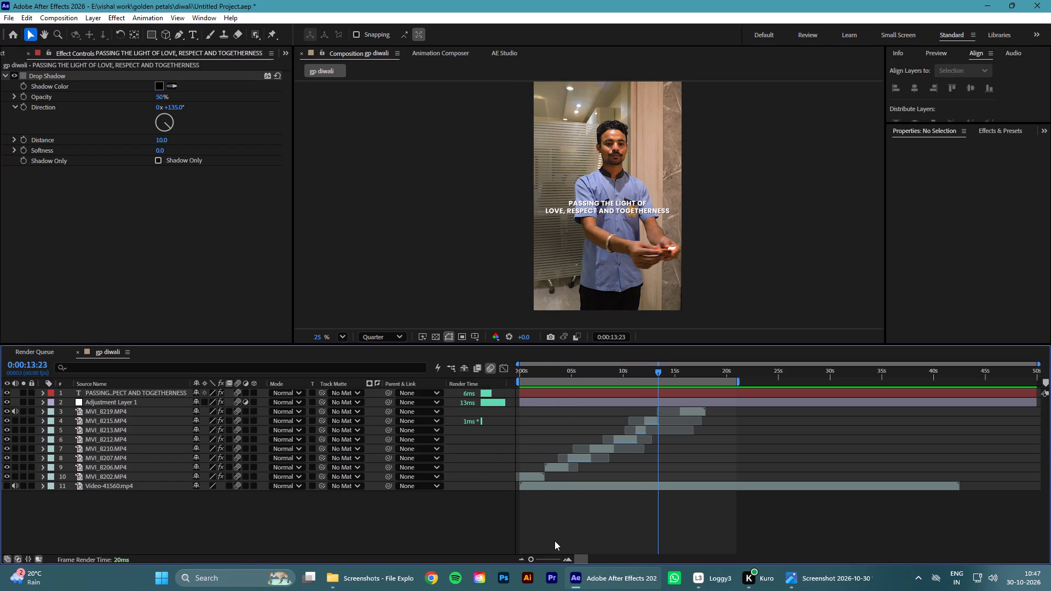
drag(531, 557, 586, 559)
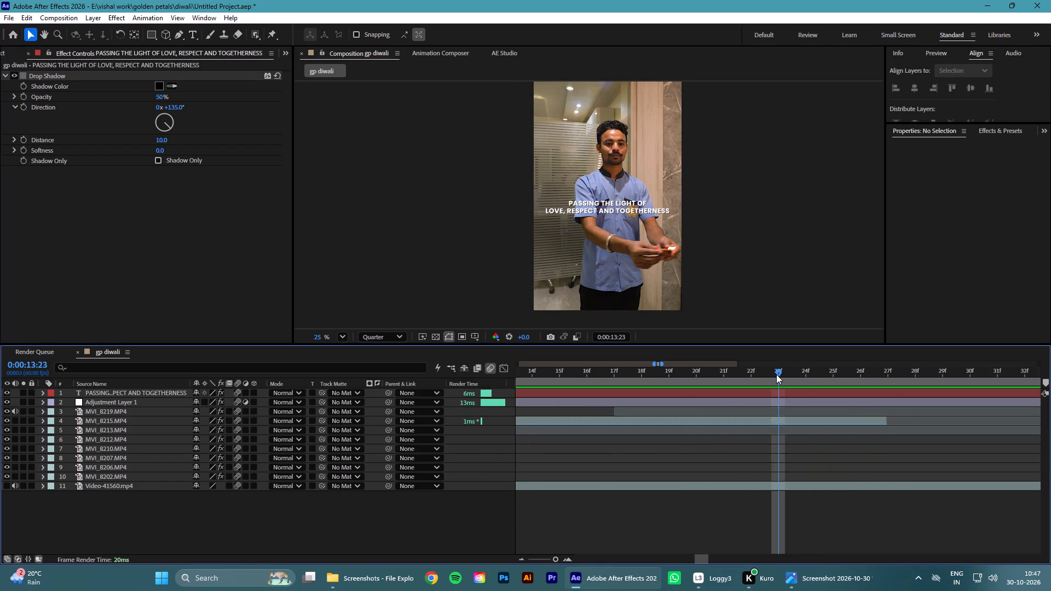
drag(776, 374, 876, 384)
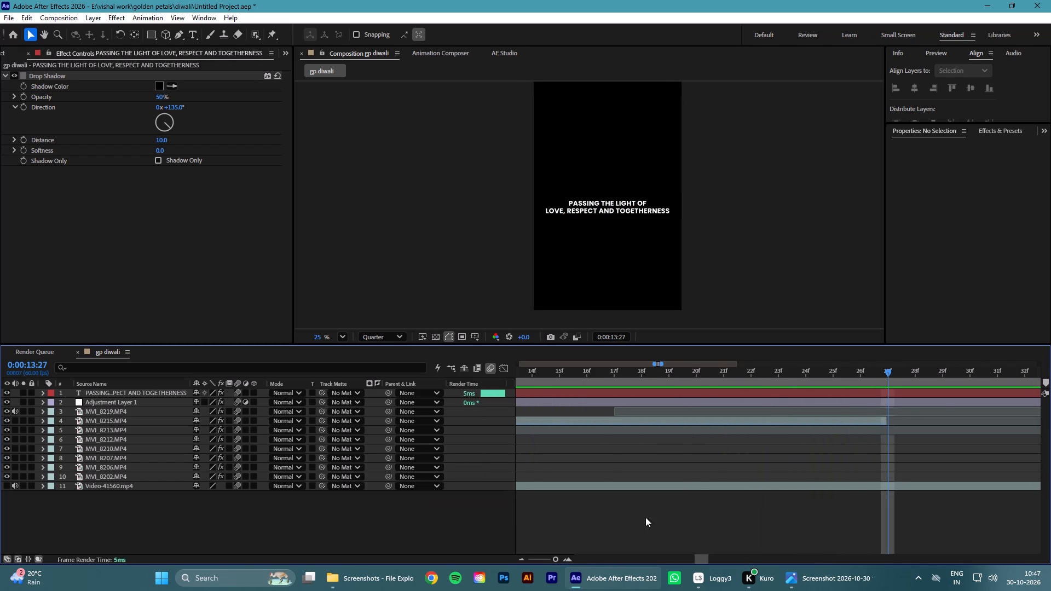
drag(555, 557, 607, 564)
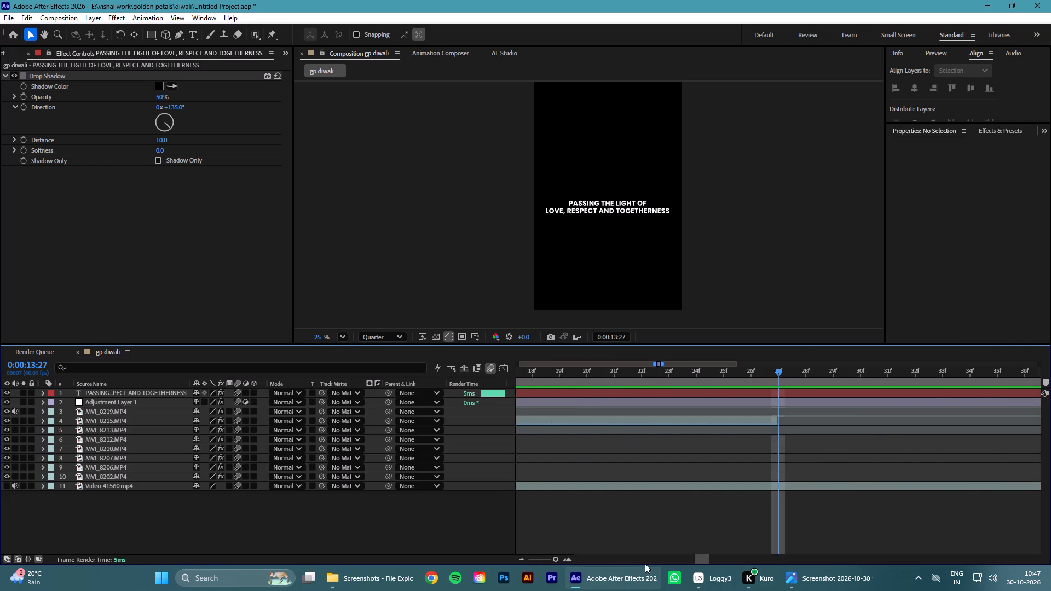
drag(778, 422, 779, 421)
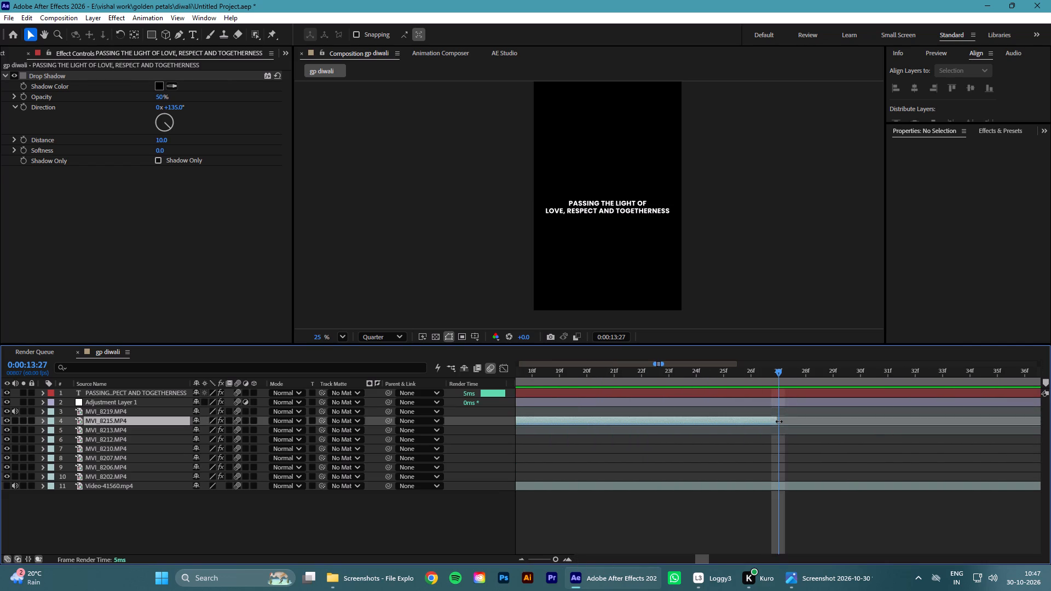
drag(779, 421, 788, 424)
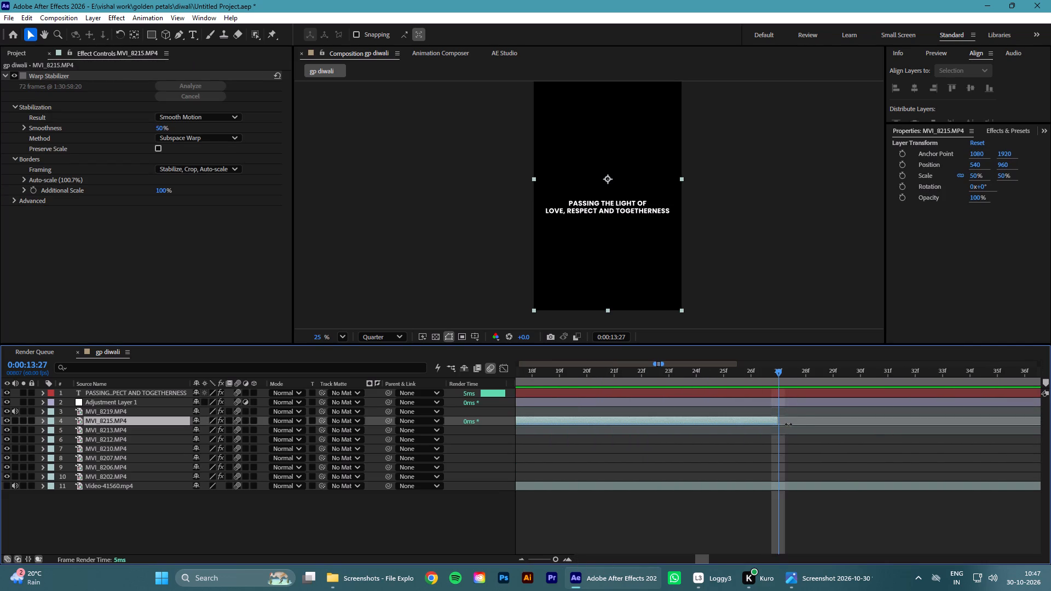
drag(788, 424, 788, 430)
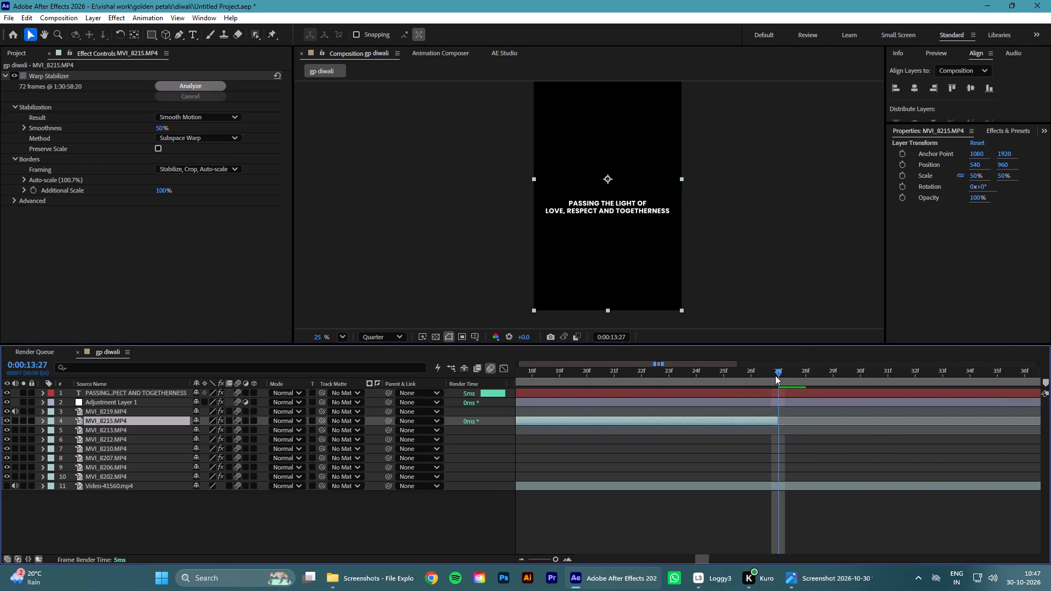
drag(777, 371, 761, 375)
click(772, 393)
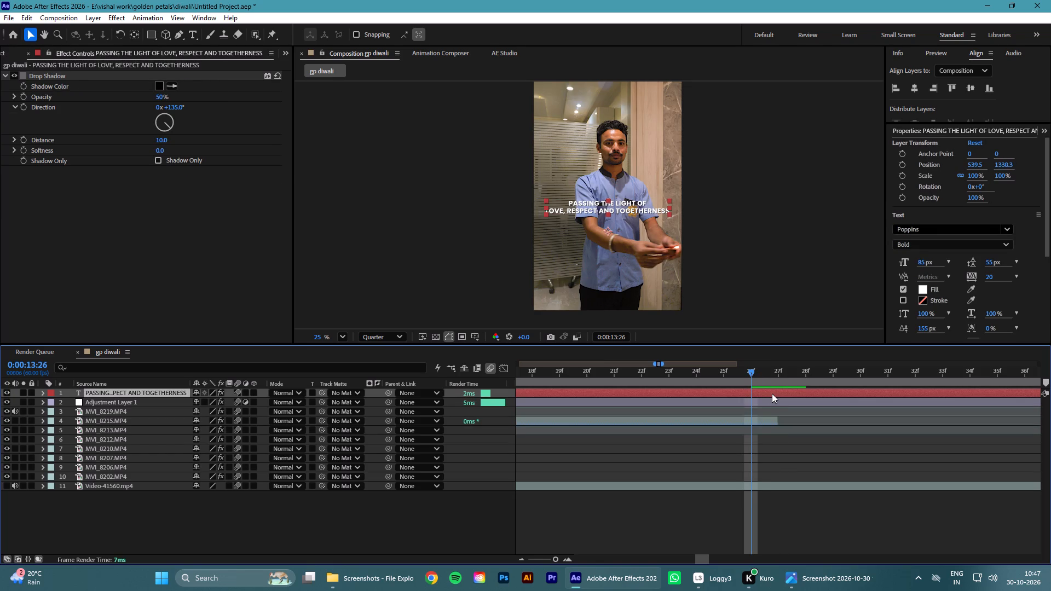
key(alt+bracketright)
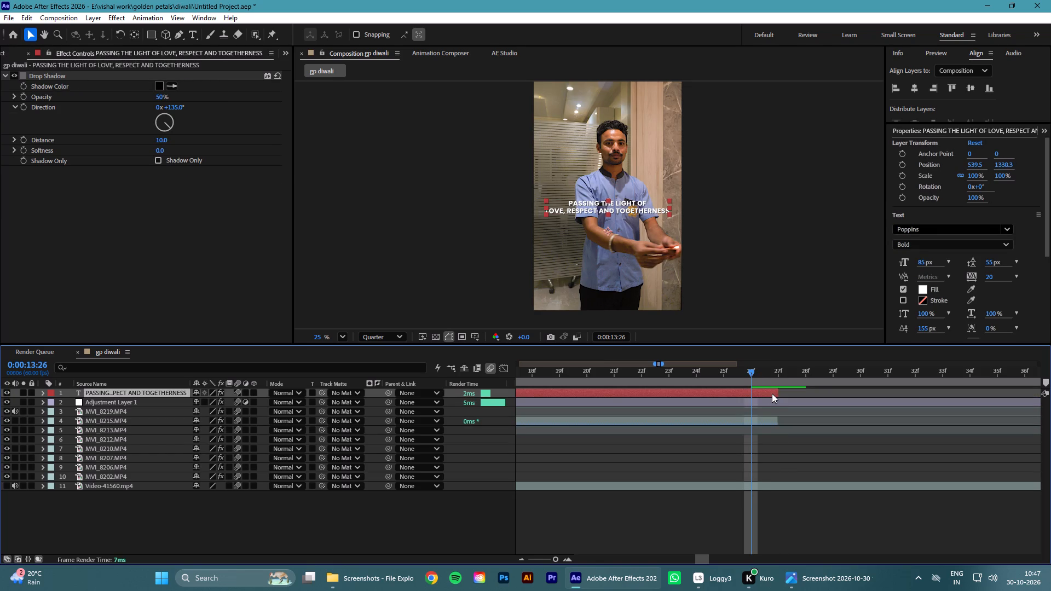
Return to the start of the composition and save the project.
drag(555, 559, 522, 566)
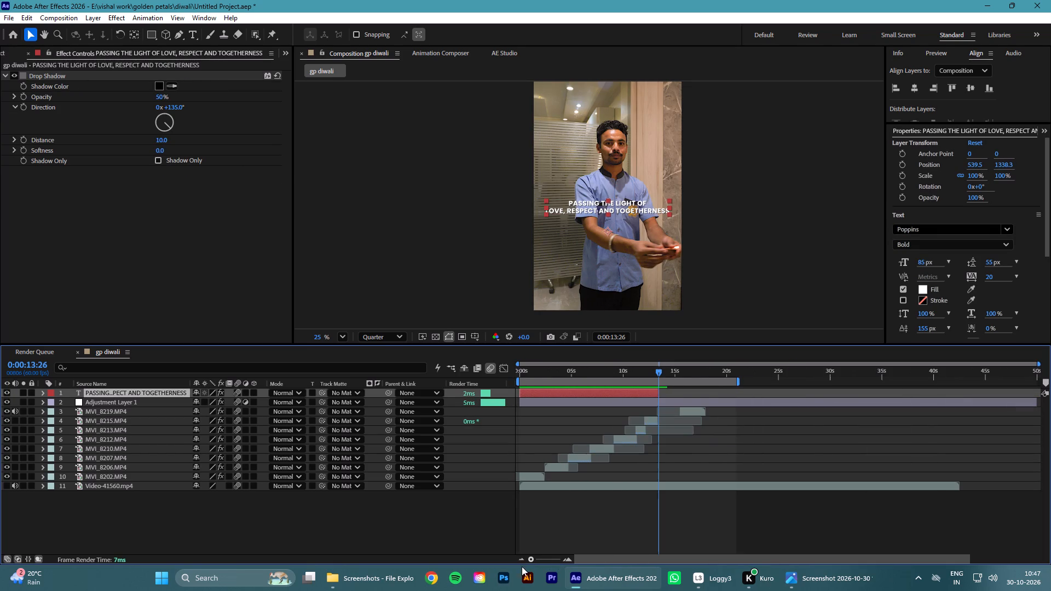
drag(522, 566, 517, 567)
click(552, 372)
drag(552, 372, 411, 422)
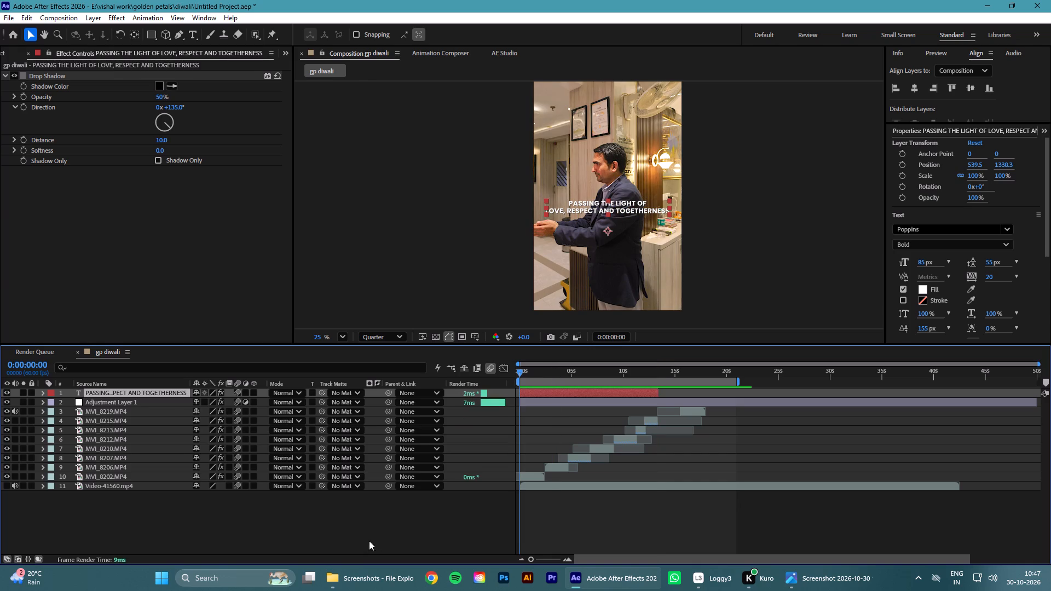
click(369, 541)
key(ctrl+s)
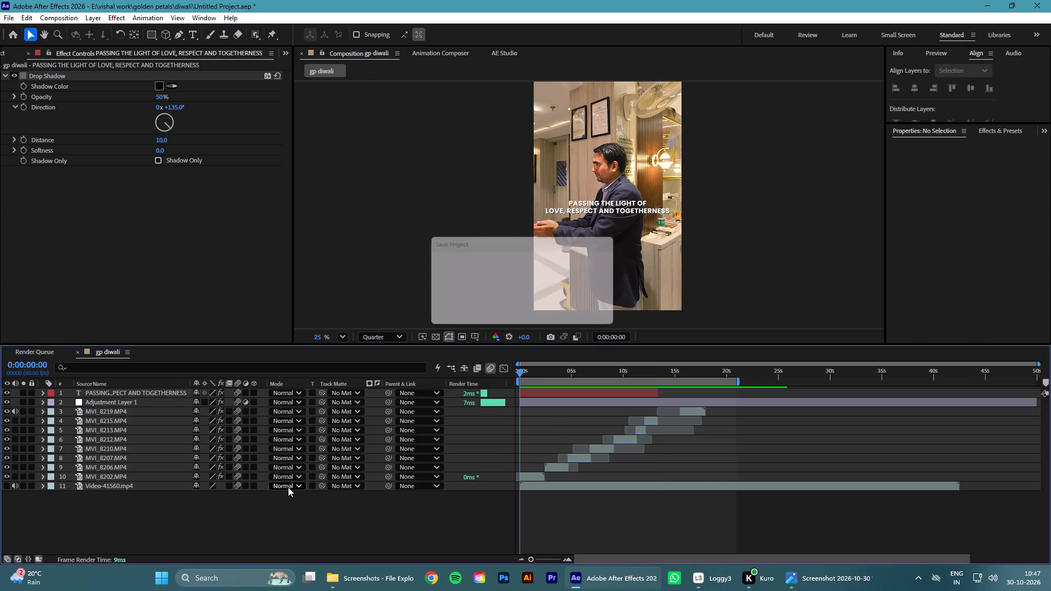
Scrub back to the start and play the first clip to review the tagline over it.
click(552, 369)
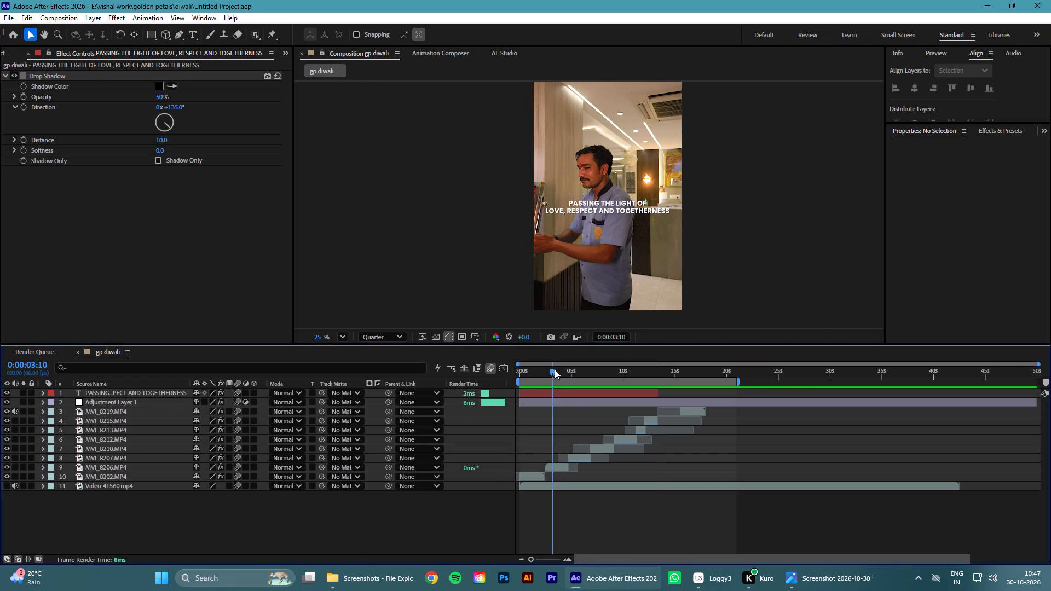
drag(553, 372, 444, 393)
click(415, 515)
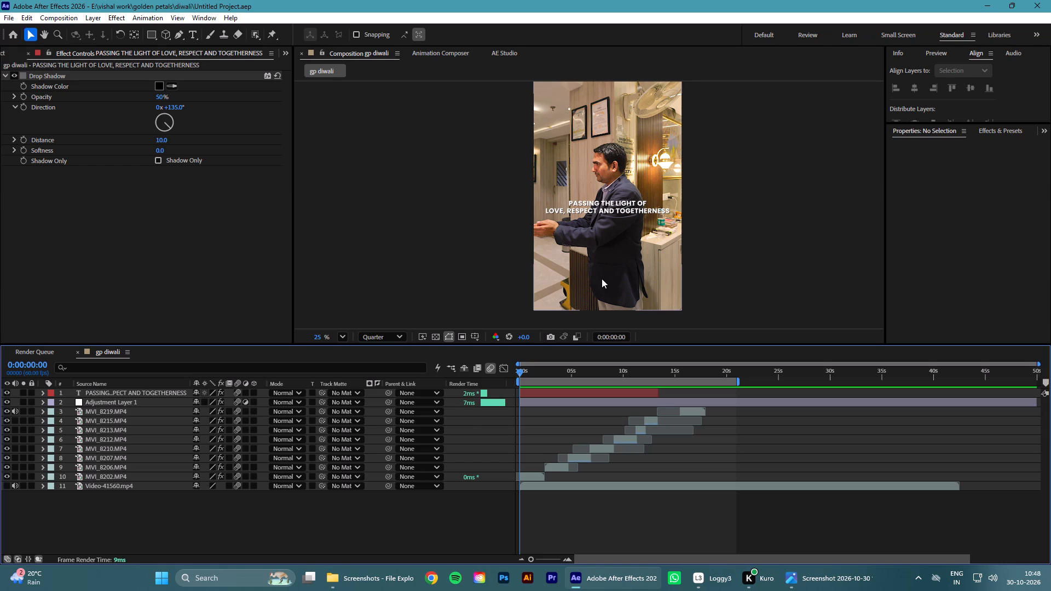
click(553, 373)
drag(553, 373, 413, 390)
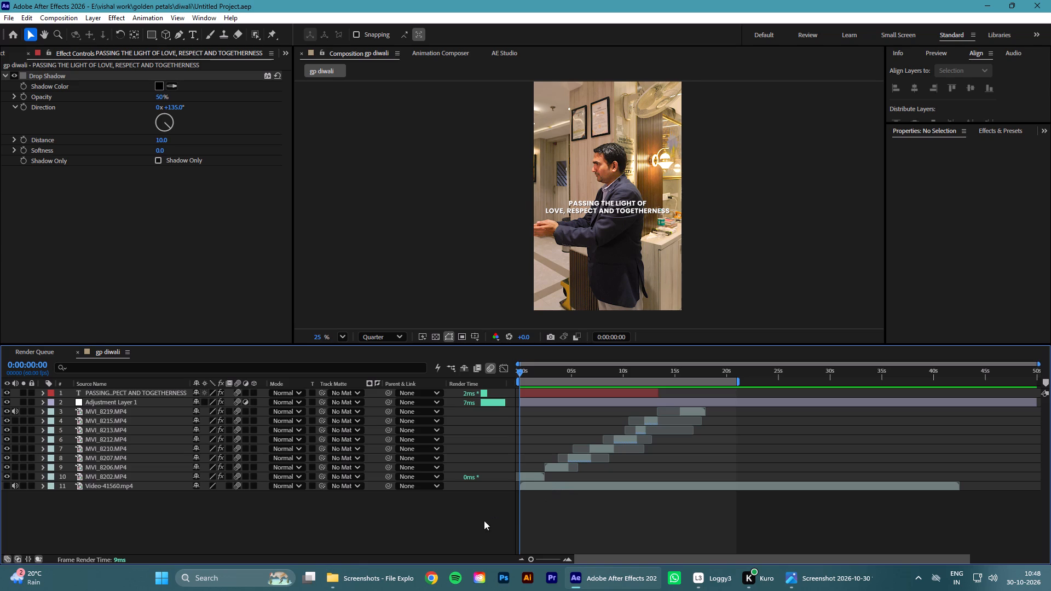
click(473, 525)
key(space)
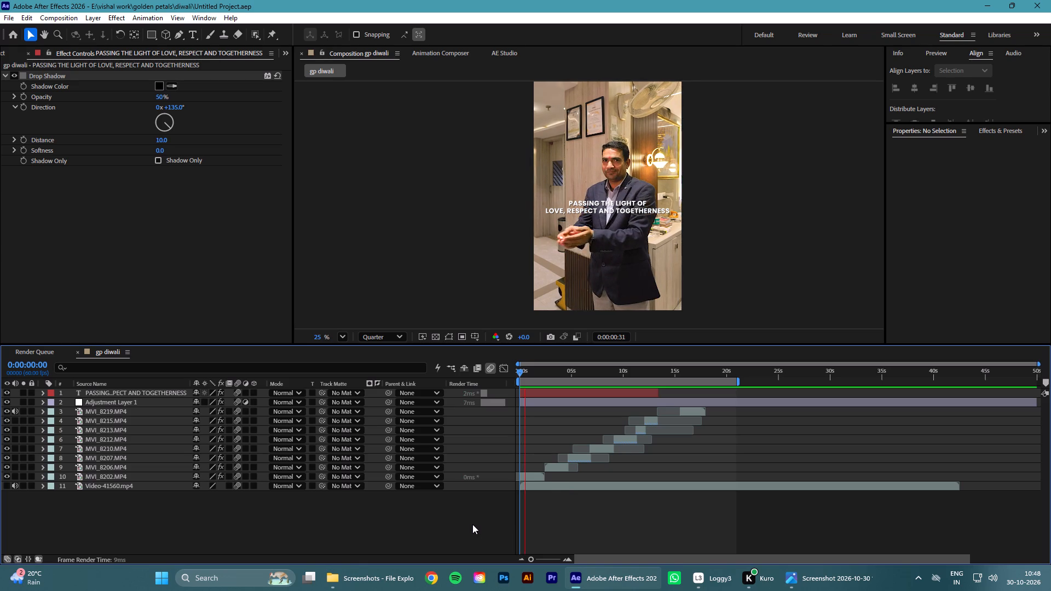
key(space)
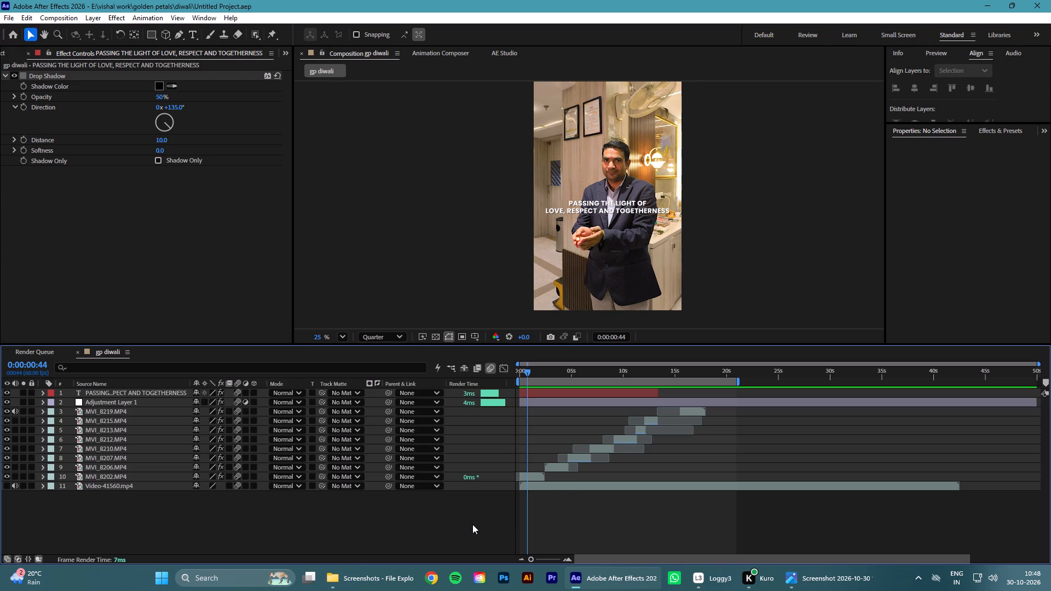
Replay the composition from the start through the MVI_8215 clip to review the tagline over the men's clips.
key(space)
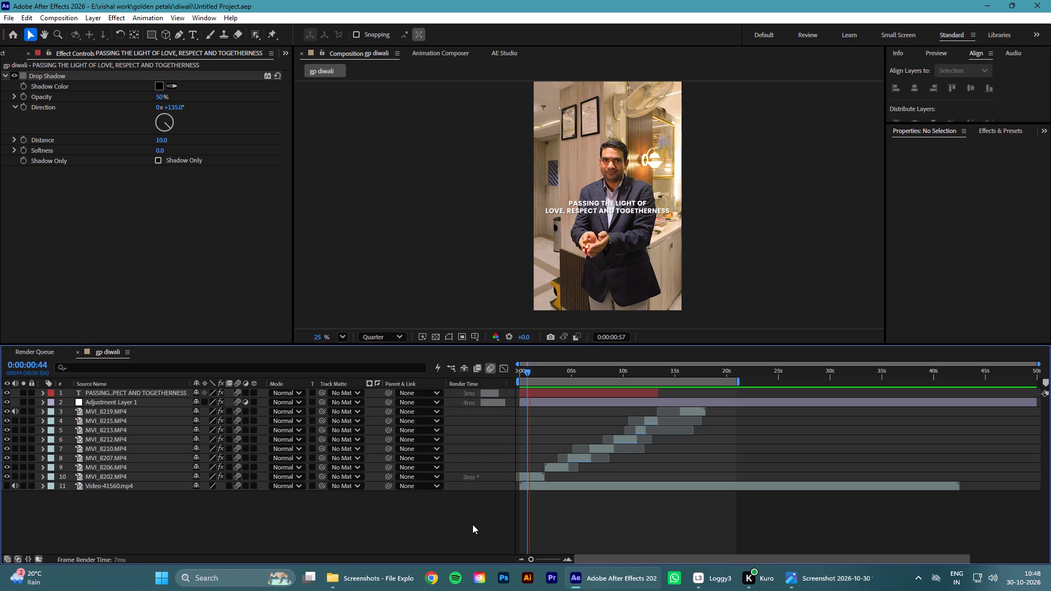
key(space)
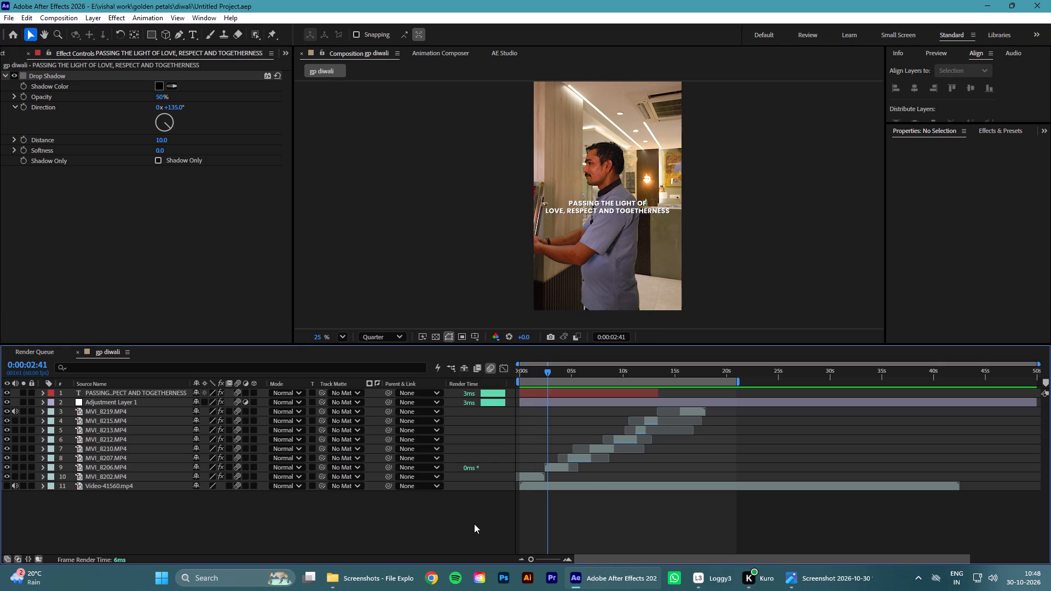
drag(550, 370, 494, 384)
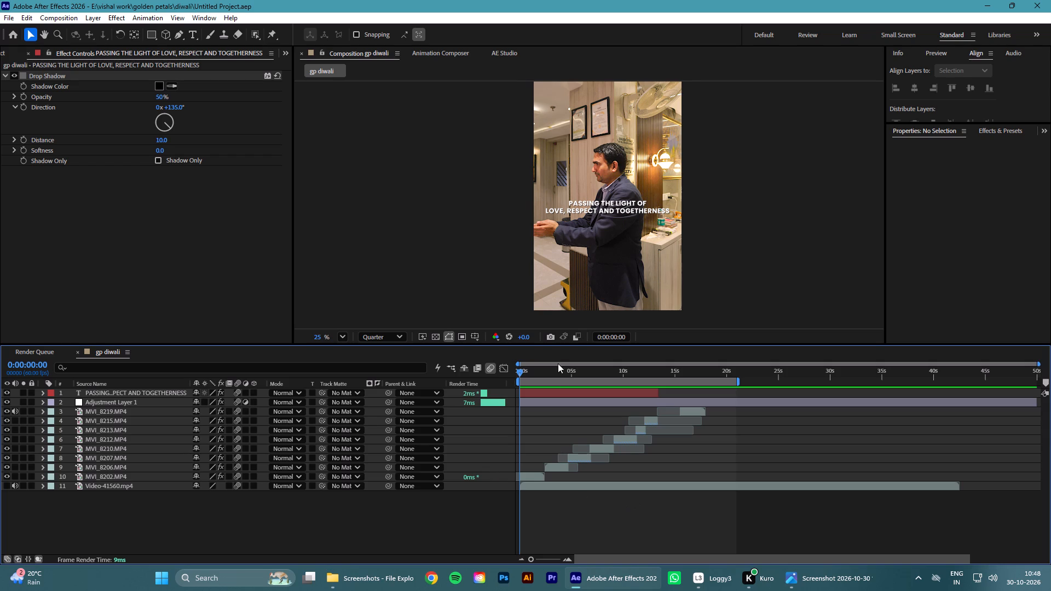
click(546, 373)
drag(558, 366, 502, 385)
drag(547, 369, 508, 381)
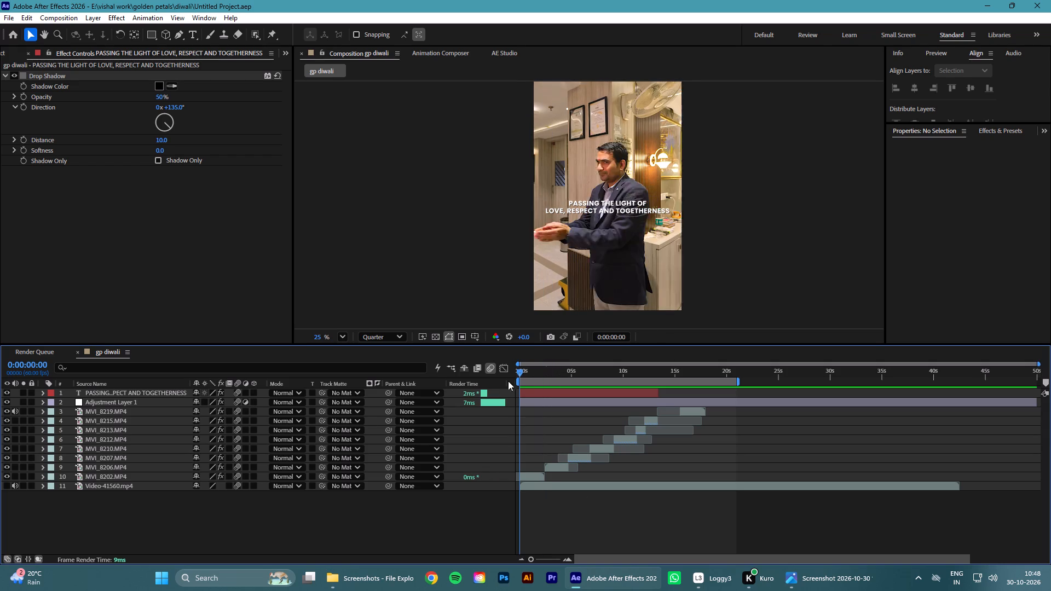
drag(508, 381, 475, 390)
click(476, 515)
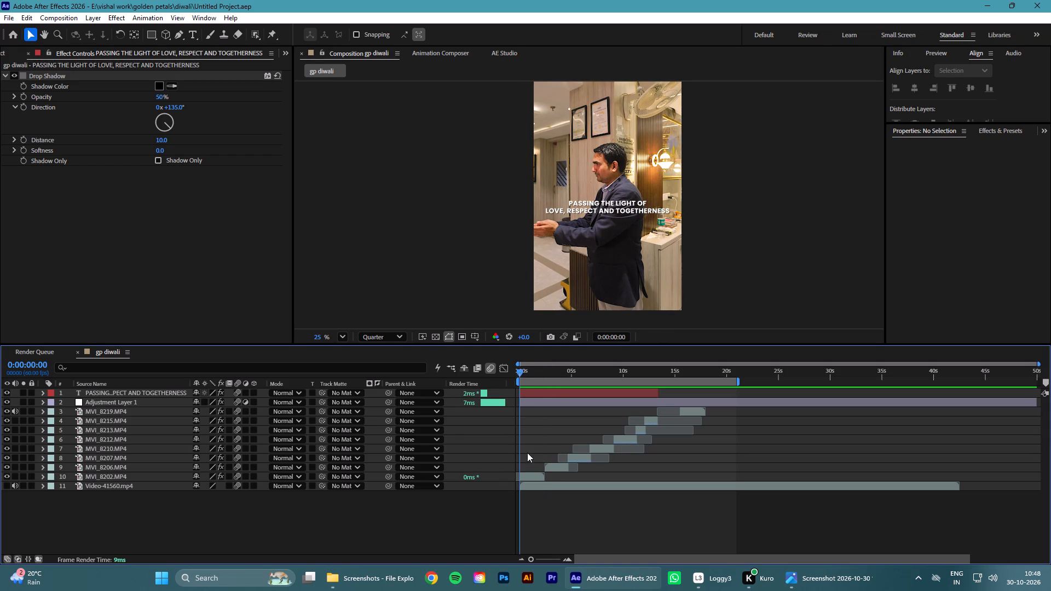
key(space)
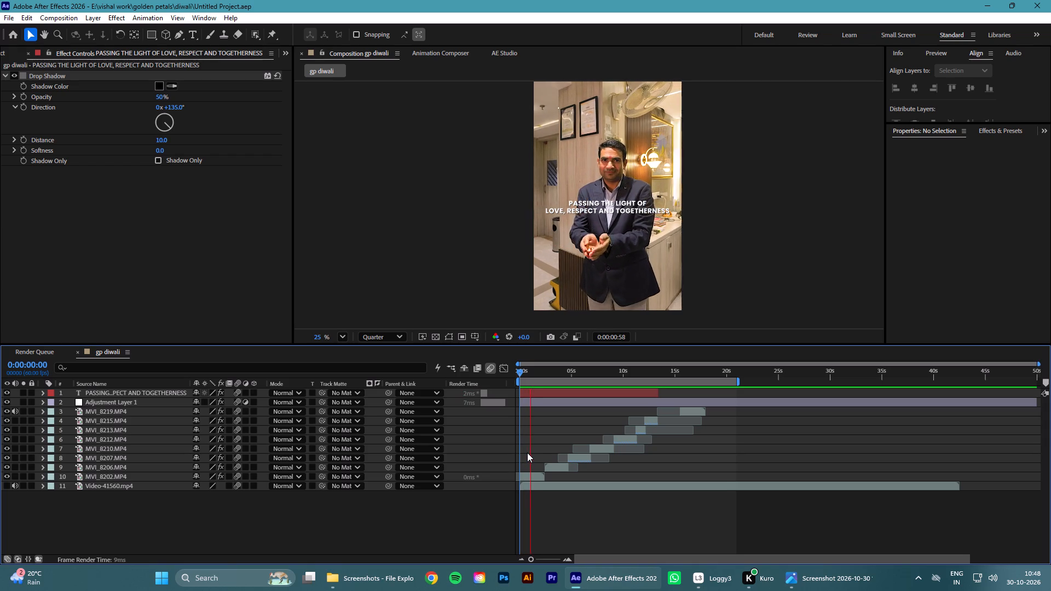
key(space)
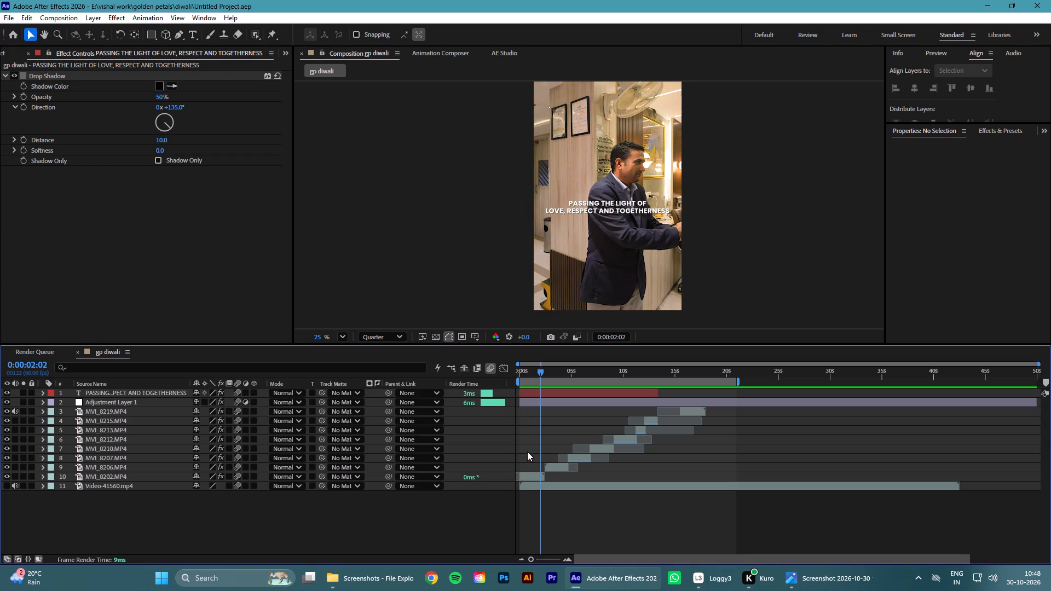
key(space)
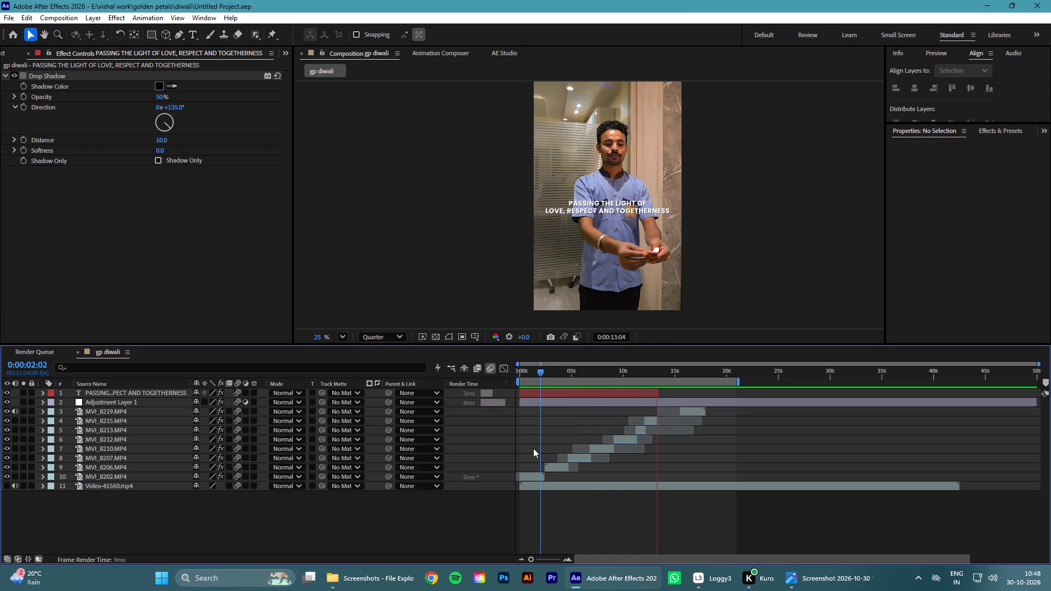
key(space)
Replay the section from the end of the MVI_8215 clip to the MVI_8219 group shot to examine the tagline's ending and the gap.
drag(661, 369, 652, 375)
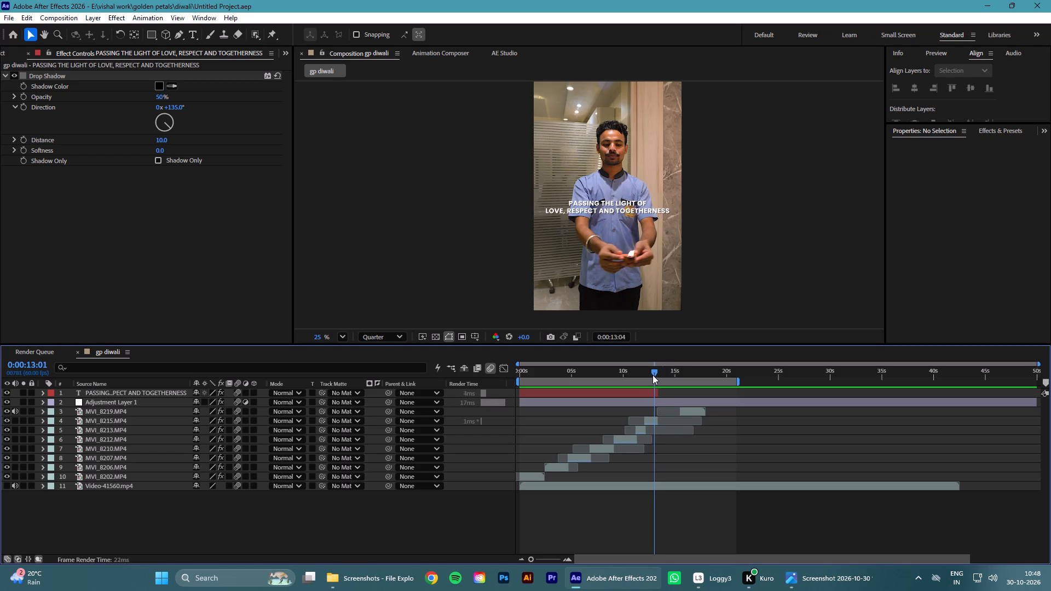
drag(652, 375, 656, 376)
key(space)
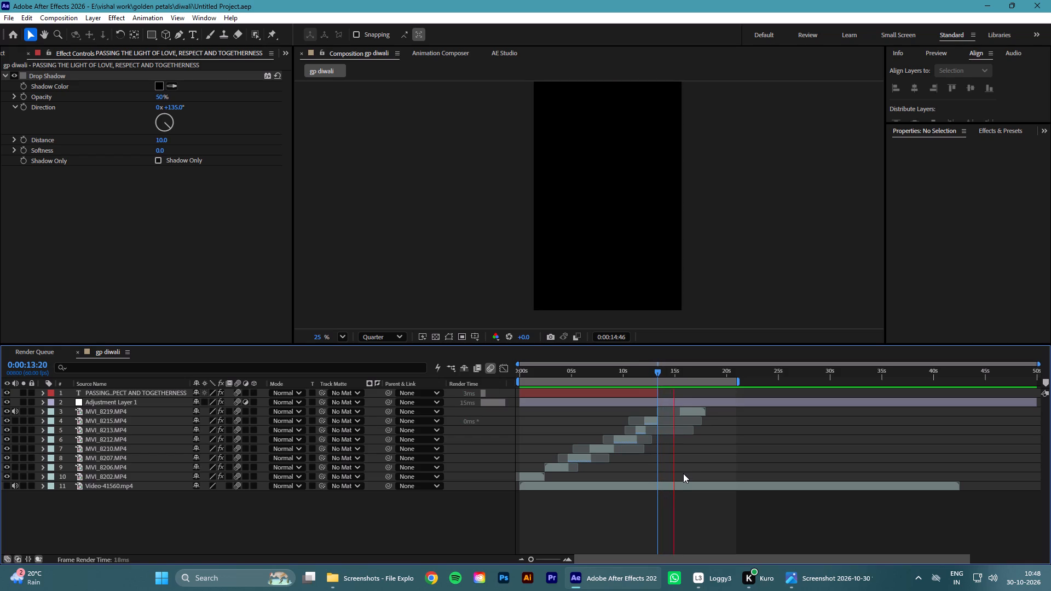
key(space)
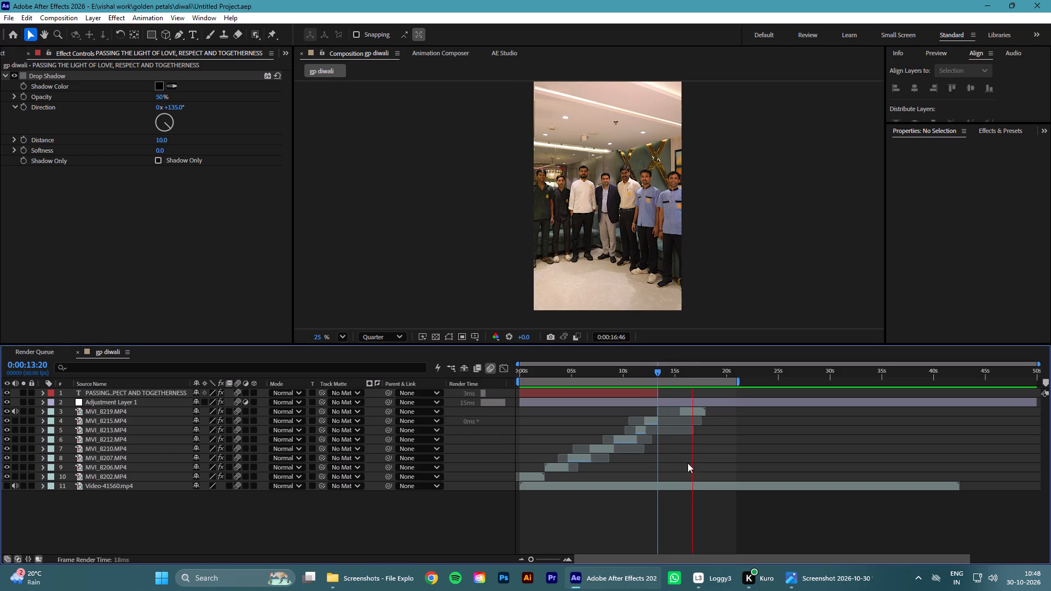
drag(692, 374, 652, 387)
key(space)
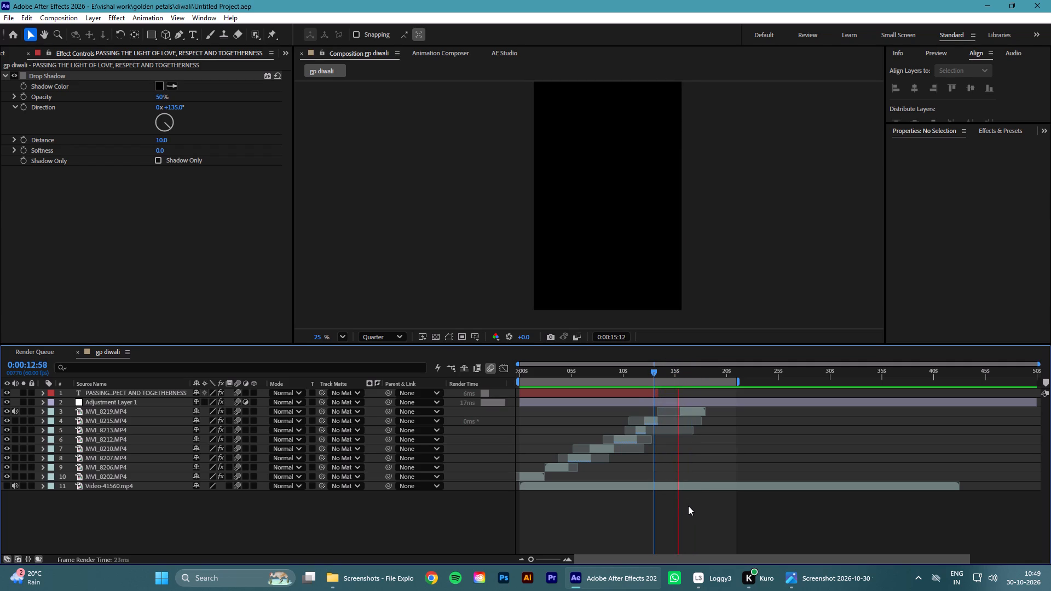
key(space)
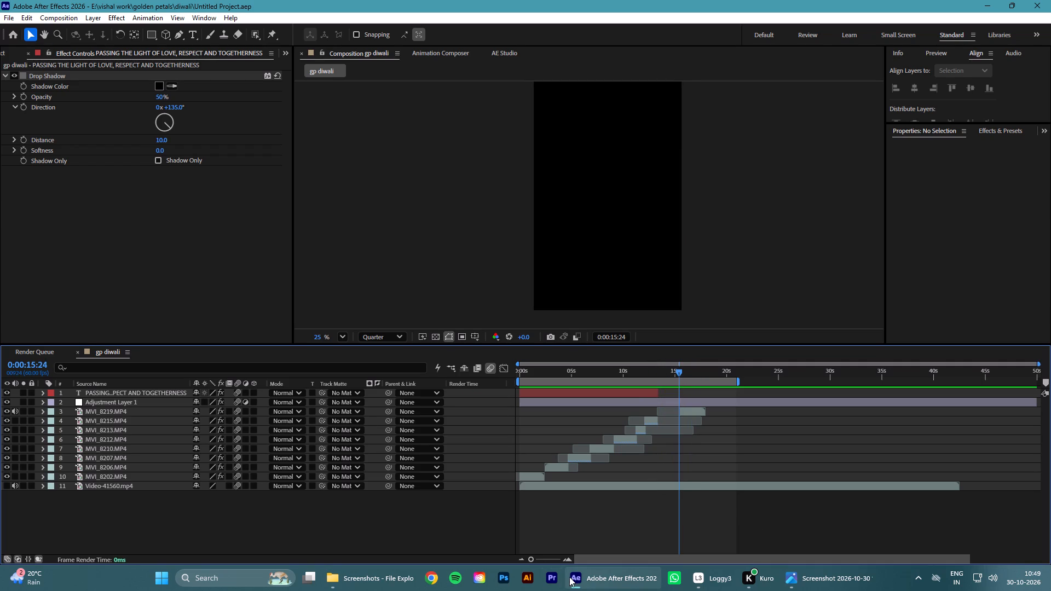
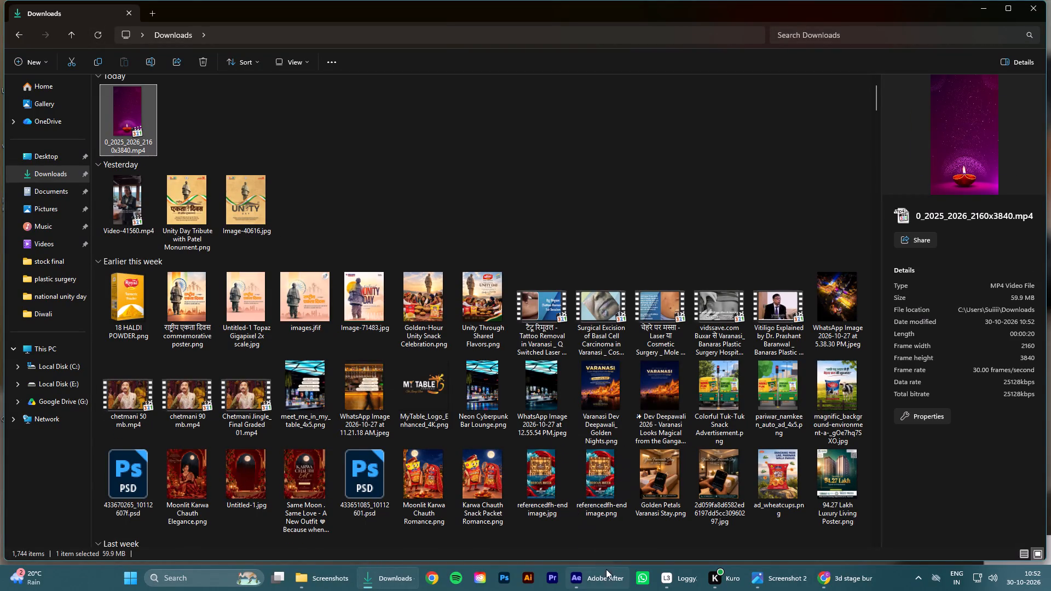
drag(606, 569, 351, 511)
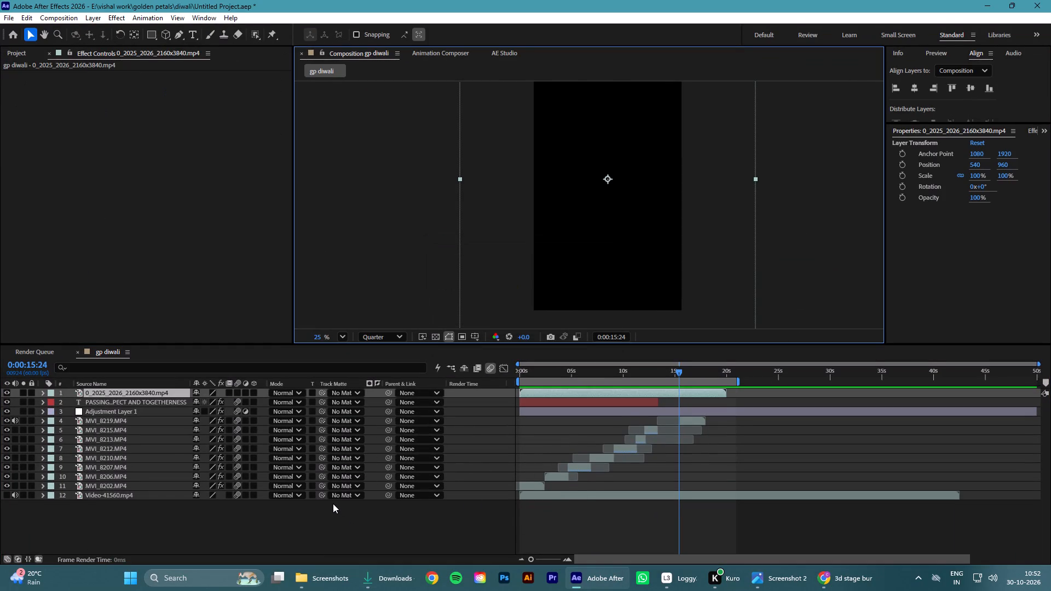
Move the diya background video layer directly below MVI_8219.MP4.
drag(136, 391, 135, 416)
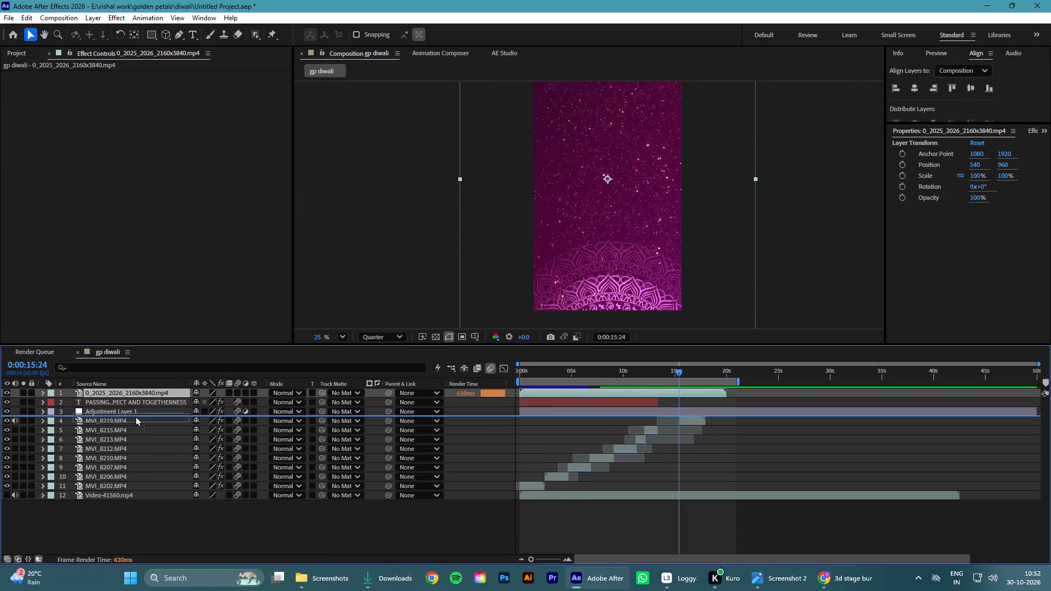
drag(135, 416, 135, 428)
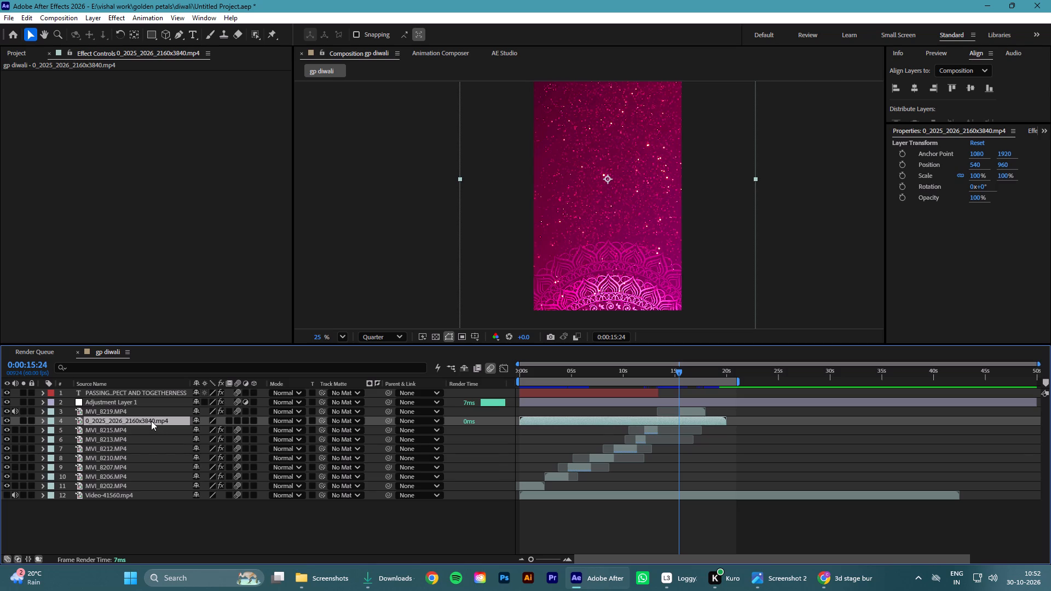
Fit the diya background video layer to the composition frame at 50% scale, with the preview zoomed to 20%.
click(340, 338)
click(350, 356)
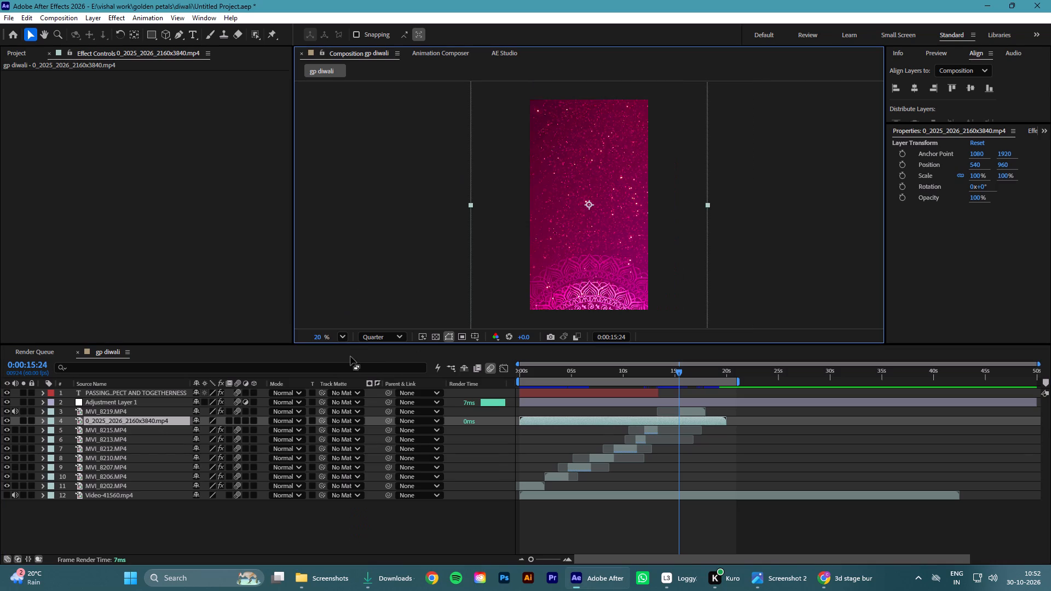
click(637, 422)
right_click(637, 421)
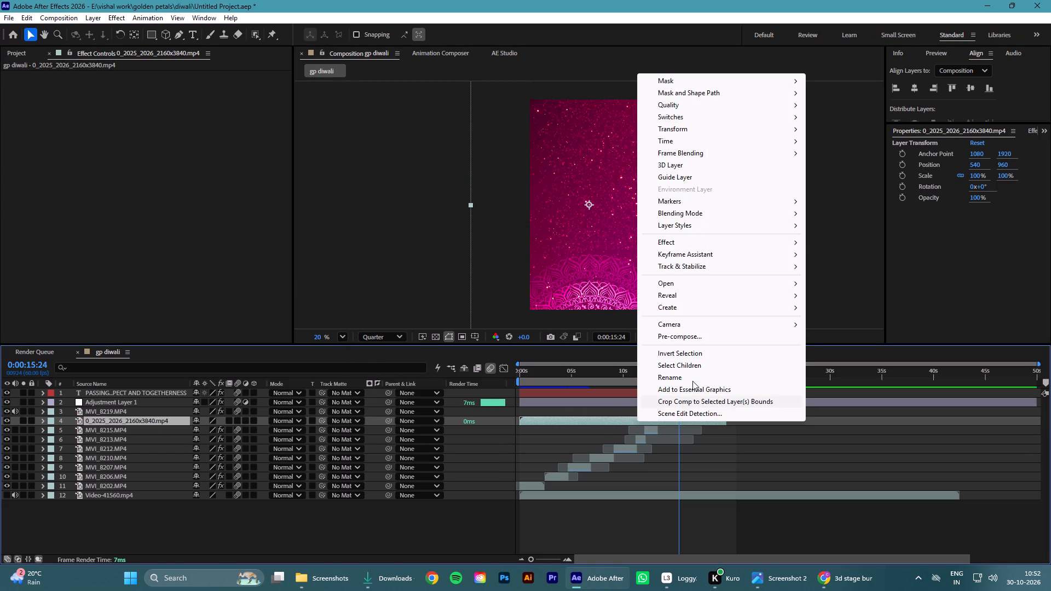
click(828, 275)
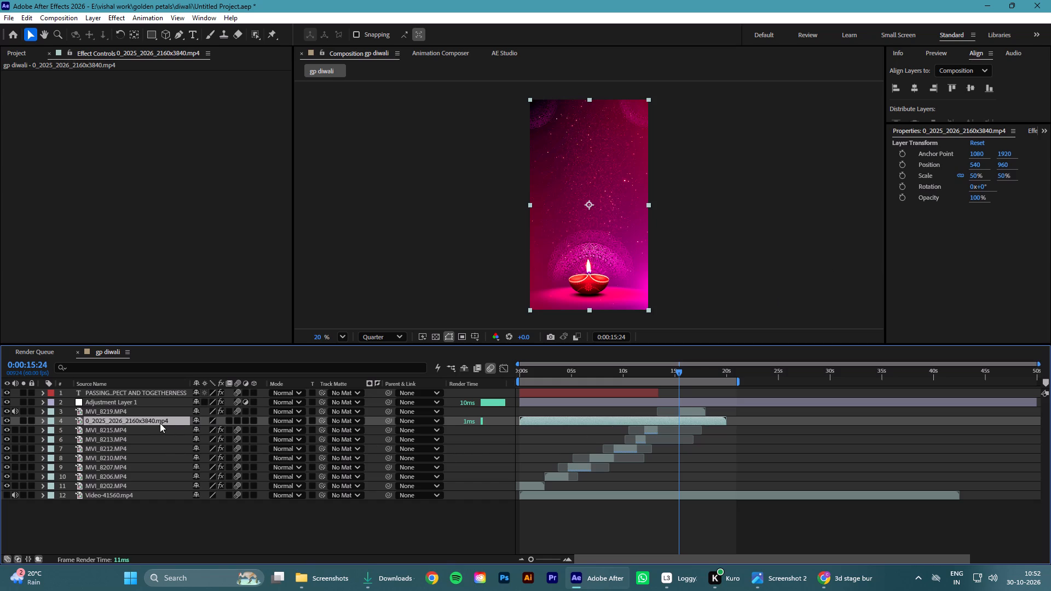
Place the diya background layer beneath MVI_8202.MP4 and shift it in time to start at about 12 s.
drag(160, 423, 156, 494)
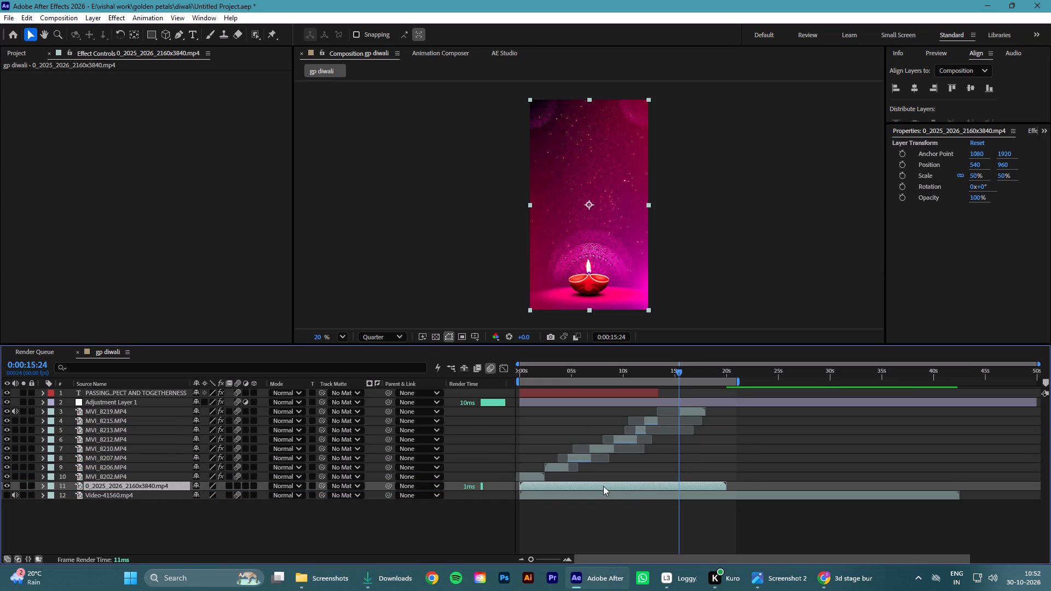
drag(579, 486, 600, 488)
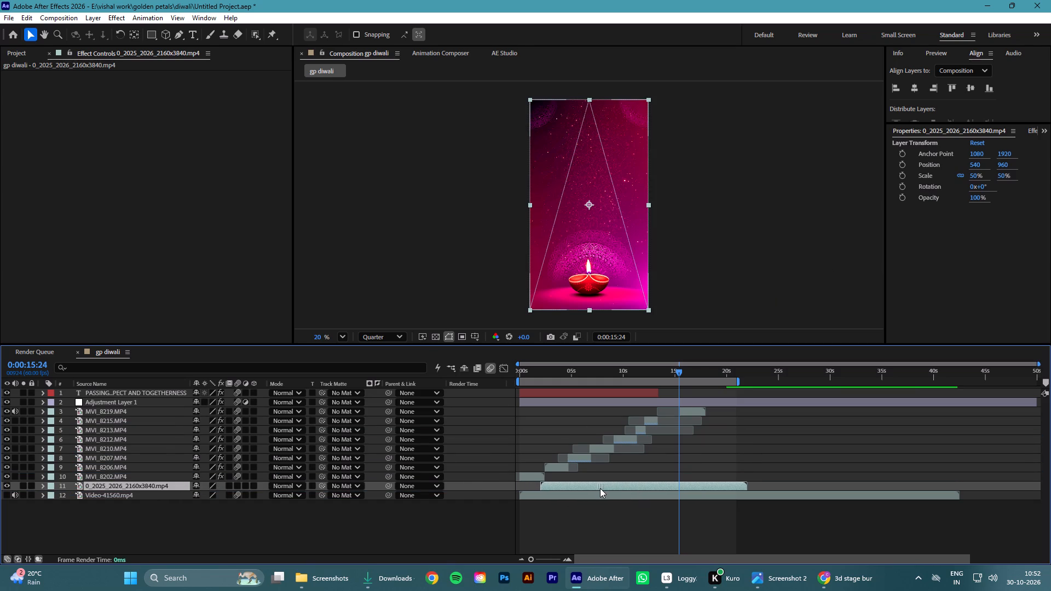
drag(600, 488, 642, 494)
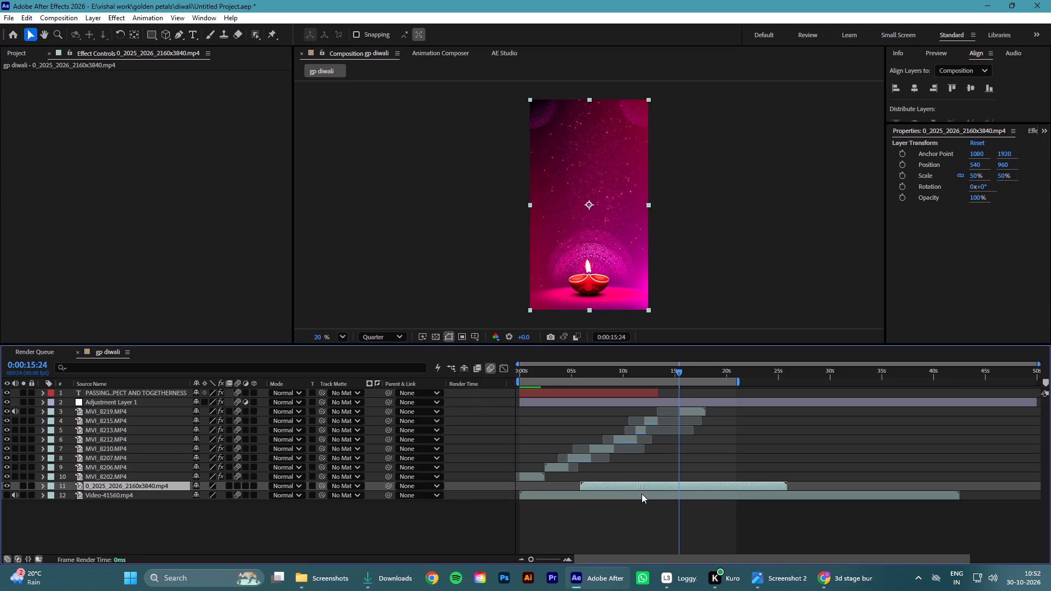
drag(642, 494, 702, 499)
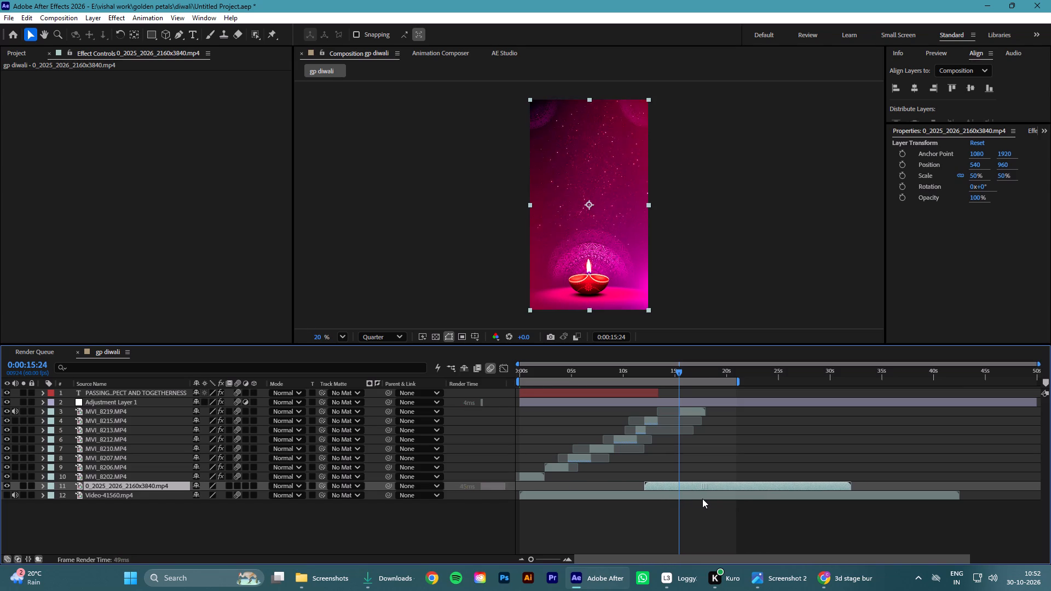
drag(702, 499, 704, 495)
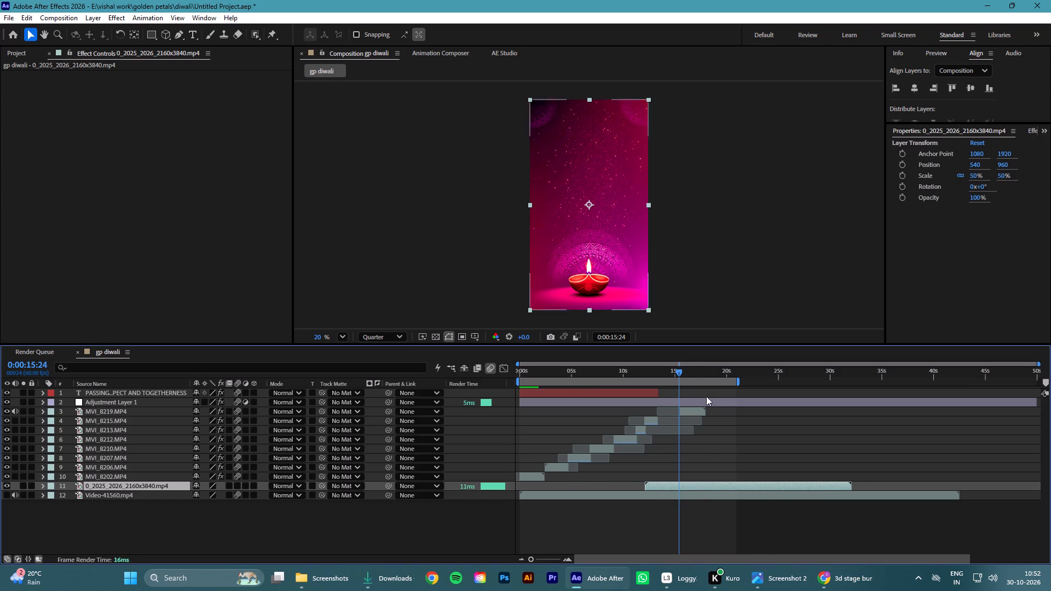
Play through the change to the diya background, and set a 100% opacity keyframe on MVI_8215.MP4 at 0:00:13:13.
drag(677, 376, 635, 387)
key(space)
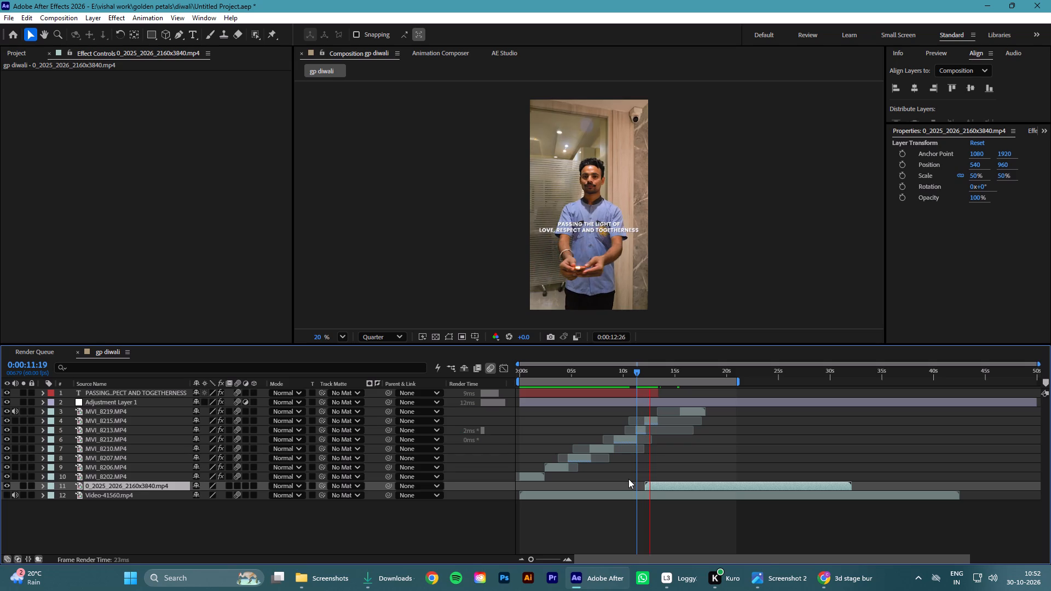
key(space)
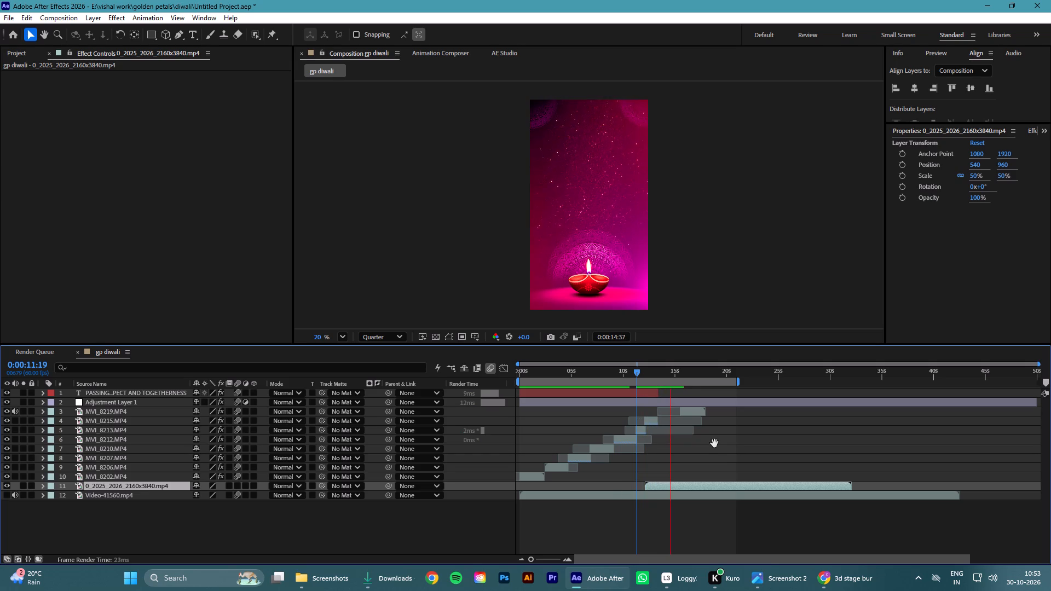
drag(668, 369, 652, 373)
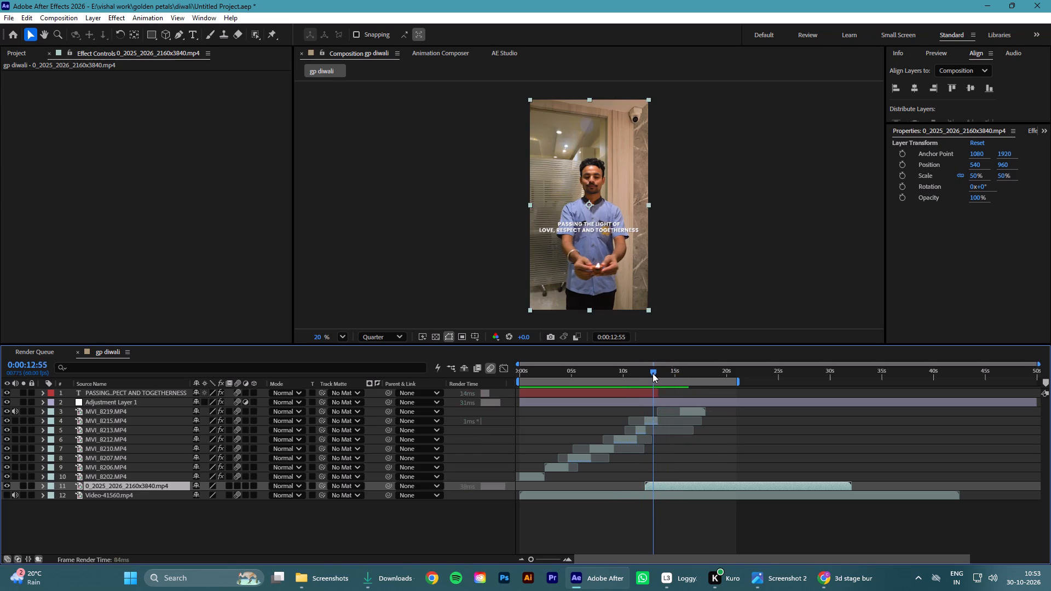
drag(652, 373, 655, 377)
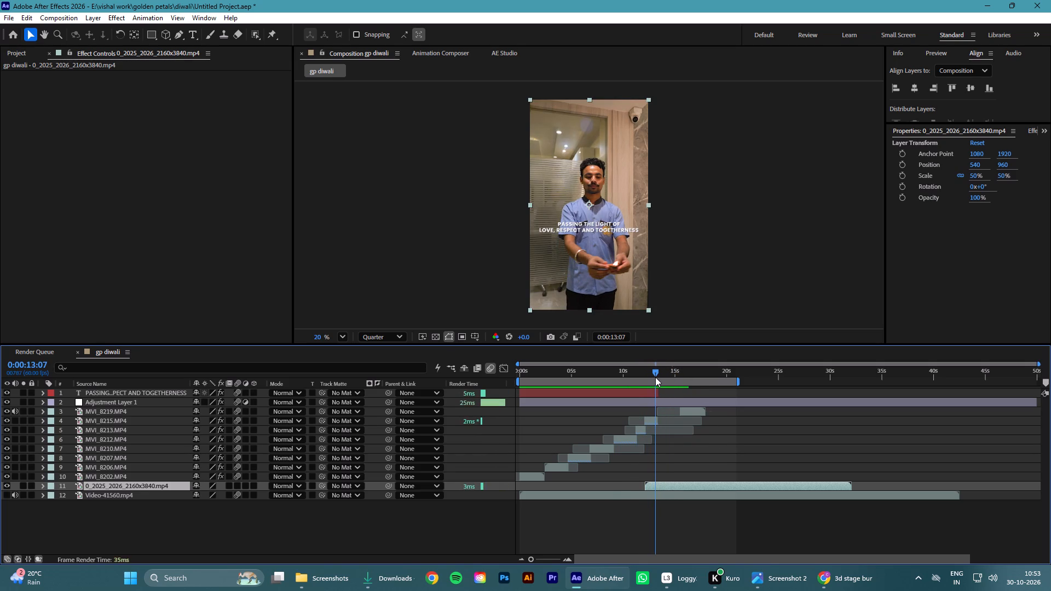
drag(655, 377, 654, 380)
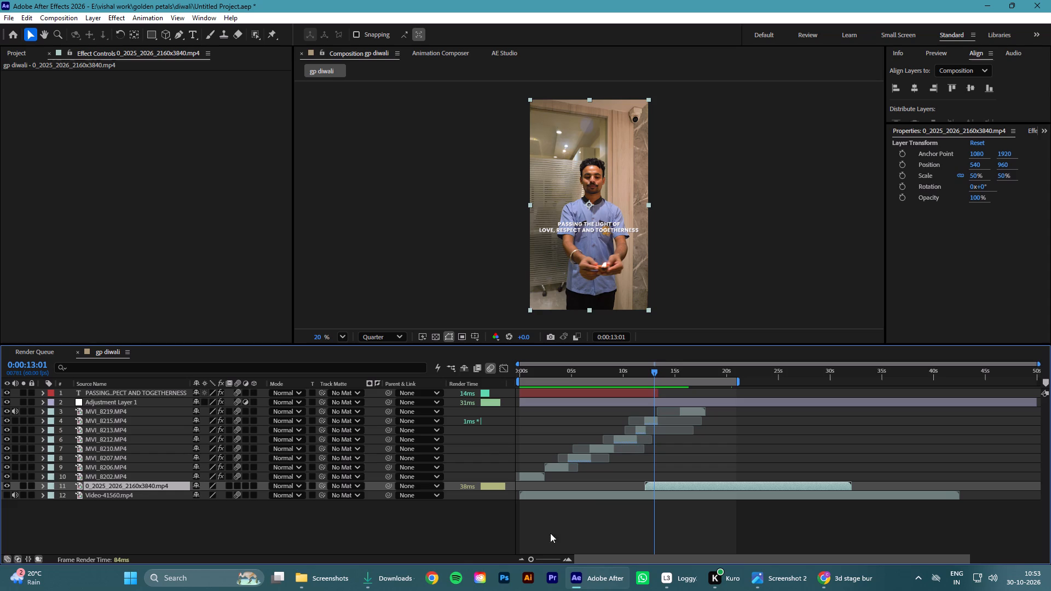
drag(533, 559, 562, 559)
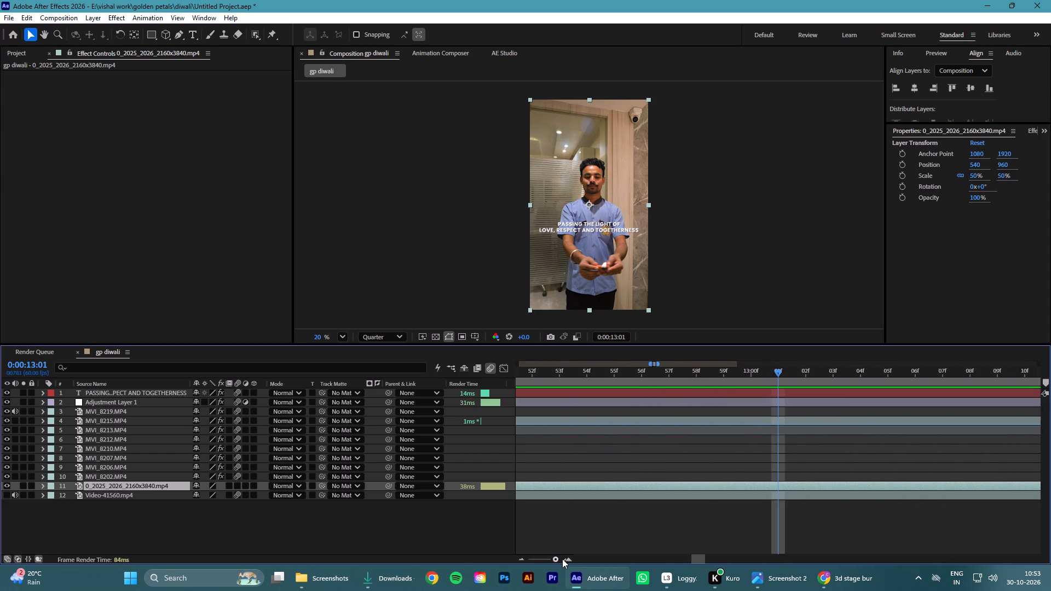
drag(562, 559, 551, 564)
drag(777, 373, 785, 376)
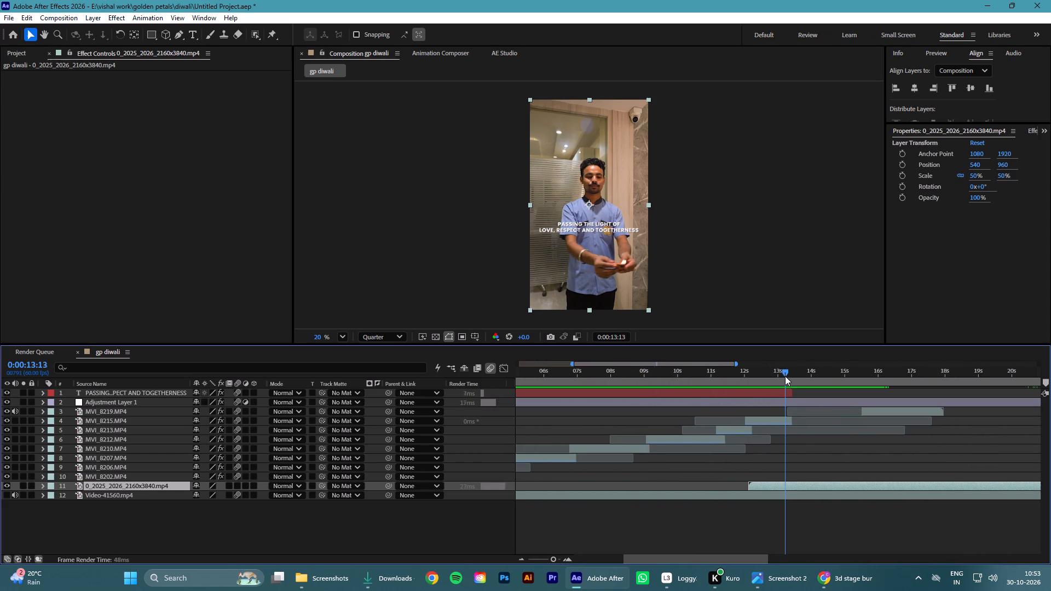
drag(785, 376, 784, 379)
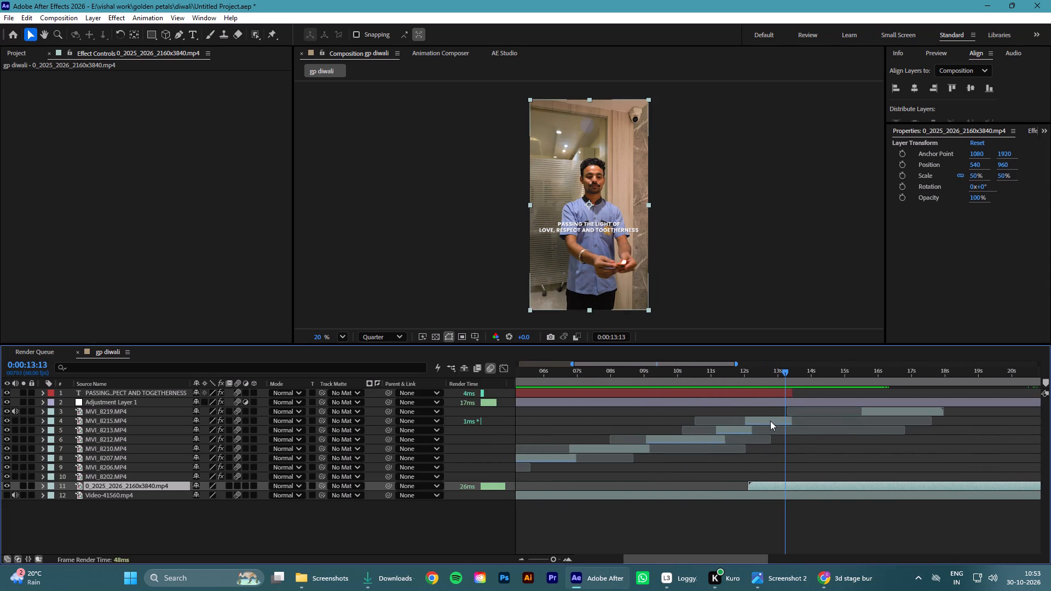
click(768, 422)
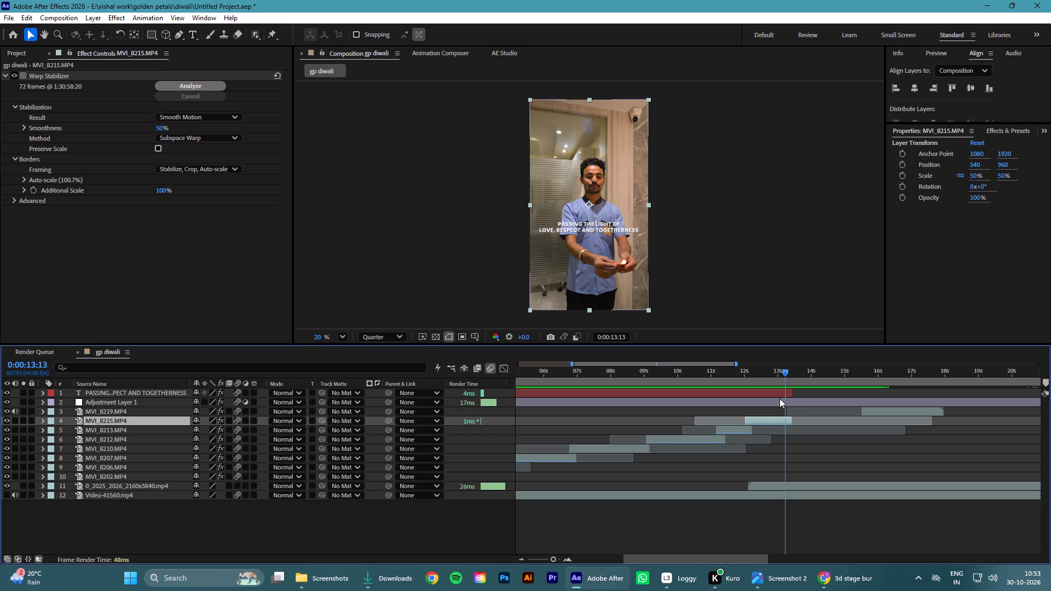
key(t)
click(73, 430)
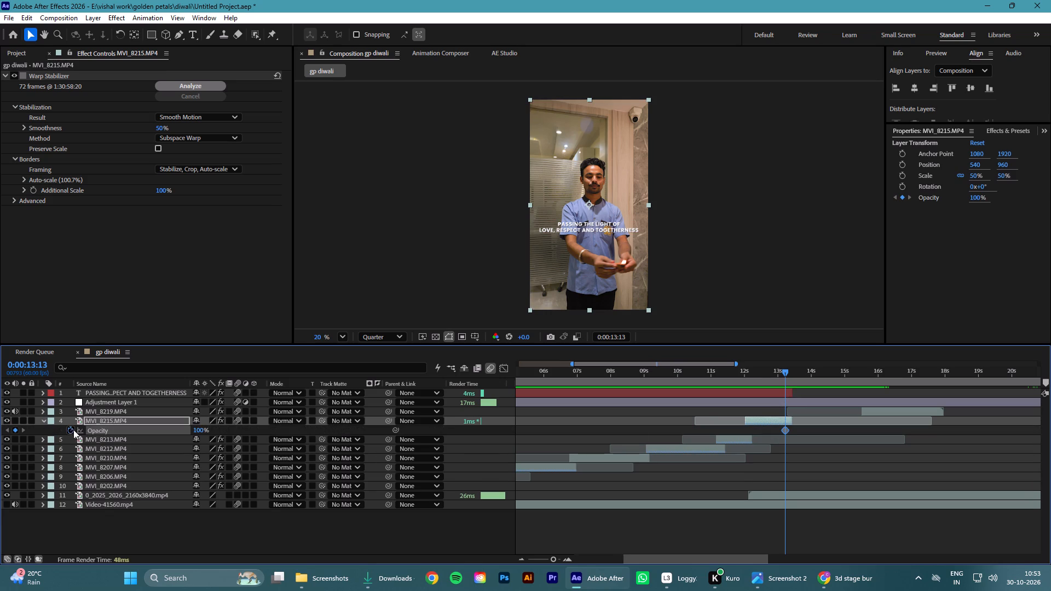
Set MVI_8215.MP4's opacity to 0% at 0:00:13:26 so the clip fades out at its end.
drag(784, 372, 788, 371)
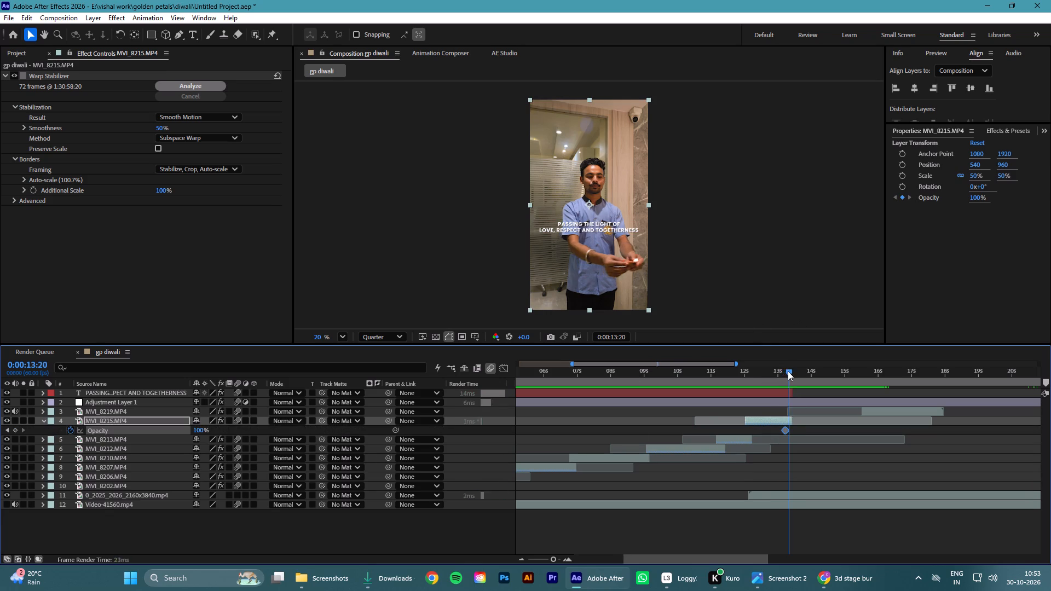
drag(788, 371, 793, 372)
click(794, 370)
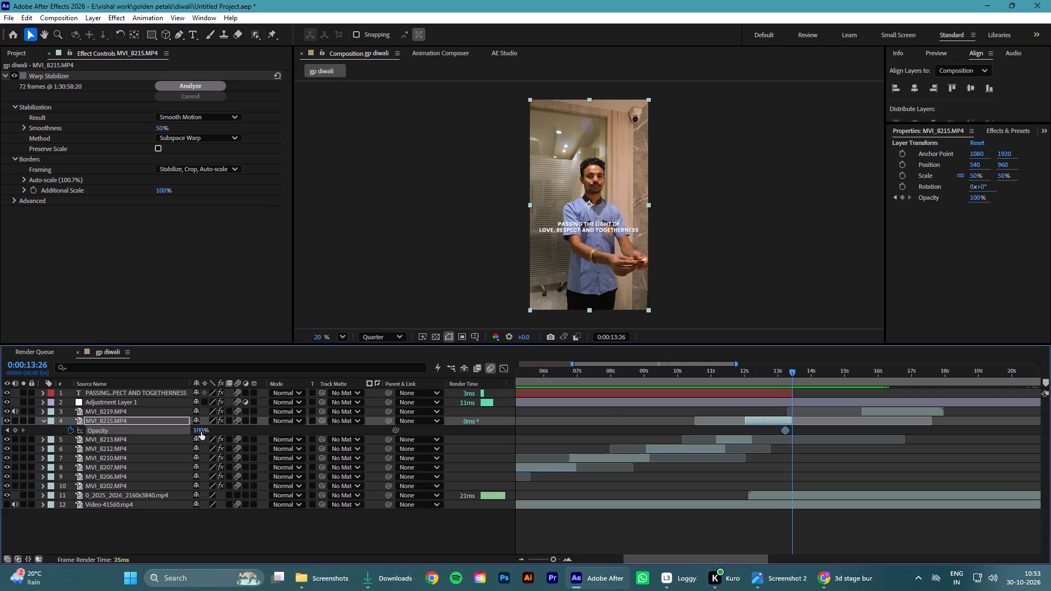
drag(201, 432, 85, 434)
Apply Easy Ease to both opacity keyframes of MVI_8215.MP4.
click(804, 434)
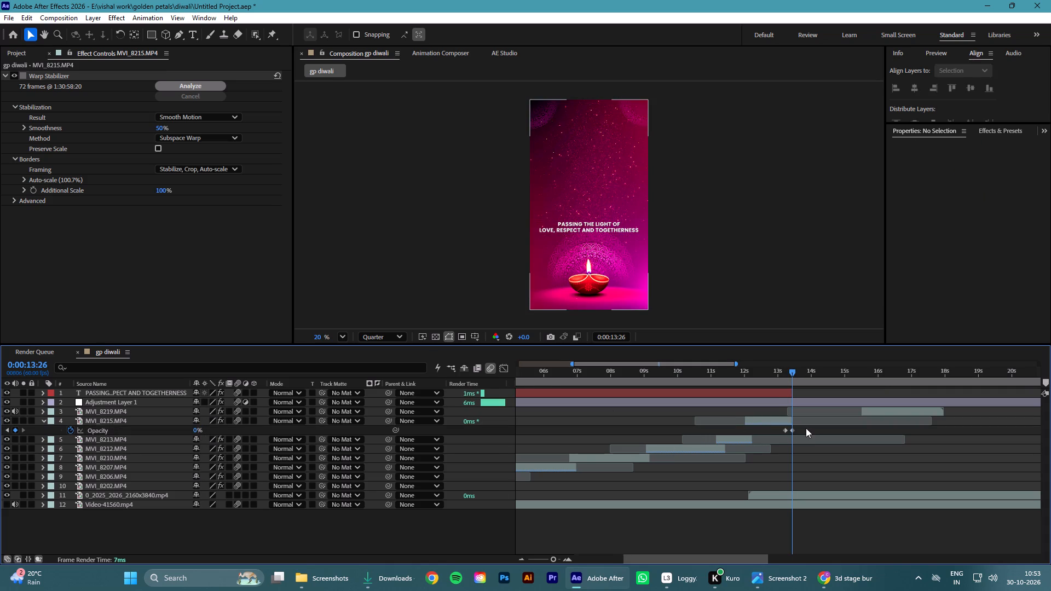
drag(805, 429, 756, 433)
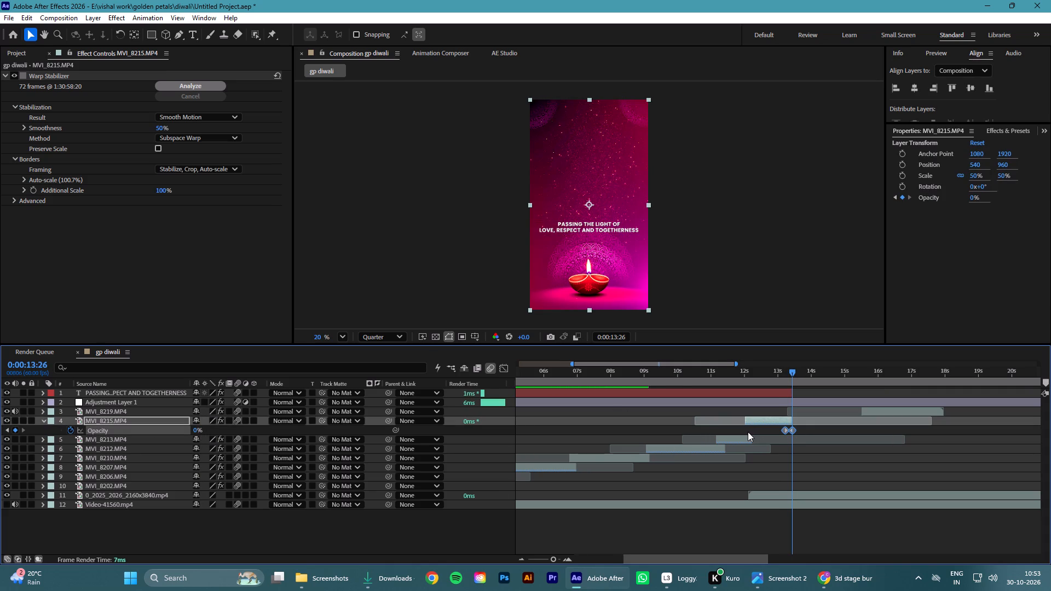
key(F9)
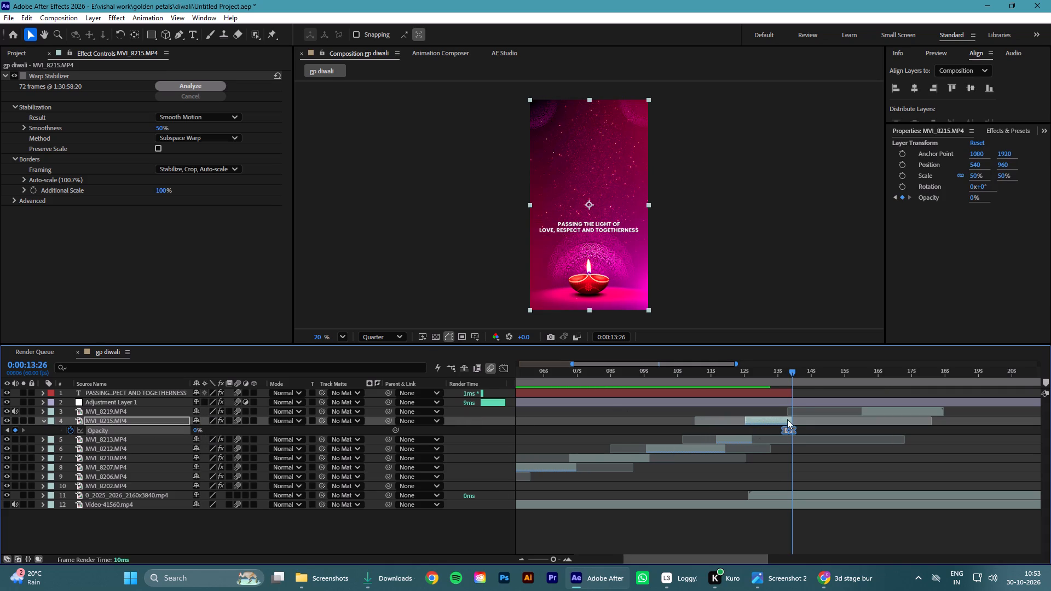
Copy MVI_8215.MP4's eased opacity keyframes onto the tagline text layer and shift them earlier so the fade finishes within the layer.
click(793, 373)
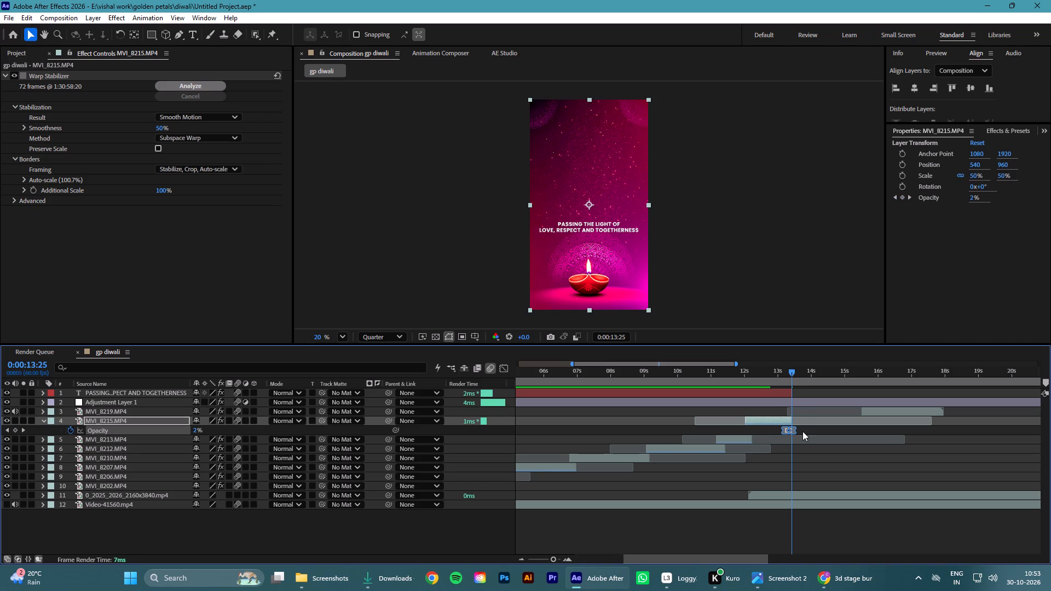
click(802, 431)
drag(801, 429, 770, 430)
key(ctrl+c)
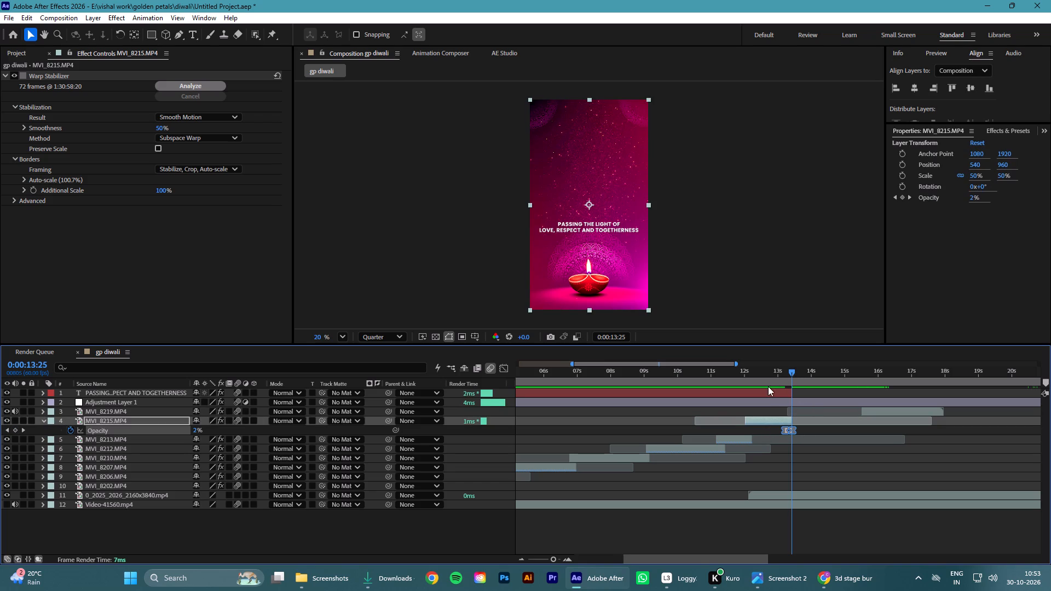
click(770, 394)
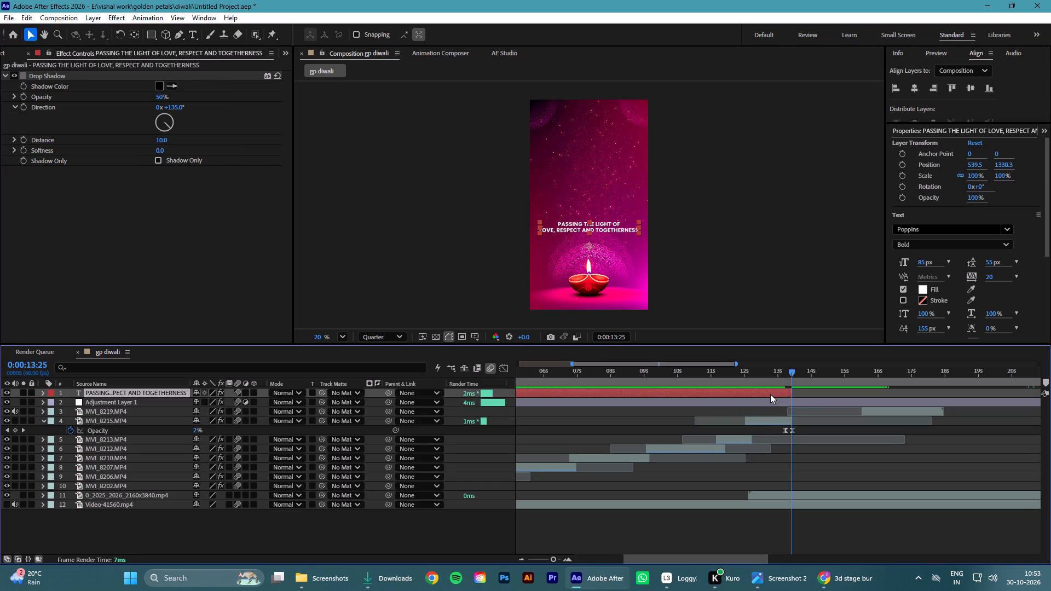
key(ctrl+v)
click(770, 393)
key(u)
drag(810, 397, 788, 404)
drag(798, 403, 789, 405)
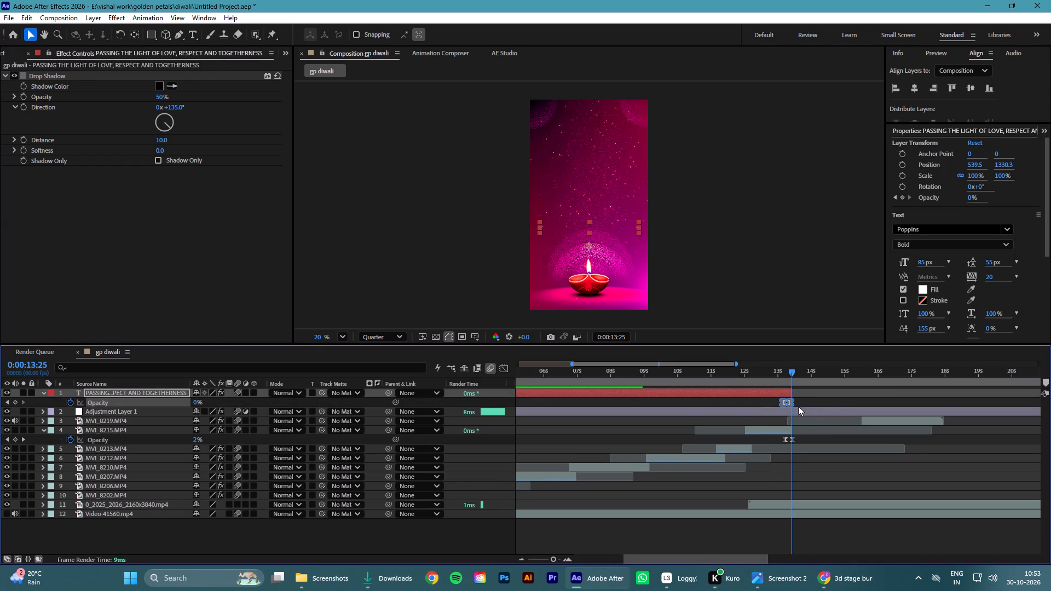
Play back the section around 13 s twice to review the clip and tagline fading into the diya background.
click(805, 401)
drag(789, 370, 772, 370)
key(space)
key(space)
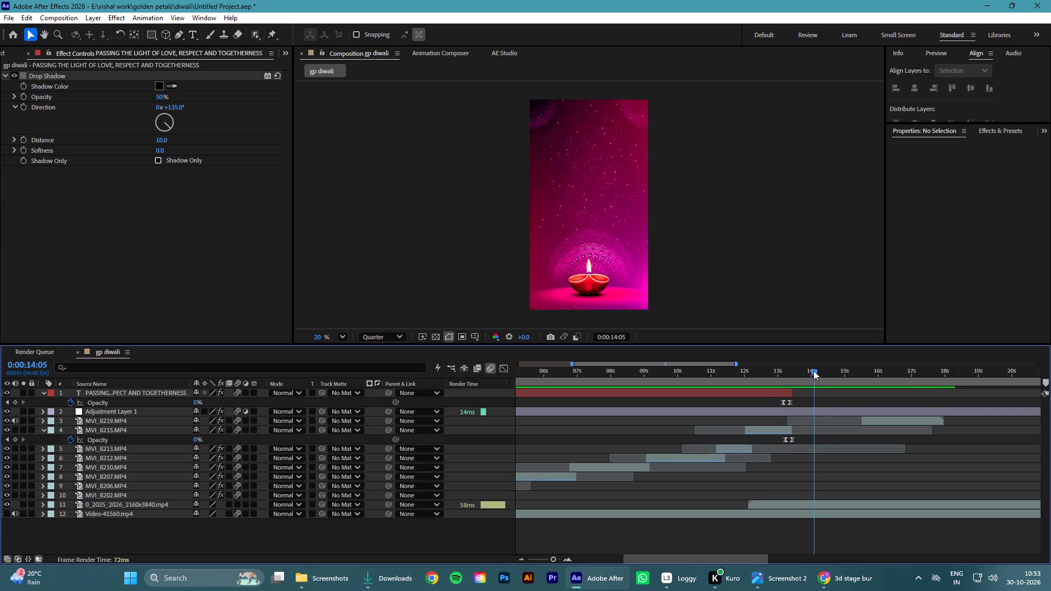
drag(813, 370, 774, 380)
key(space)
key(space)
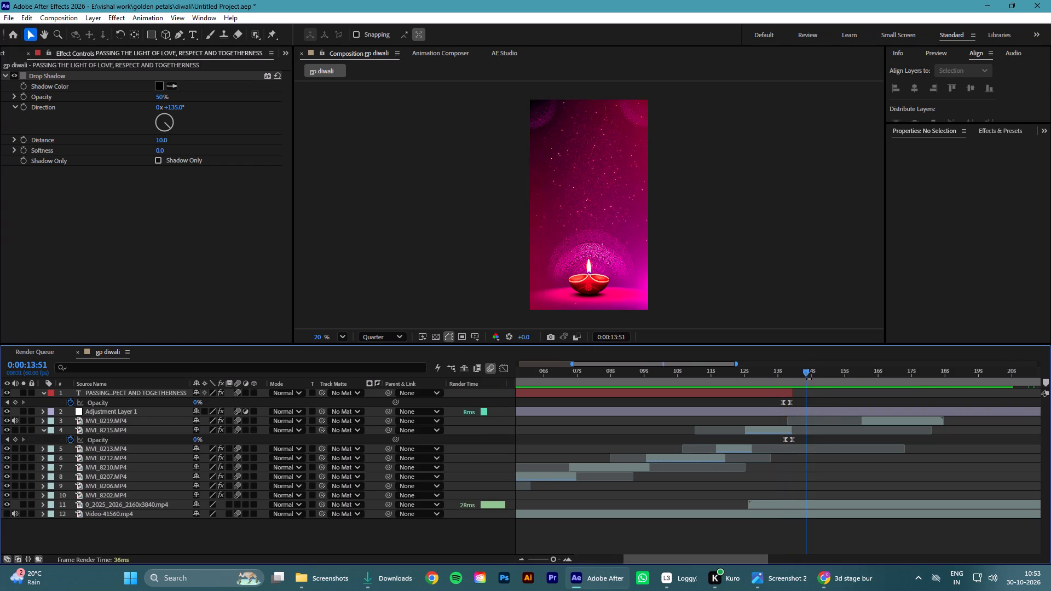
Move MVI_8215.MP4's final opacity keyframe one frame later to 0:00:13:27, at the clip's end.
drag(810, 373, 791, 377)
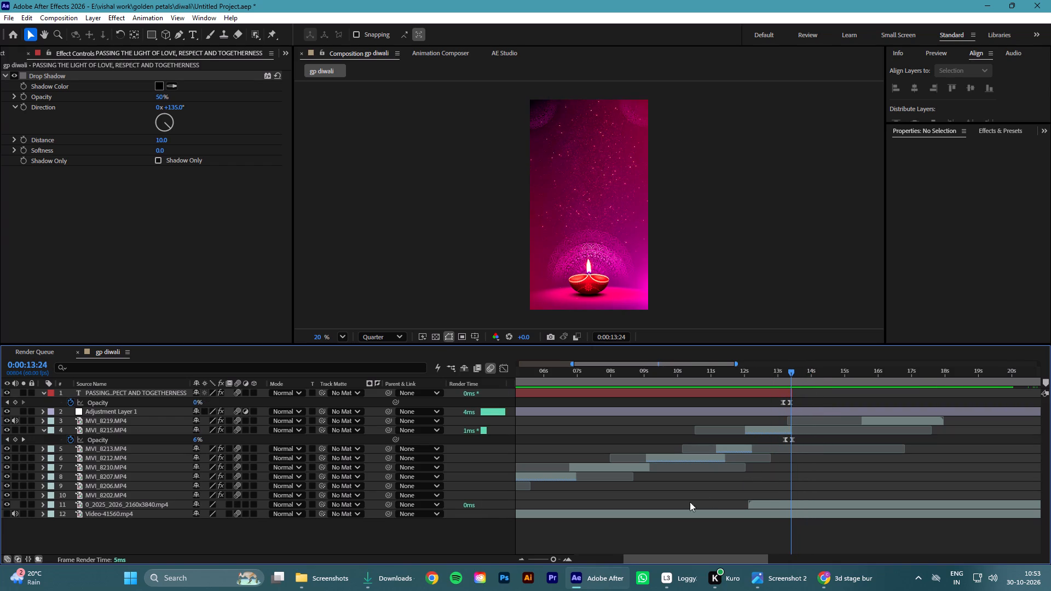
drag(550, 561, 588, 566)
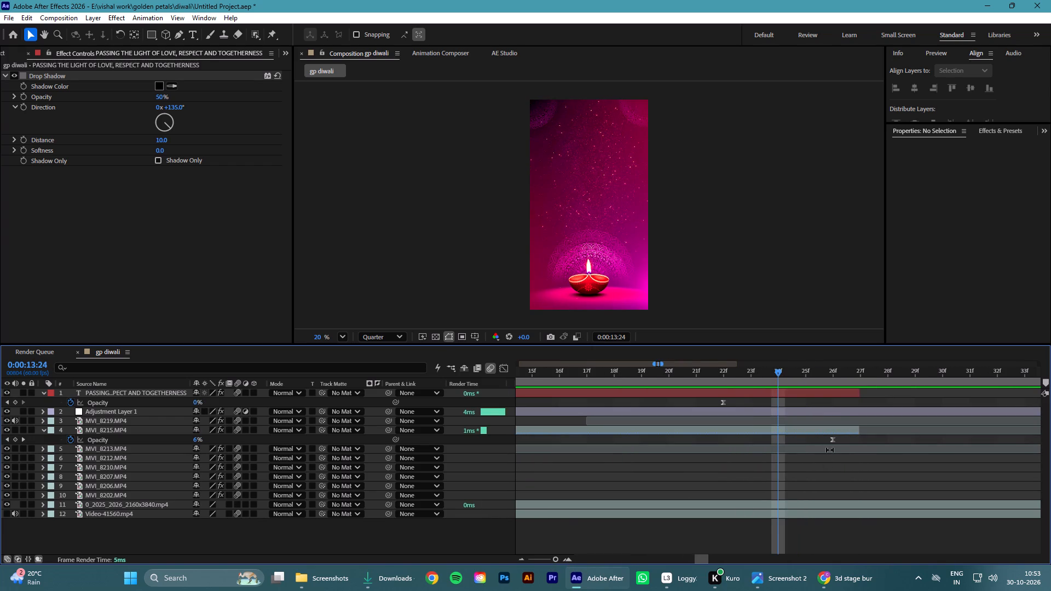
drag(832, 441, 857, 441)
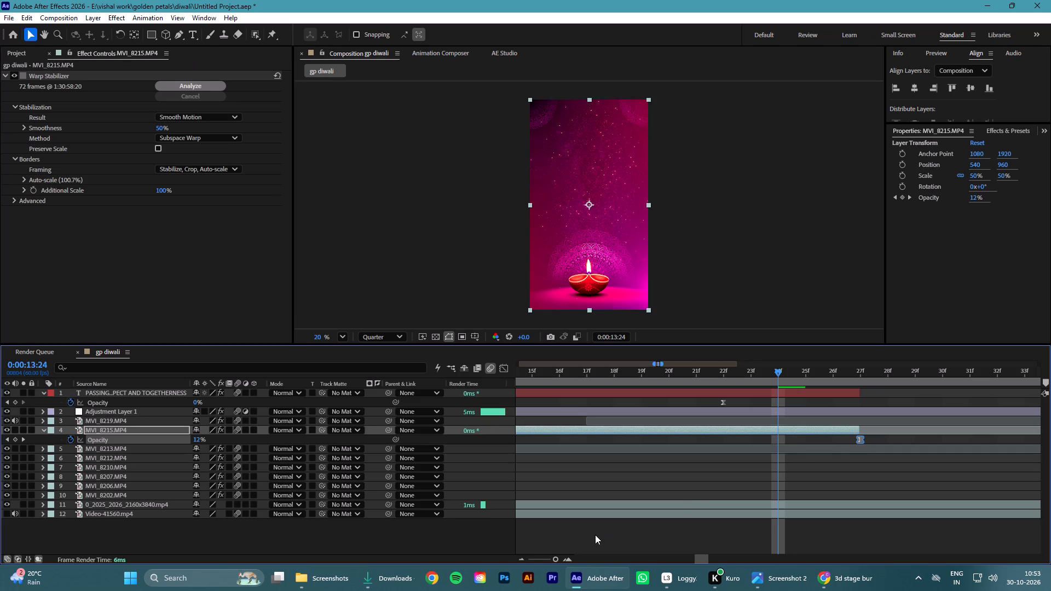
Play back the transition from 0:00:12:04 to check the clip and tagline fading into the diya background.
drag(553, 561, 517, 561)
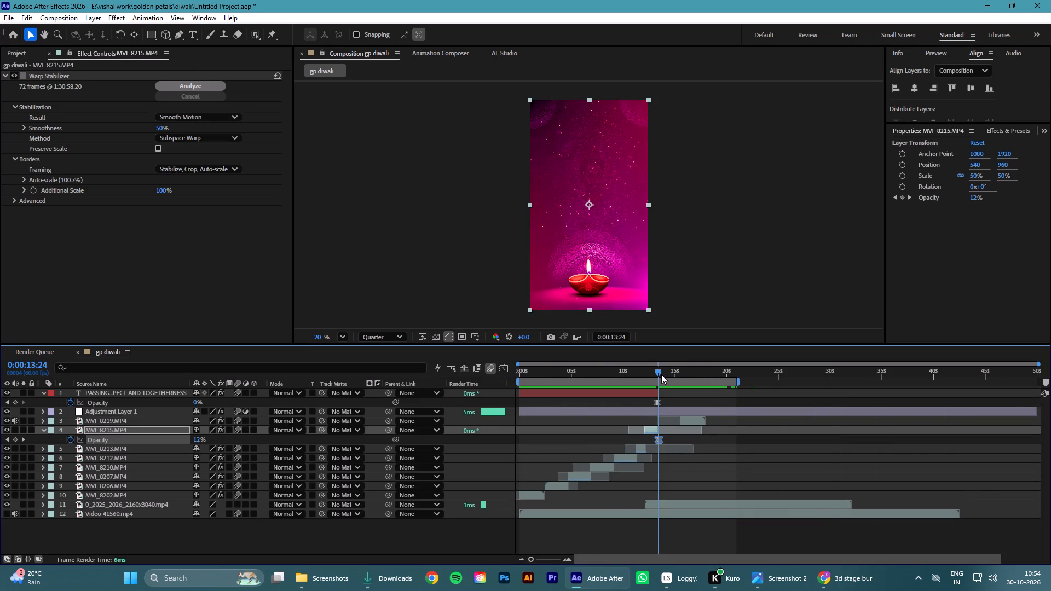
drag(658, 373, 644, 378)
key(space)
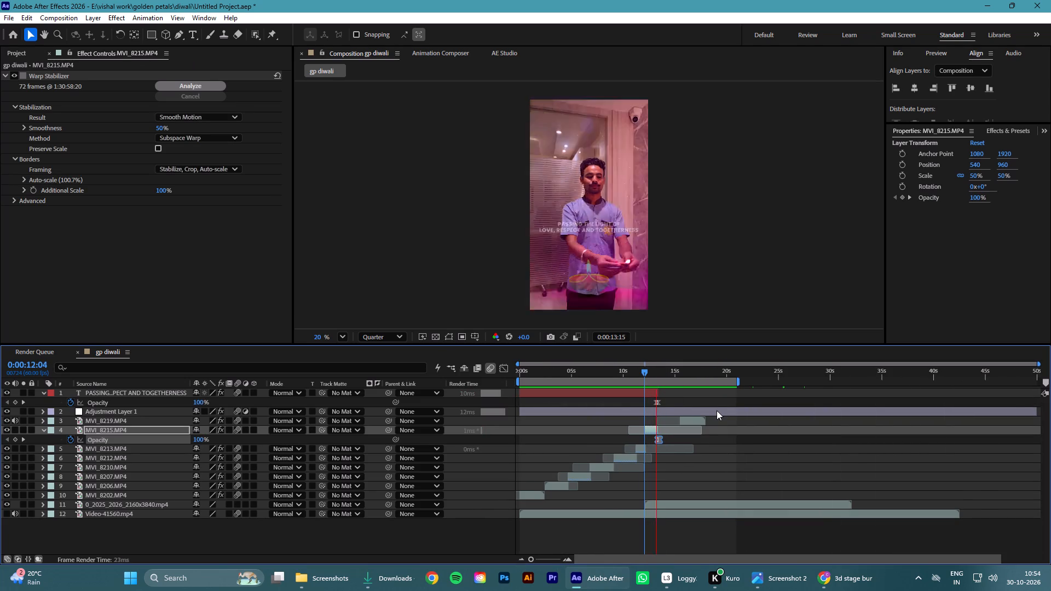
key(space)
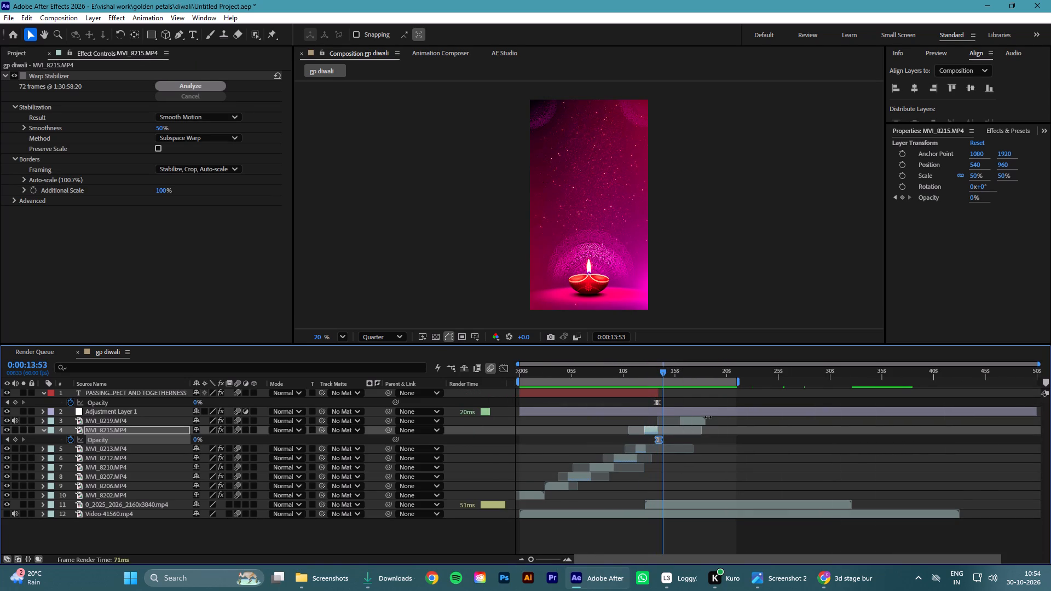
Step through the frames of the fade between 0:00:13:14 and 0:00:13:27 to examine how MVI_8215.MP4 disappears.
click(716, 419)
drag(662, 372, 657, 374)
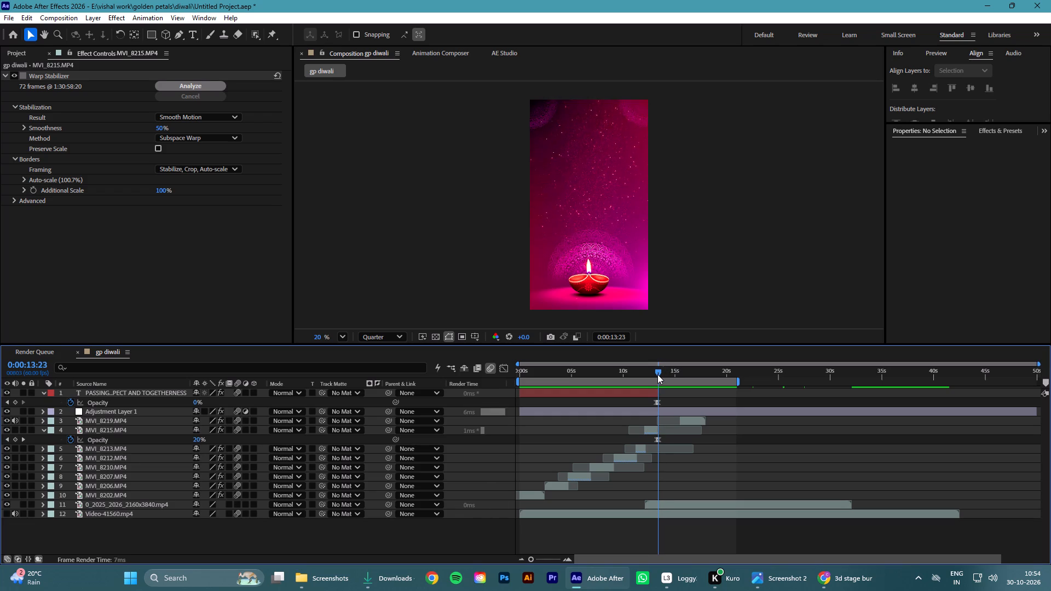
drag(657, 374, 656, 375)
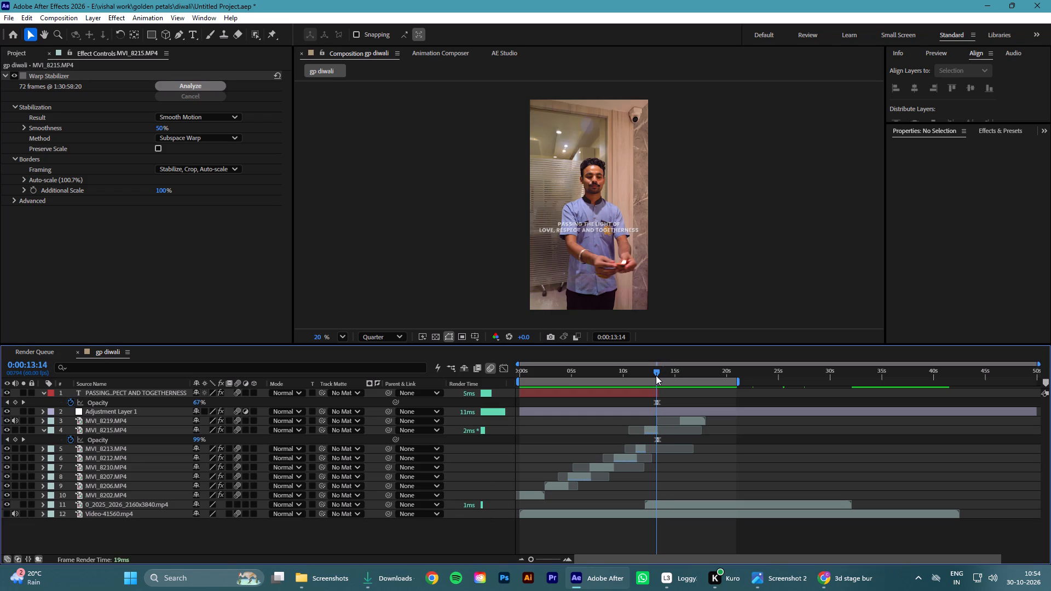
drag(656, 375, 656, 376)
drag(550, 559, 565, 563)
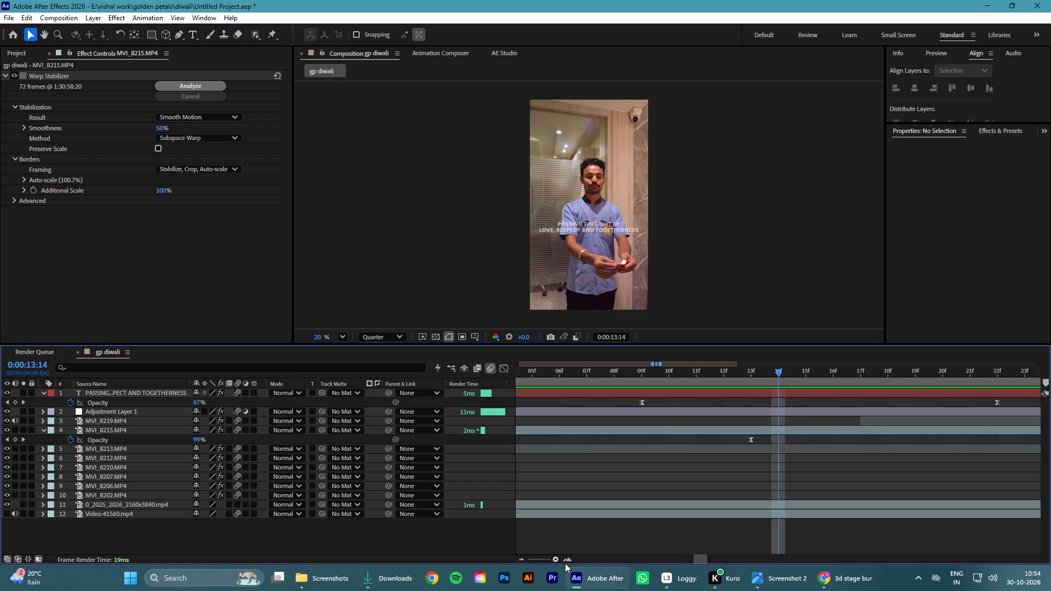
drag(565, 563, 559, 566)
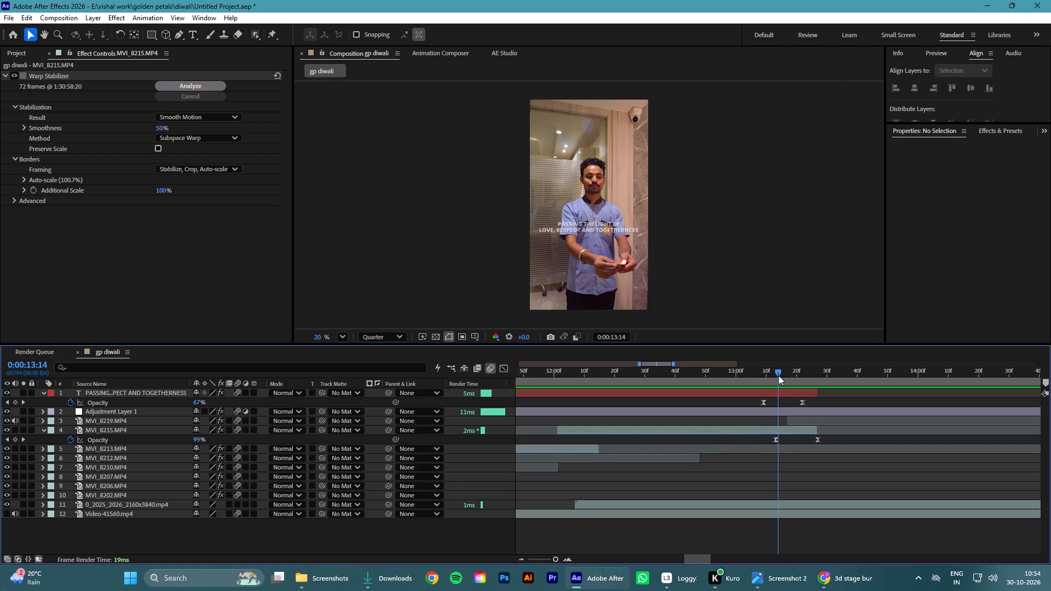
drag(781, 373, 795, 376)
click(555, 558)
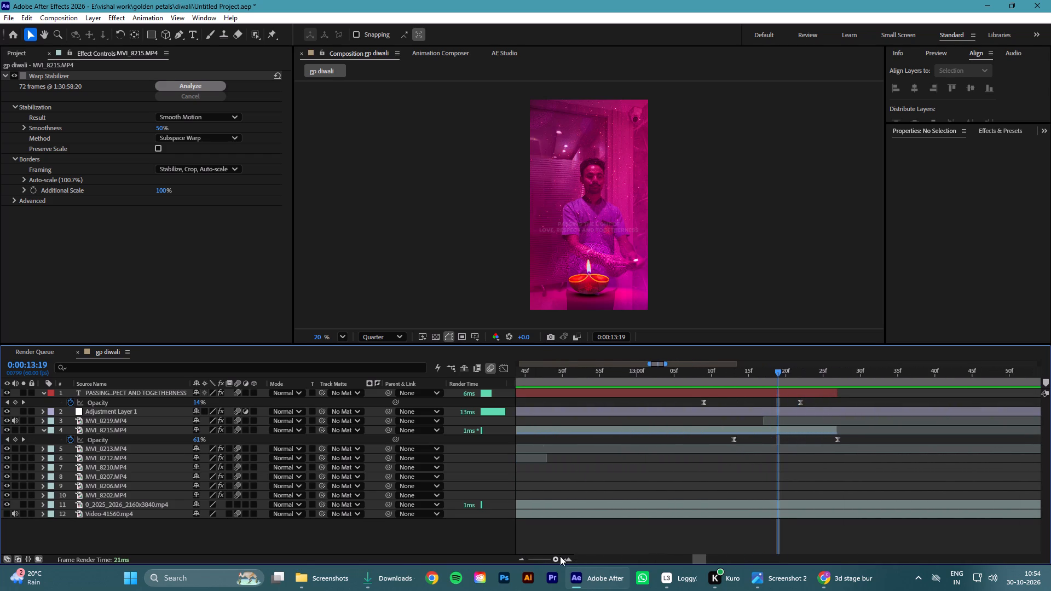
drag(778, 373, 782, 374)
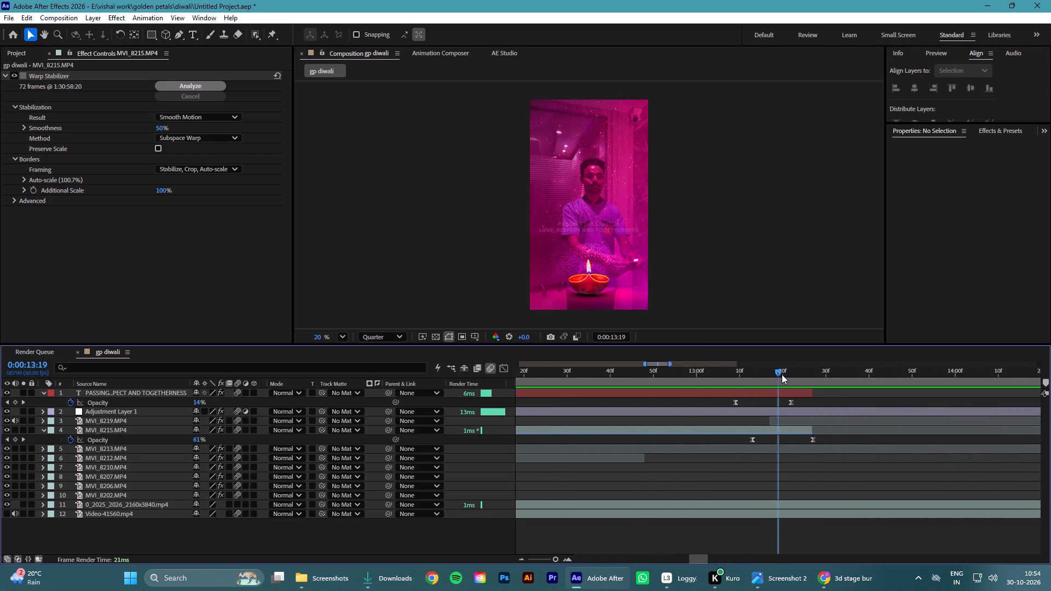
drag(782, 374, 803, 377)
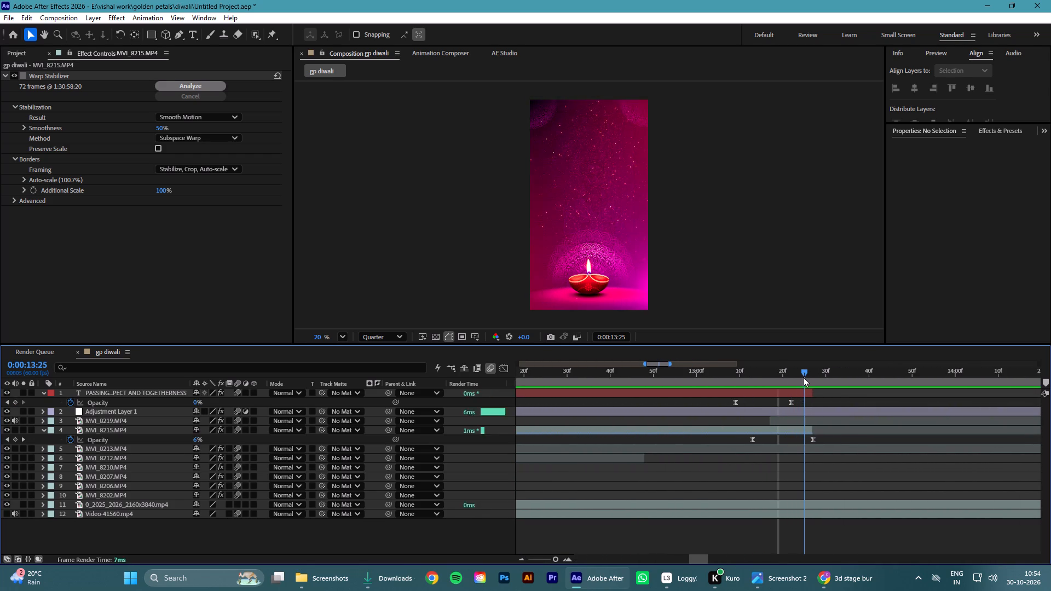
drag(803, 377, 812, 379)
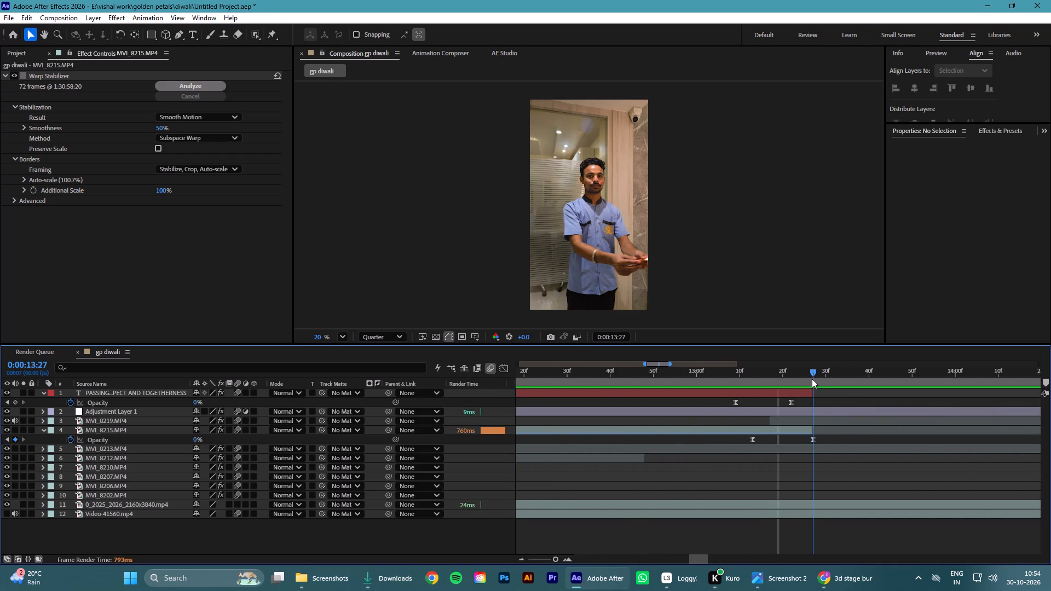
drag(812, 379, 812, 379)
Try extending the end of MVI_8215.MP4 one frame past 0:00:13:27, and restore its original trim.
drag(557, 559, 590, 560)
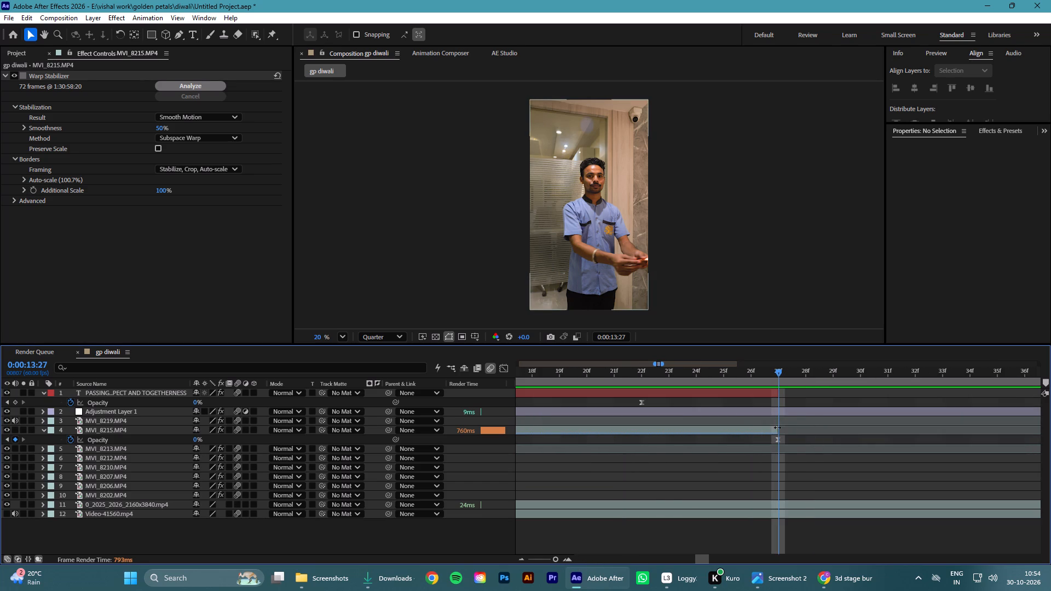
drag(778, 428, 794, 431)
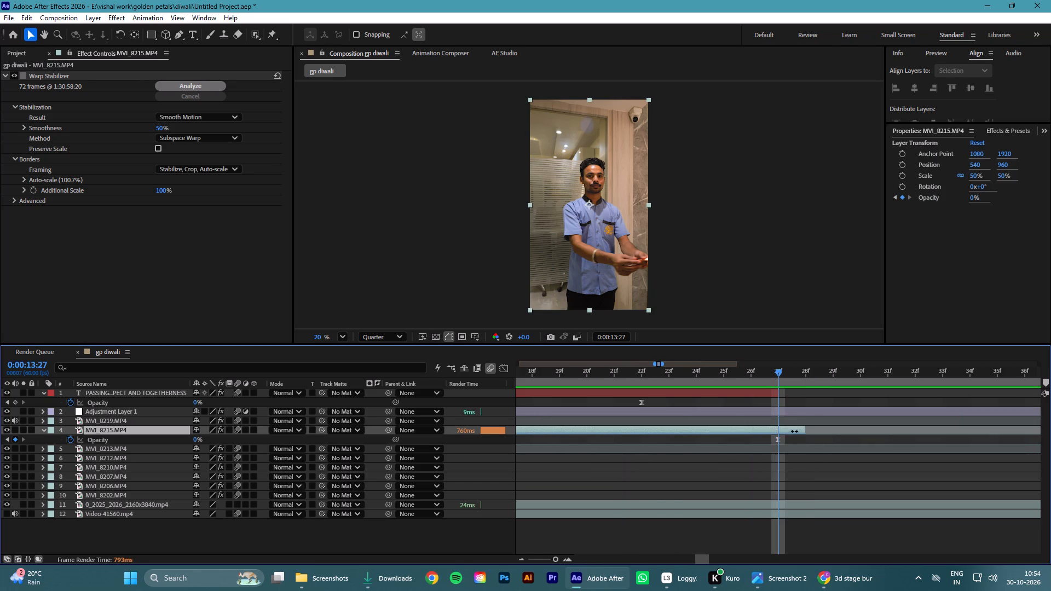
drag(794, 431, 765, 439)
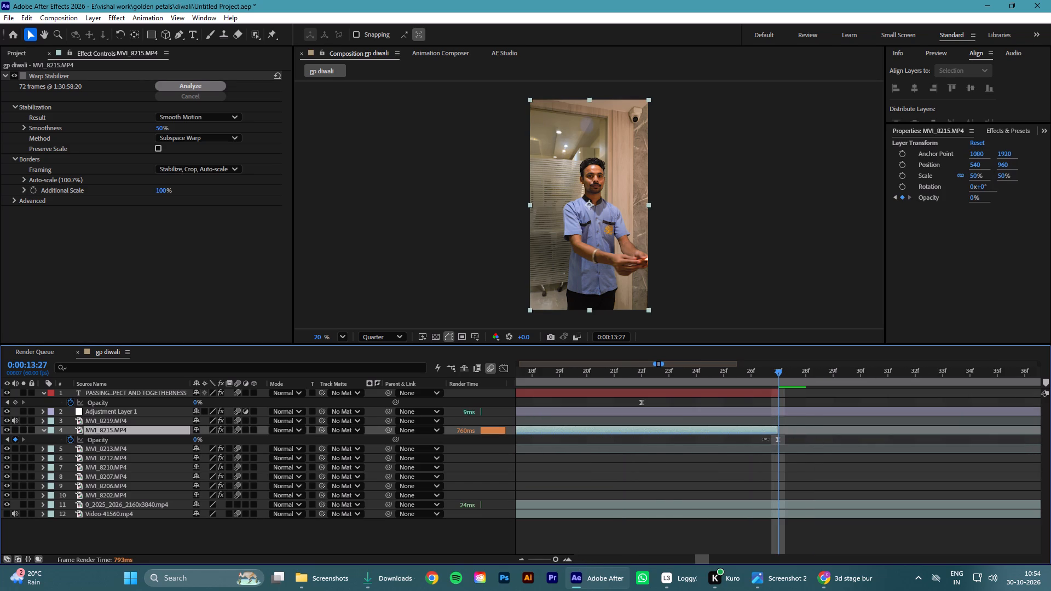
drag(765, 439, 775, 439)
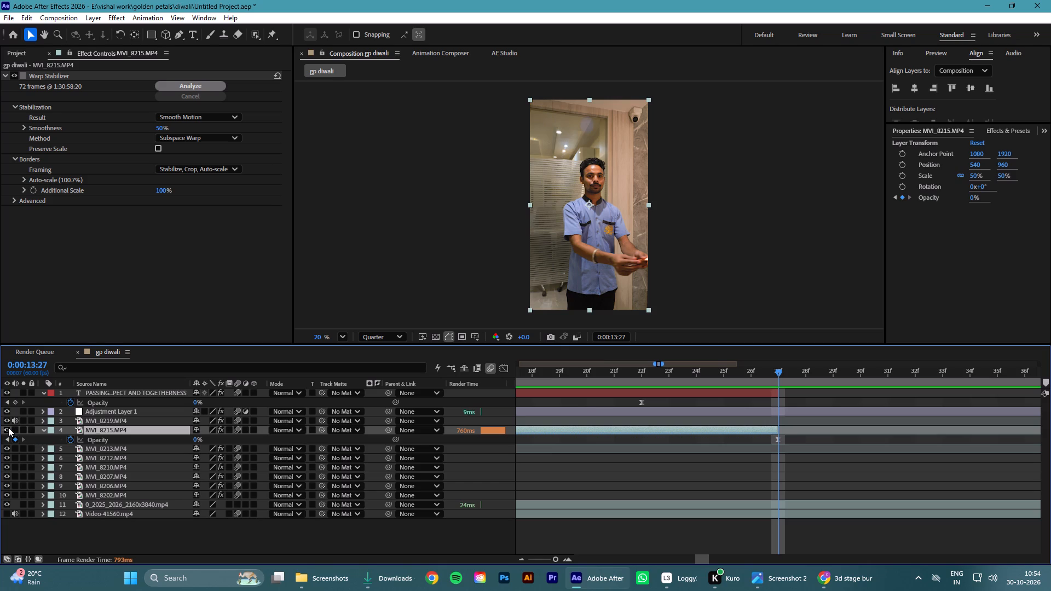
Toggle MVI_8215.MP4's visibility off and on at 0:00:13:27 and 0:00:12:36 to check which layer is showing.
click(8, 427)
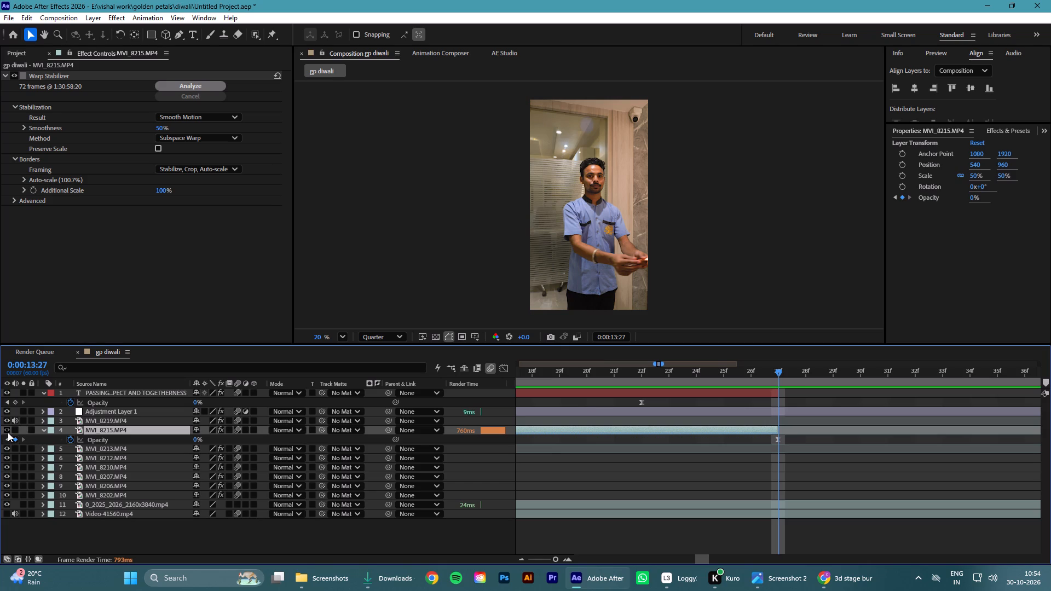
click(8, 432)
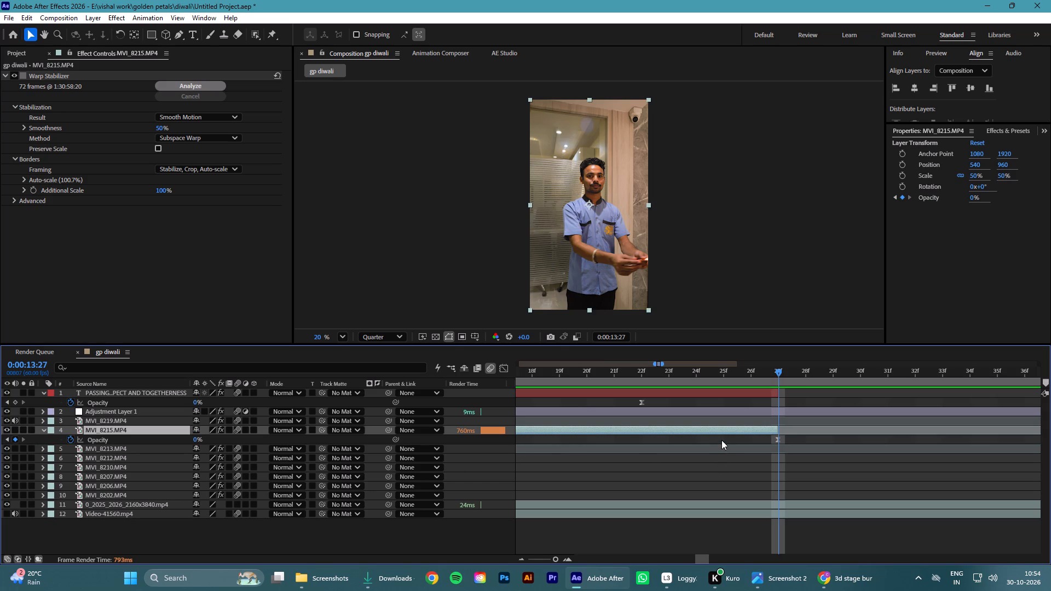
click(721, 440)
drag(556, 556, 545, 561)
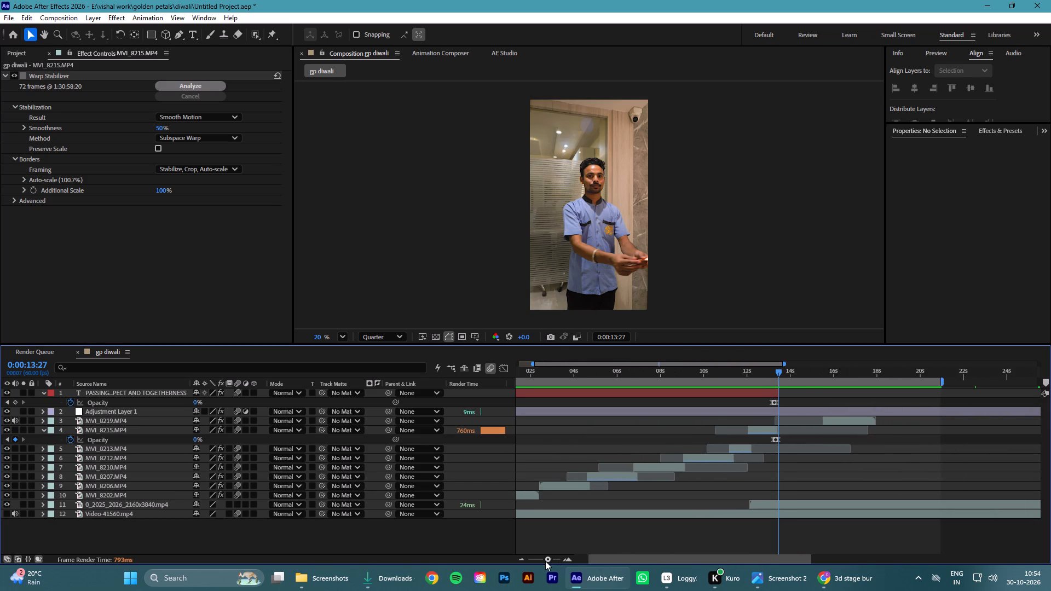
drag(545, 561, 542, 563)
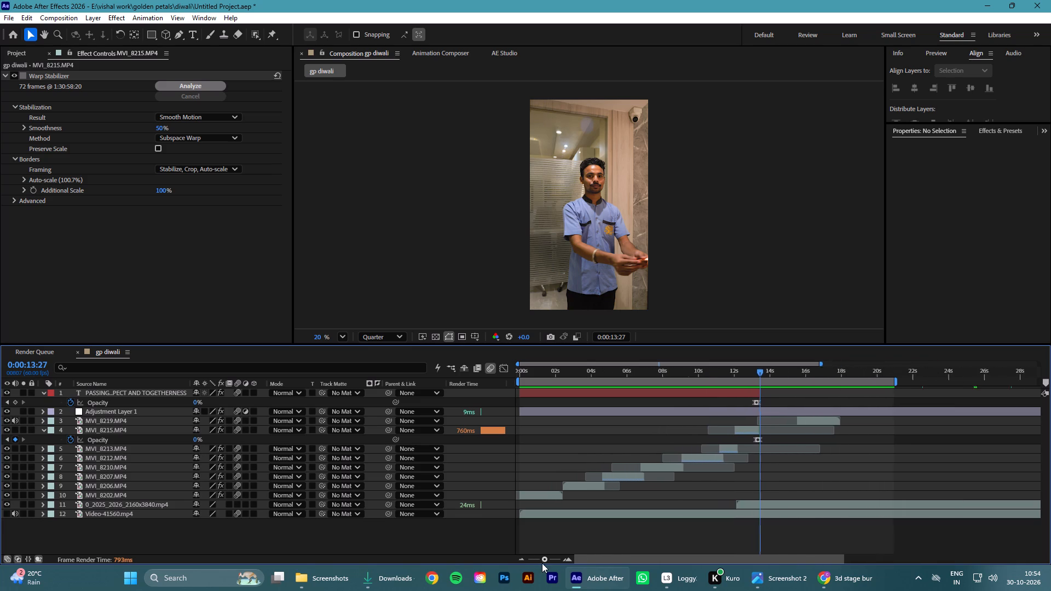
drag(542, 563, 549, 559)
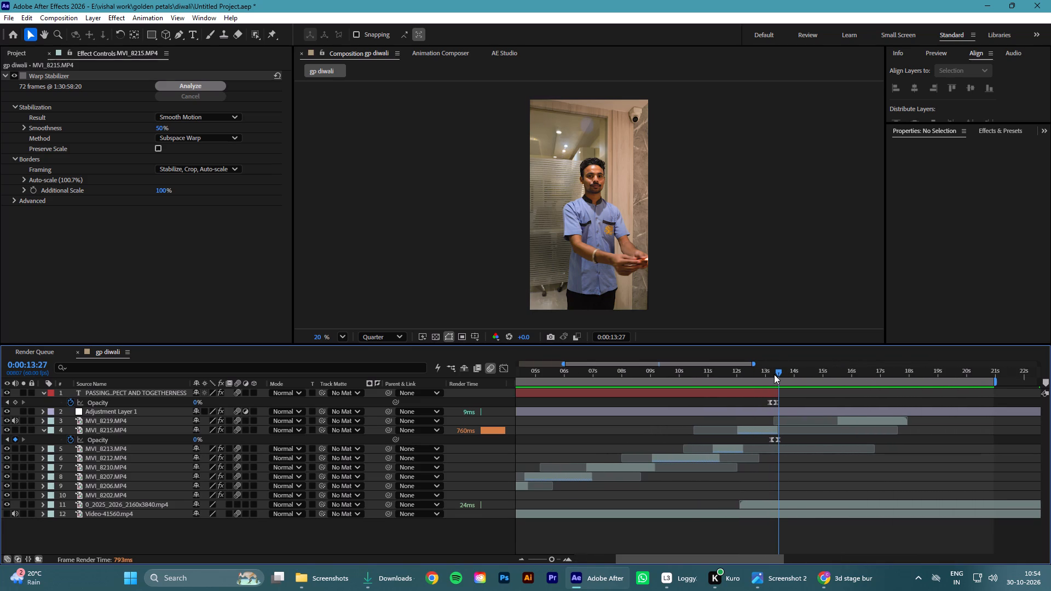
drag(777, 371, 752, 380)
click(751, 430)
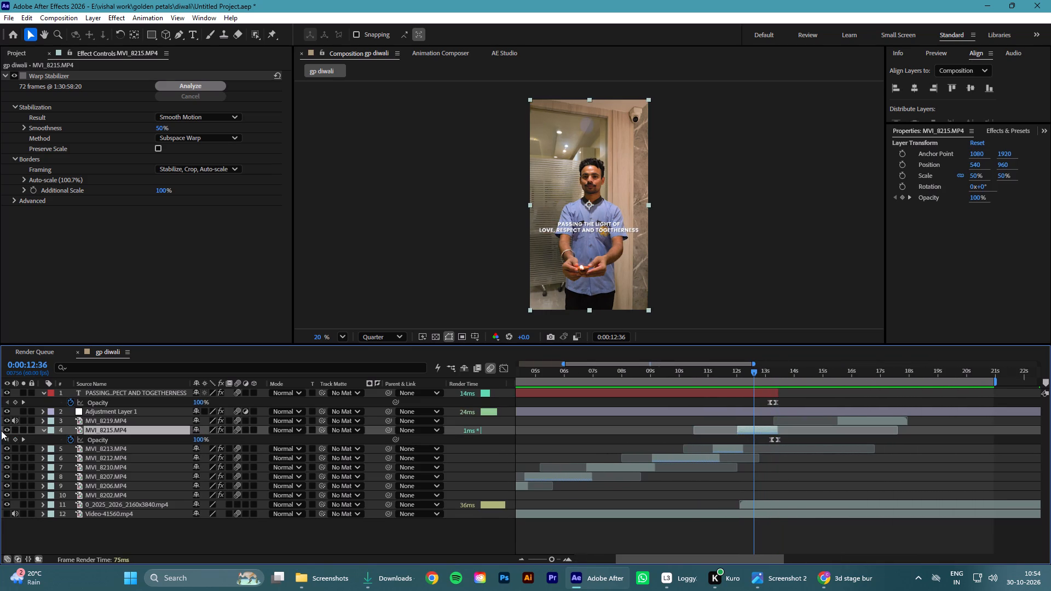
click(7, 430)
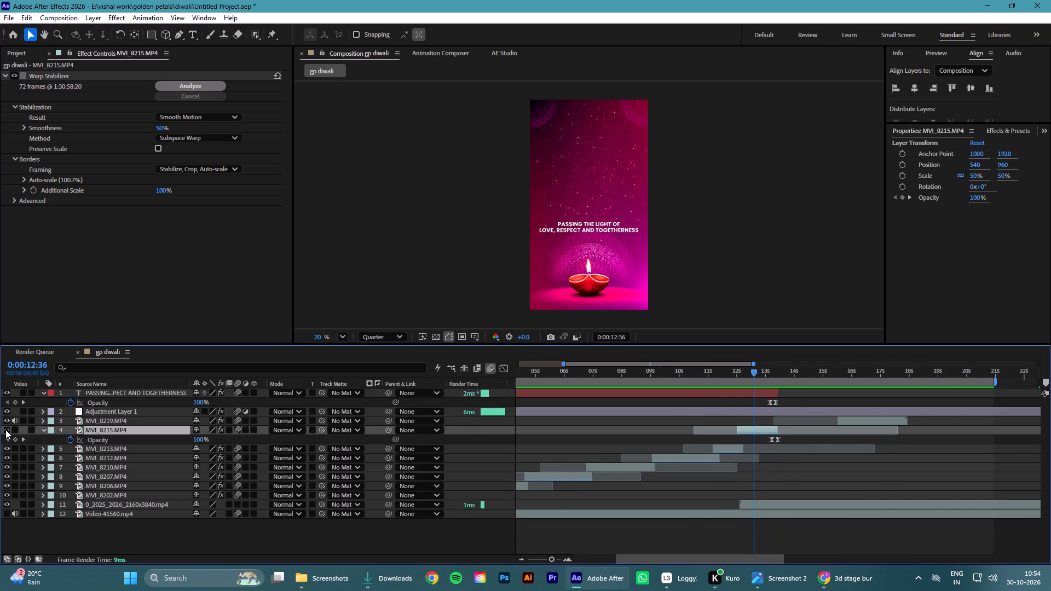
click(5, 430)
Scrub across the clip's end near 0:00:13:27 and play back the fade, including from 0:00:12:05.
drag(755, 373, 778, 380)
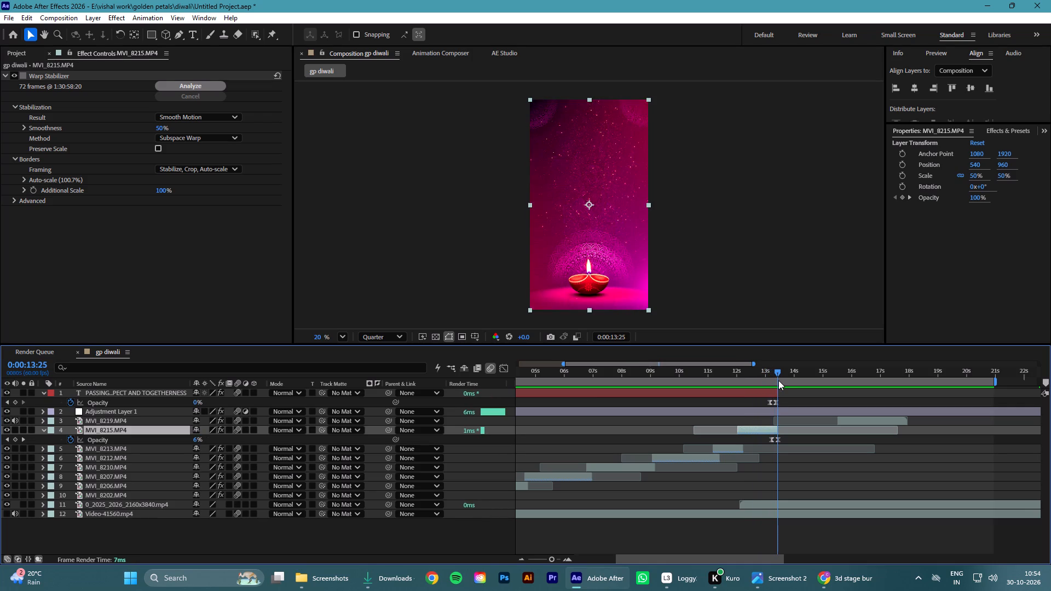
drag(778, 380, 780, 384)
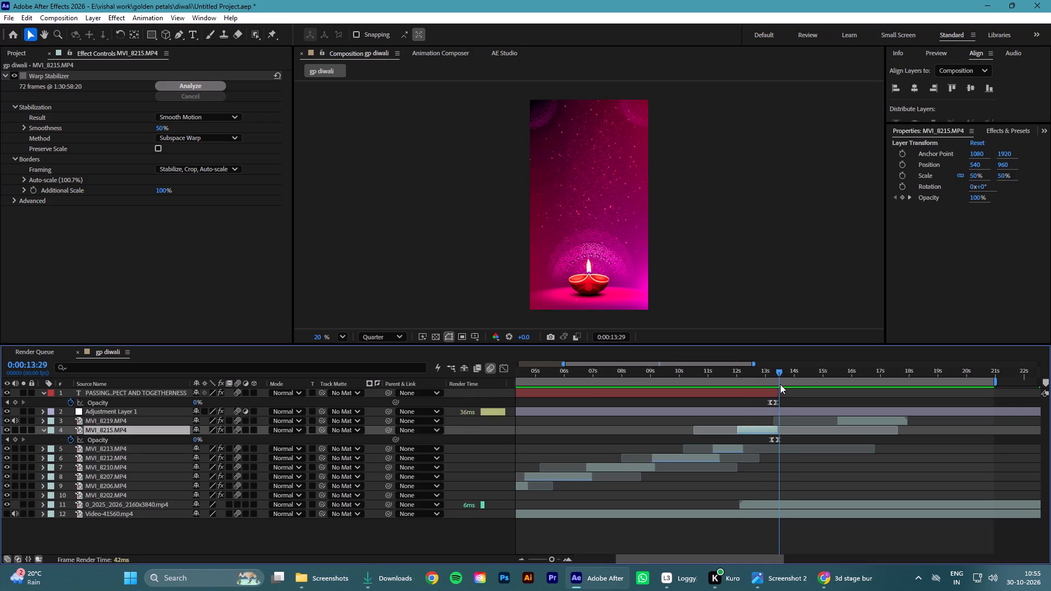
drag(780, 384, 770, 384)
key(space)
key(space)
drag(792, 368, 739, 379)
key(space)
key(space)
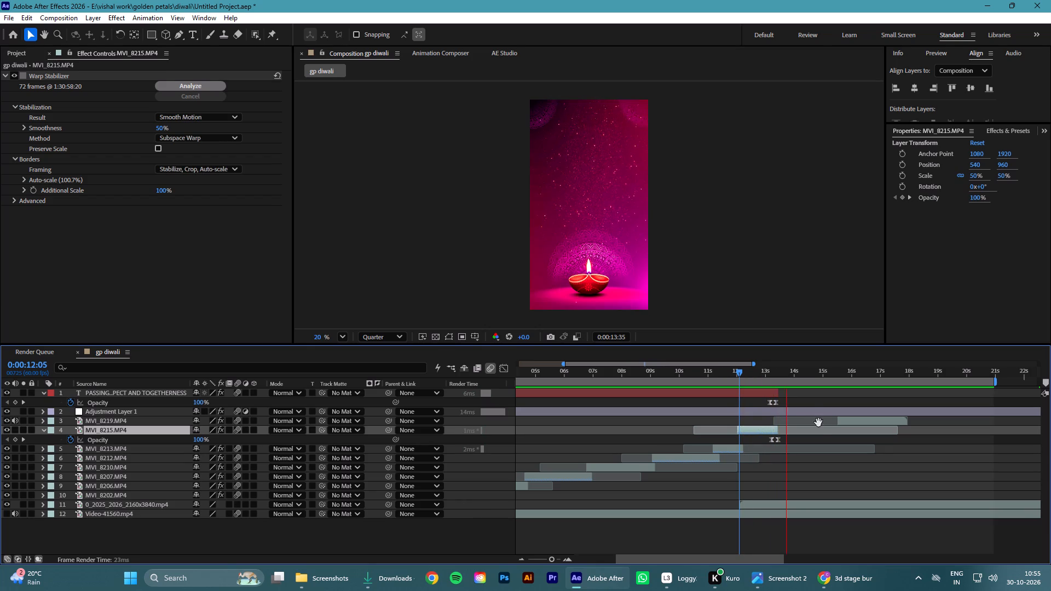
drag(786, 373, 756, 375)
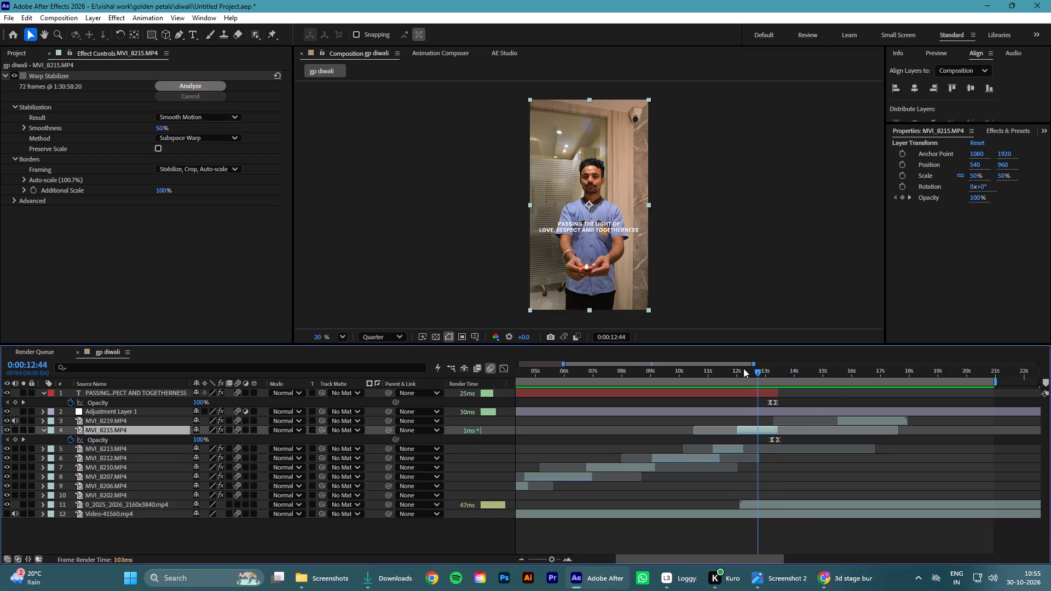
Save the project.
key(ctrl+s)
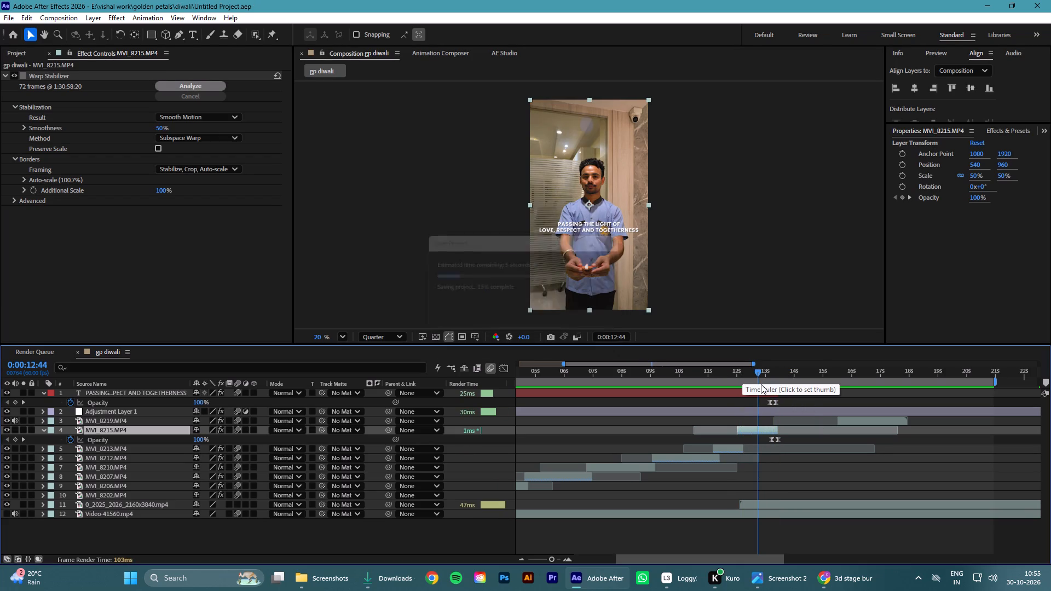
Play back the transition from 0:00:12:44 and delete both opacity keyframes of MVI_8215.MP4.
key(space)
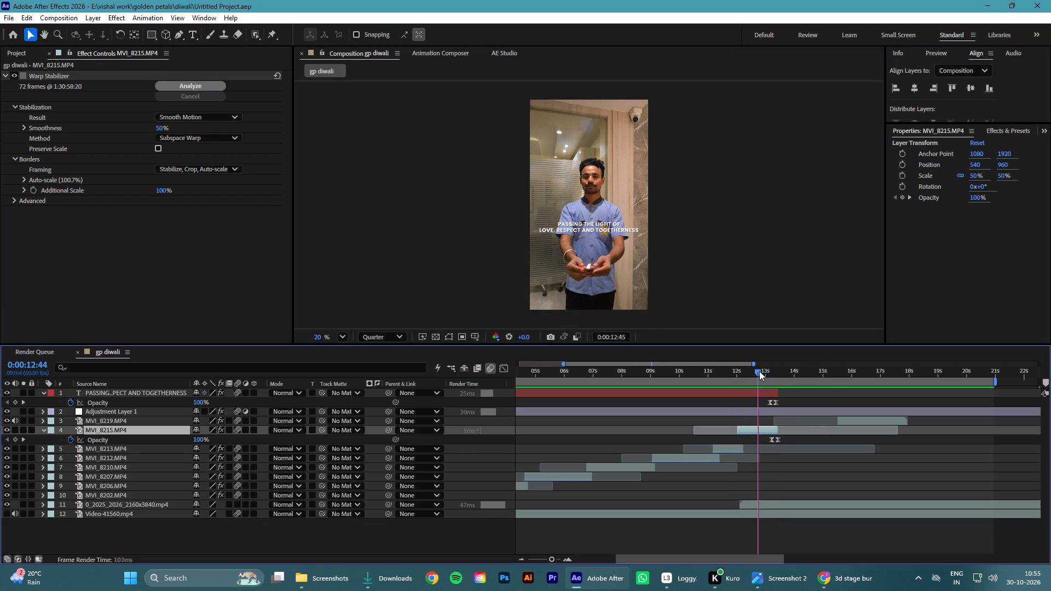
key(space)
drag(784, 438, 768, 442)
key(Delete)
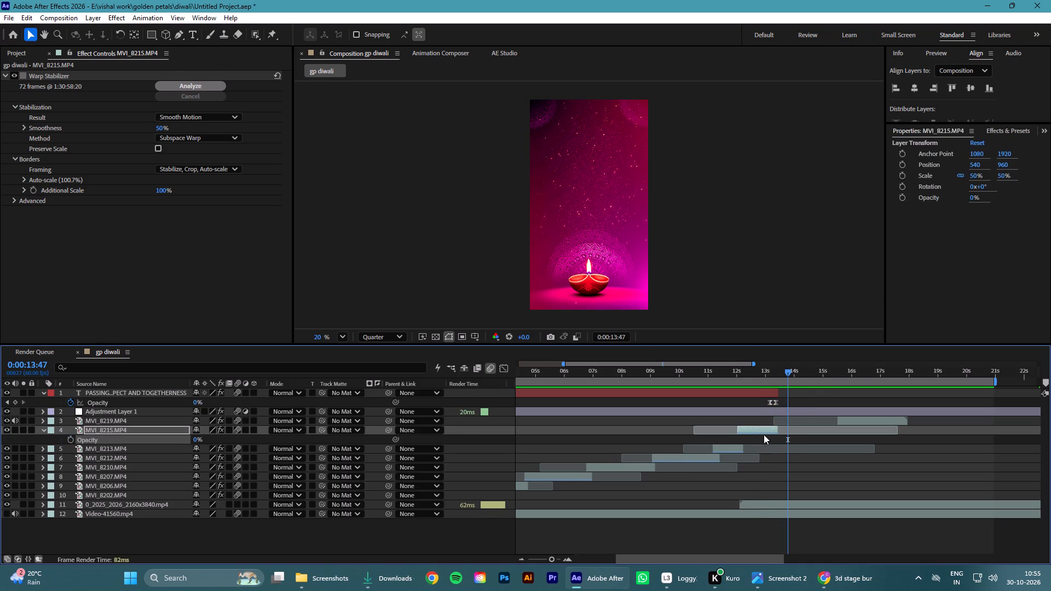
Add an opacity keyframe of 100% to MVI_8215.MP4 at 0:00:13:04.
drag(786, 372, 765, 380)
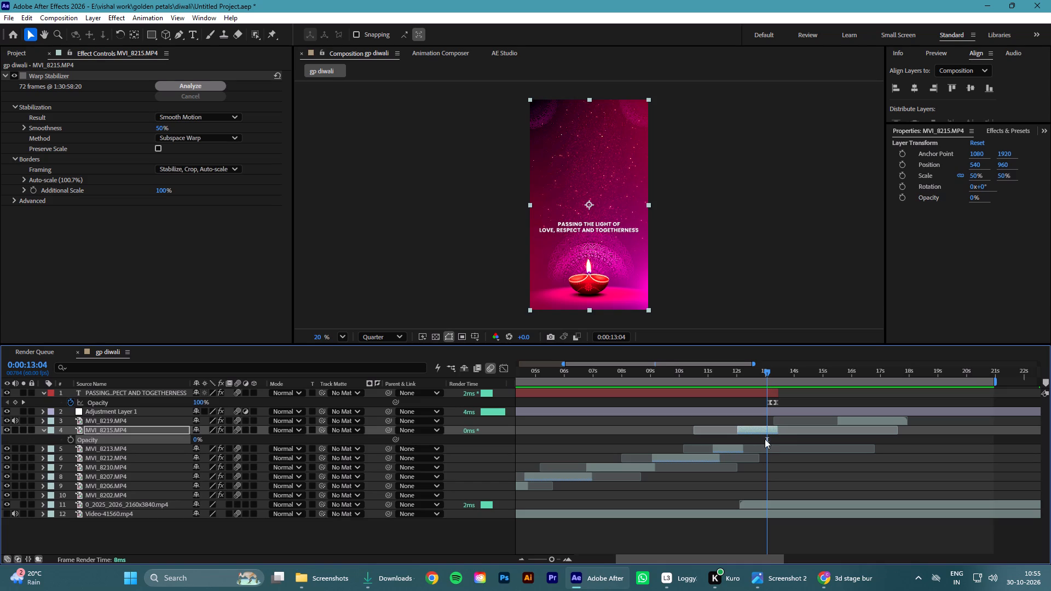
click(762, 428)
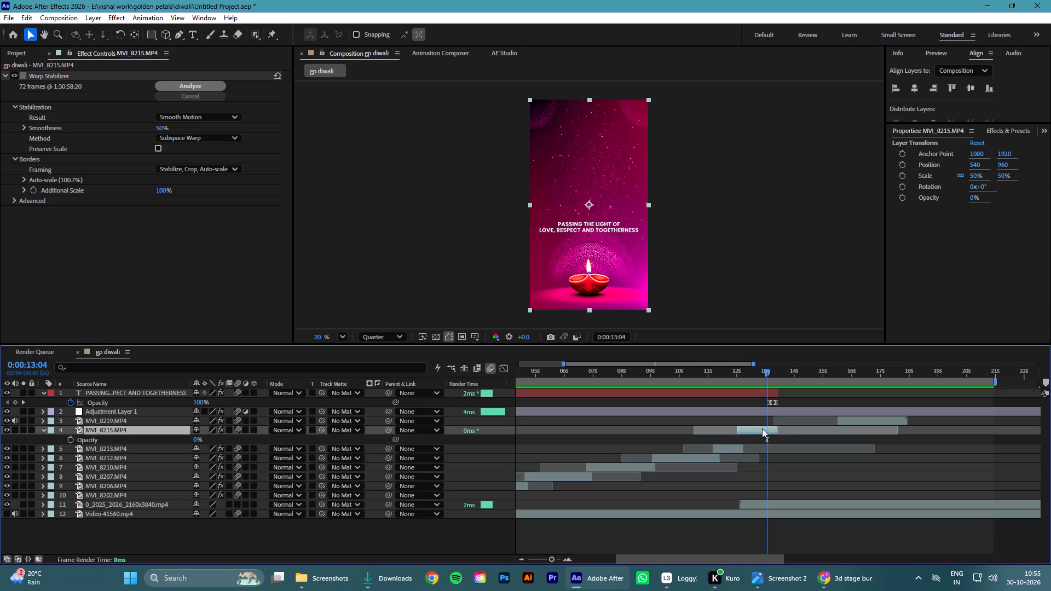
key(t)
key(t)
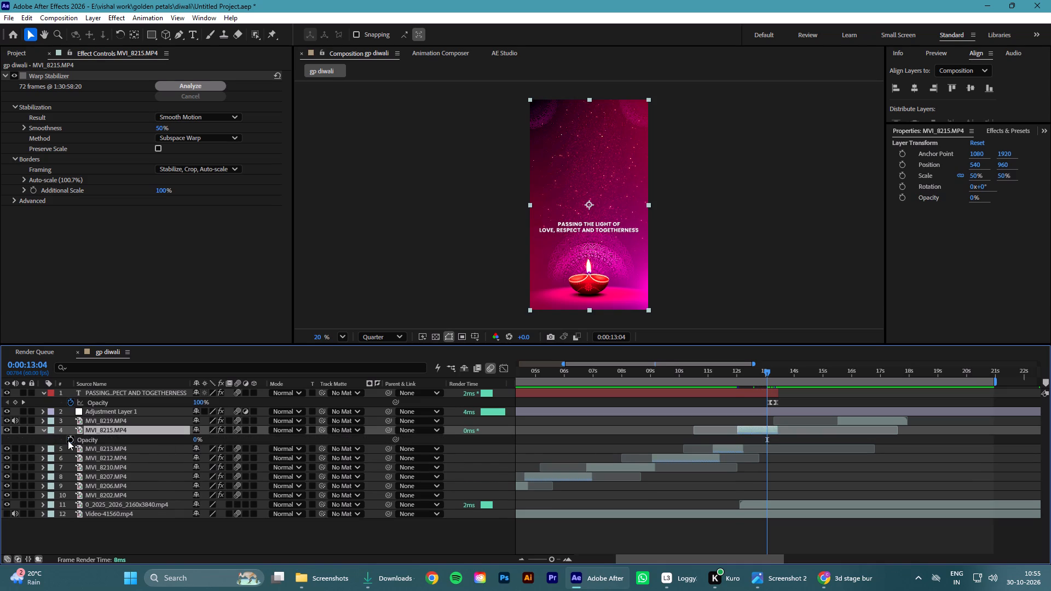
click(68, 441)
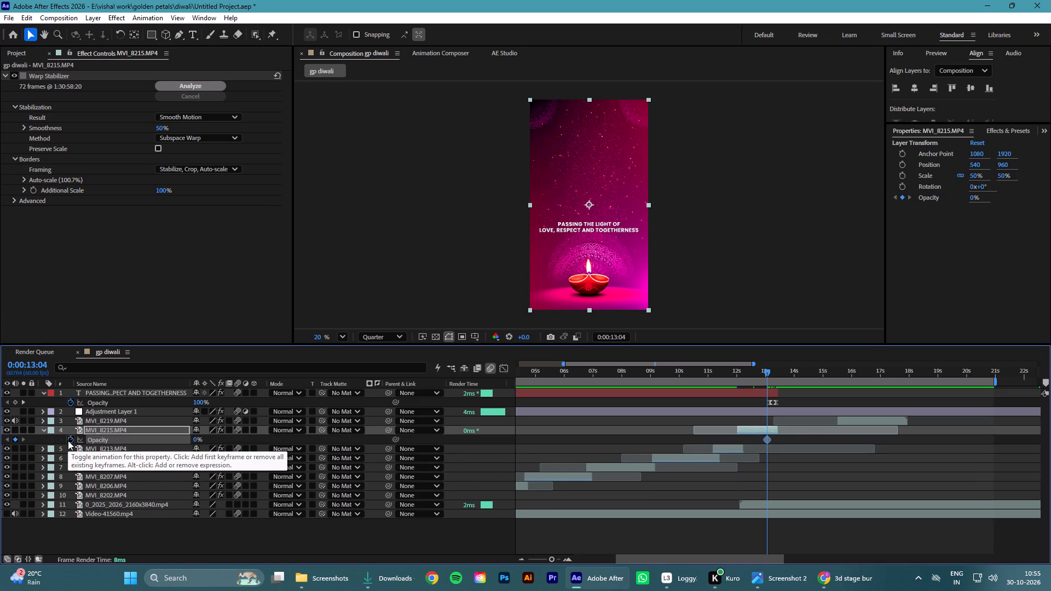
drag(197, 440, 197, 441)
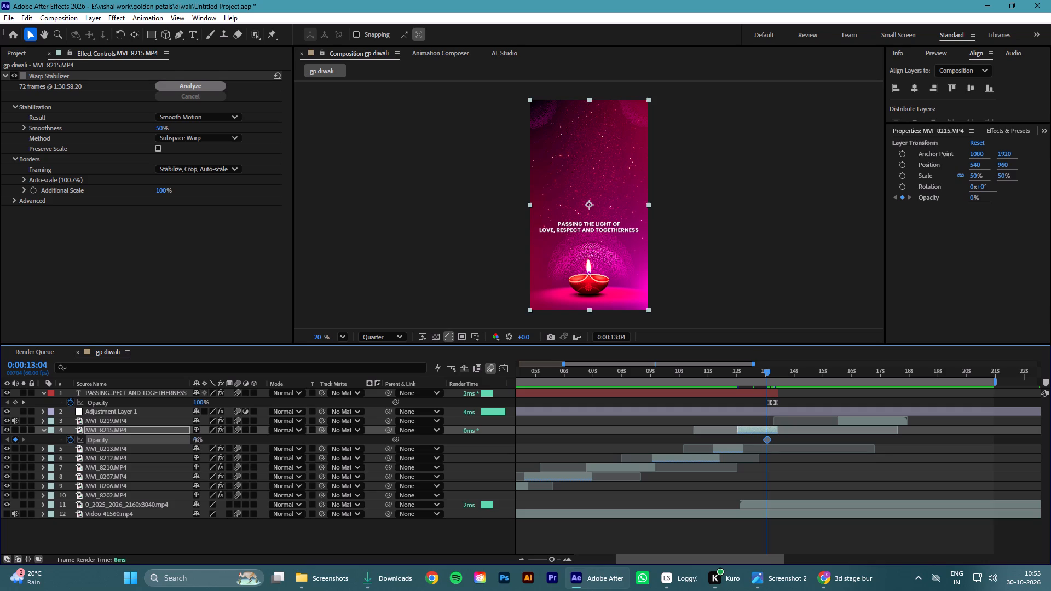
drag(197, 441, 421, 468)
Keyframe MVI_8215.MP4's opacity to 0% at 0:00:13:18.
drag(767, 374, 753, 379)
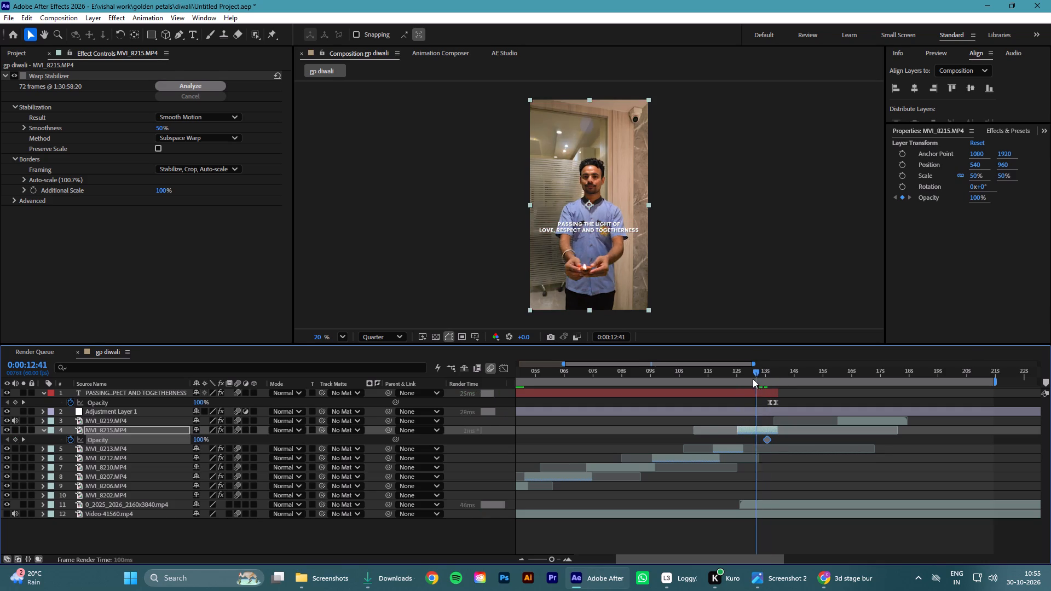
drag(753, 379, 778, 381)
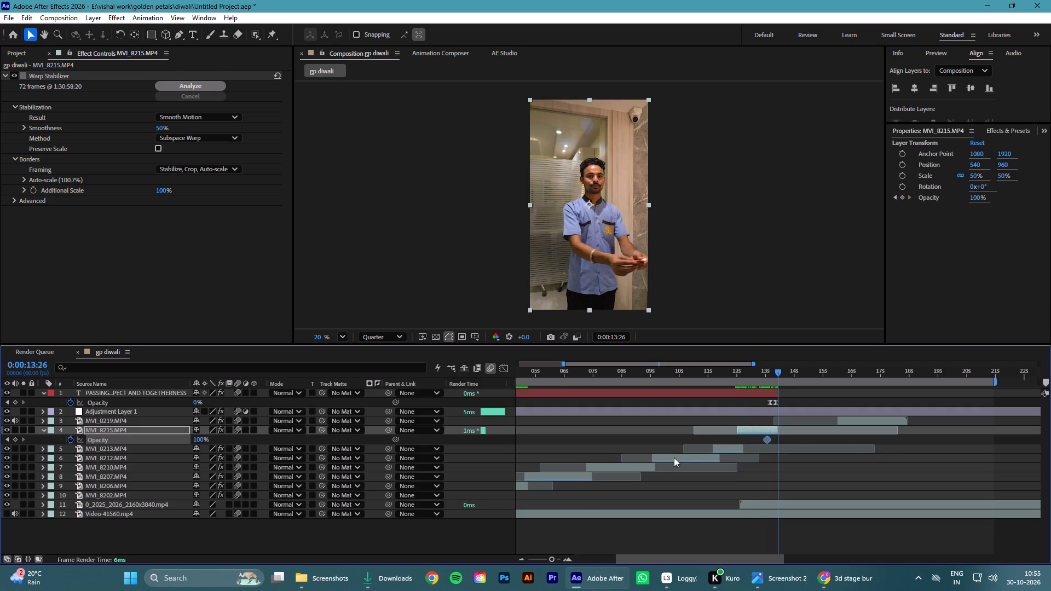
drag(548, 554, 559, 556)
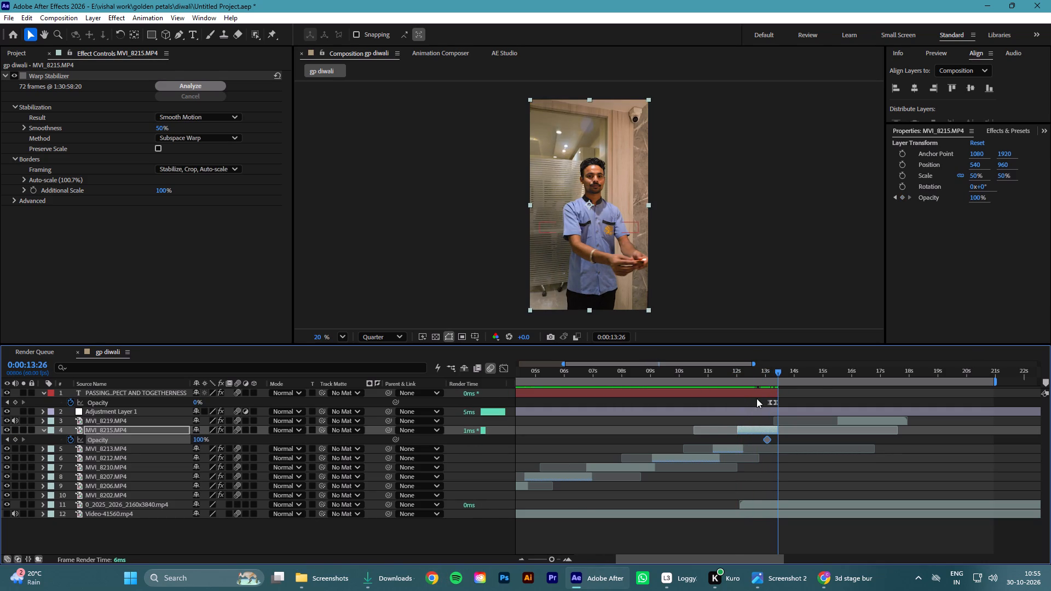
click(778, 372)
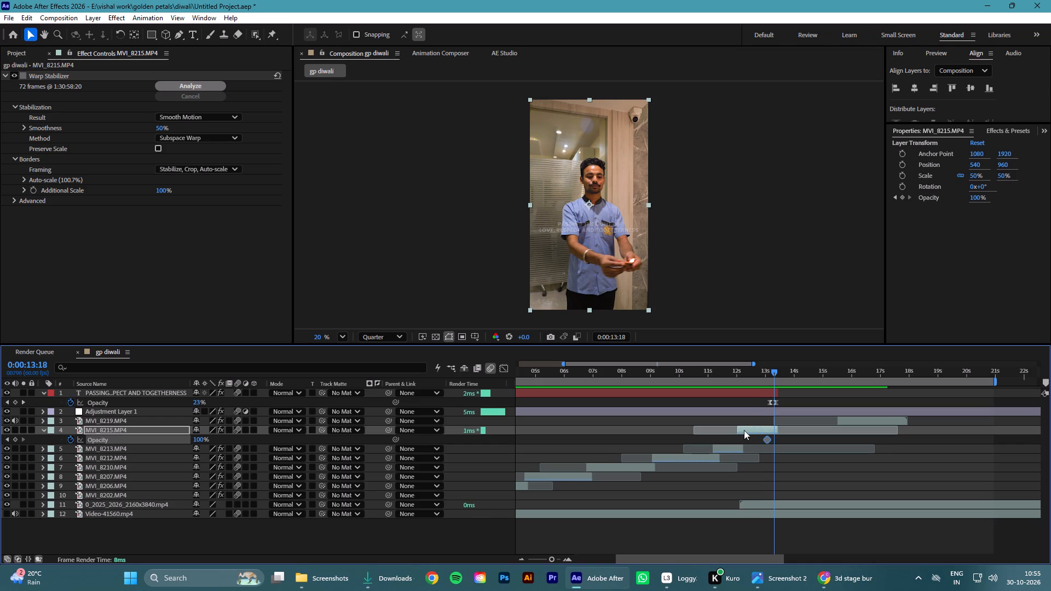
click(747, 430)
drag(199, 439, 122, 442)
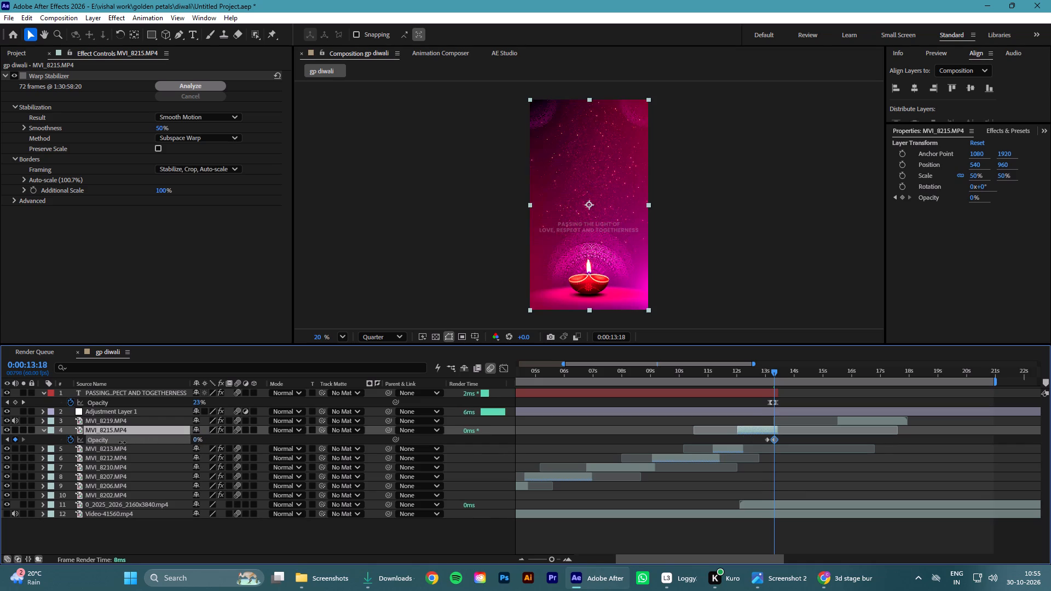
drag(122, 442, 102, 442)
Apply Easy Ease to both opacity keyframes of MVI_8215.MP4.
click(787, 444)
drag(781, 441, 760, 443)
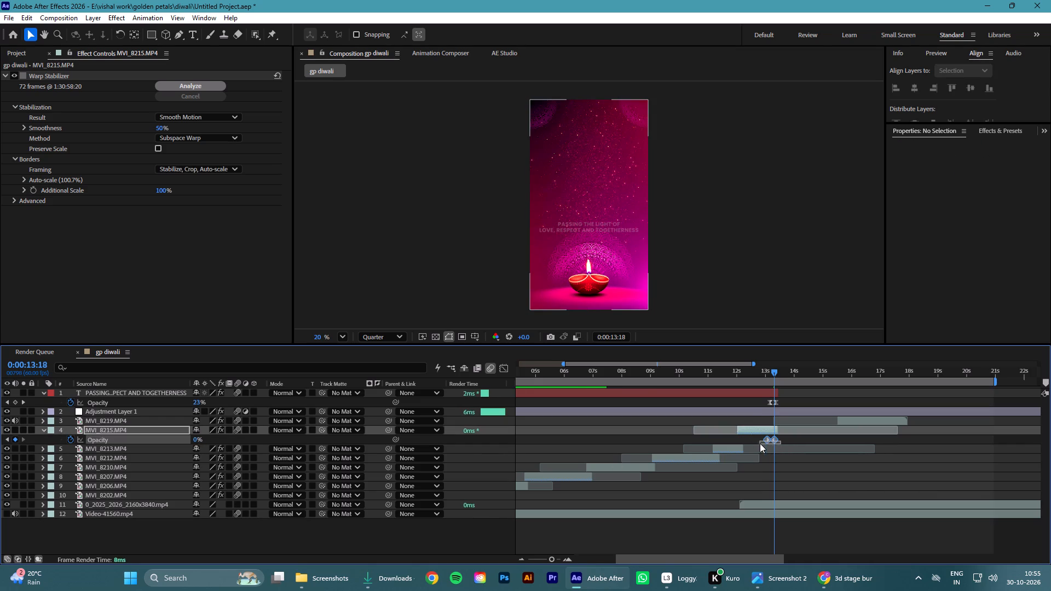
drag(760, 443, 758, 442)
key(F9)
click(792, 440)
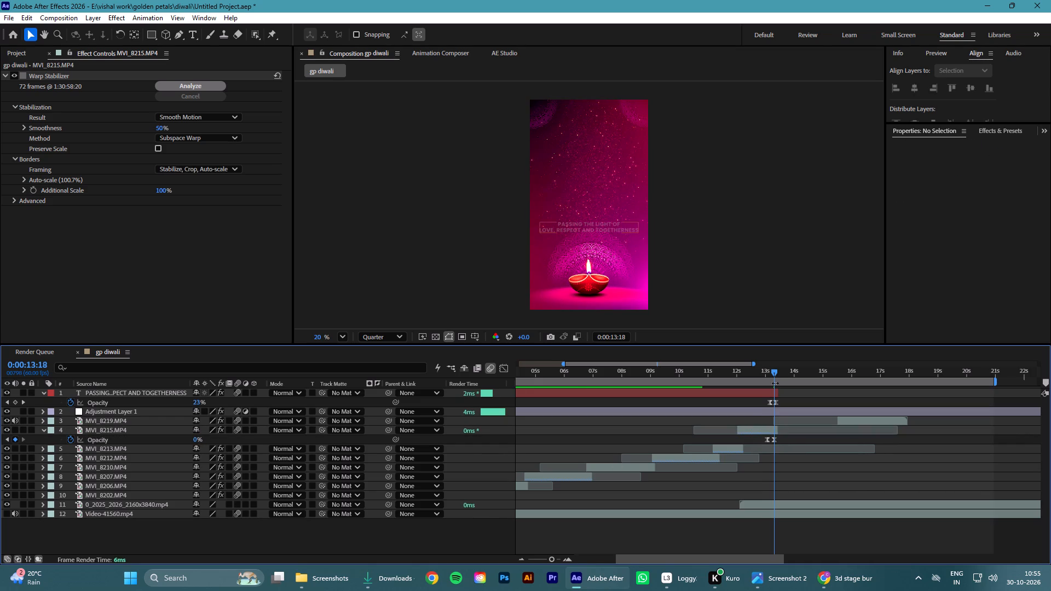
Scrub across the end of MVI_8215.MP4 and play back its fade into the diya background, including from 0:00:12:40 and 0:00:12:43.
drag(777, 371, 777, 375)
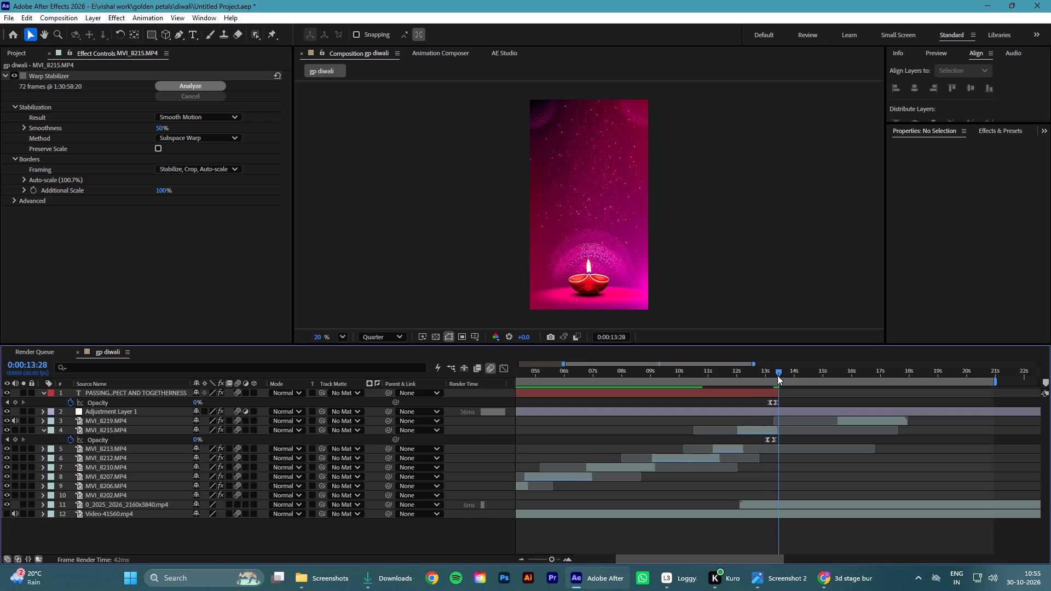
drag(777, 375, 759, 382)
key(space)
key(space)
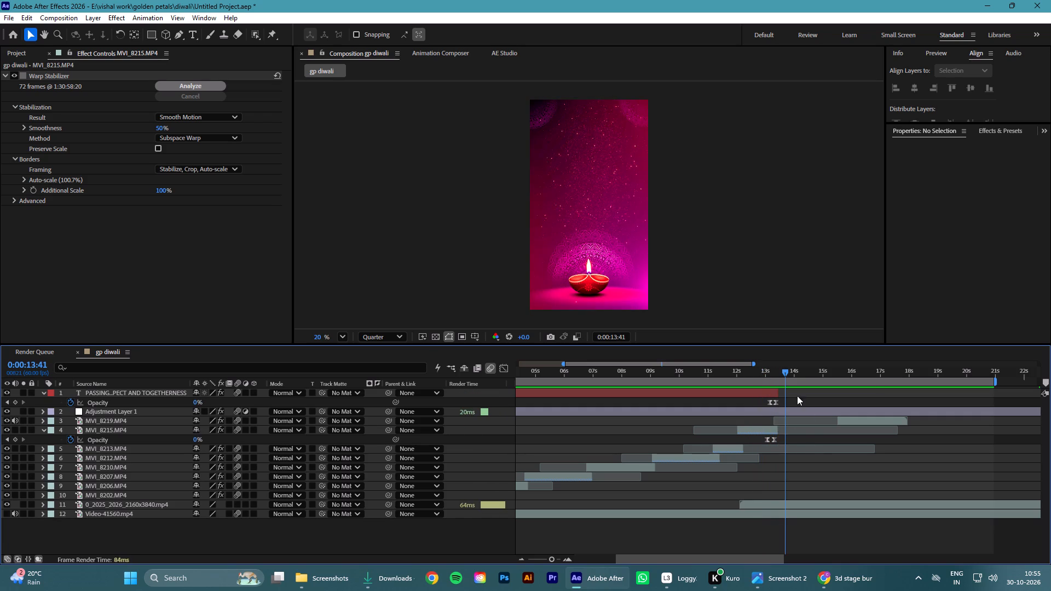
drag(783, 372, 751, 375)
key(space)
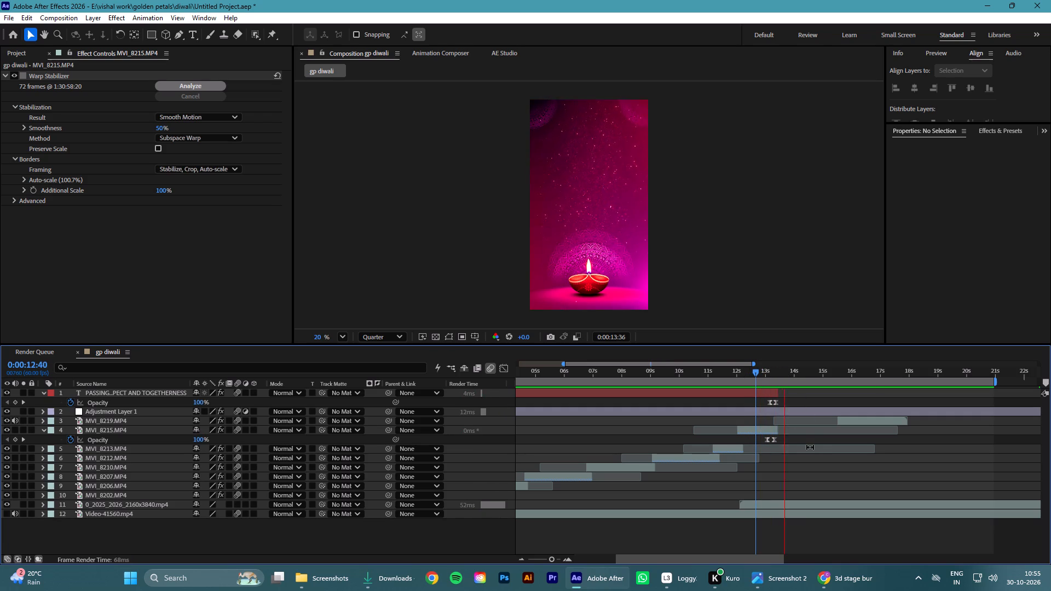
key(space)
drag(800, 372, 789, 375)
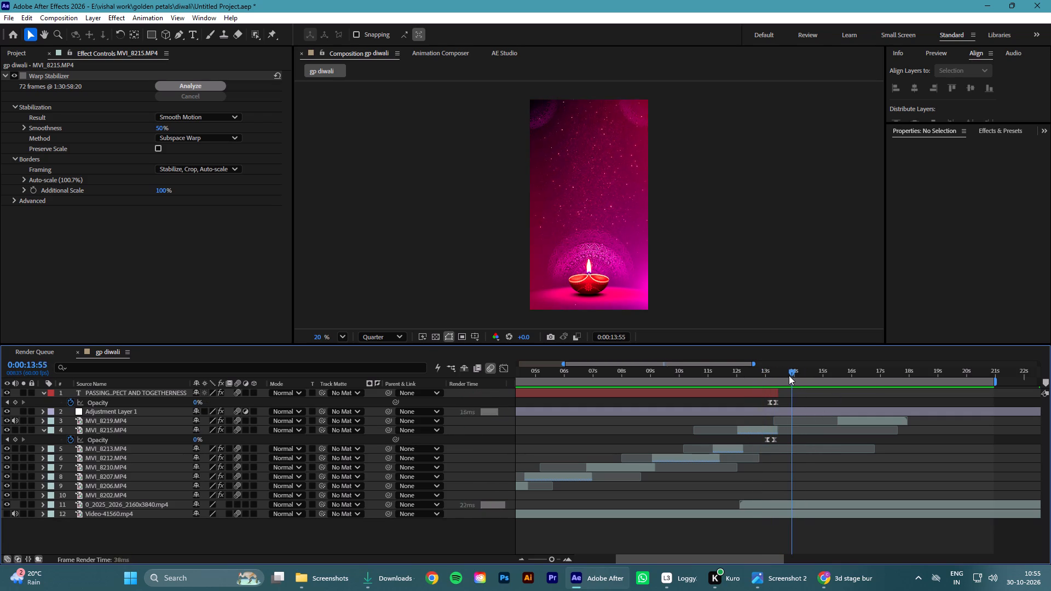
drag(789, 375, 775, 380)
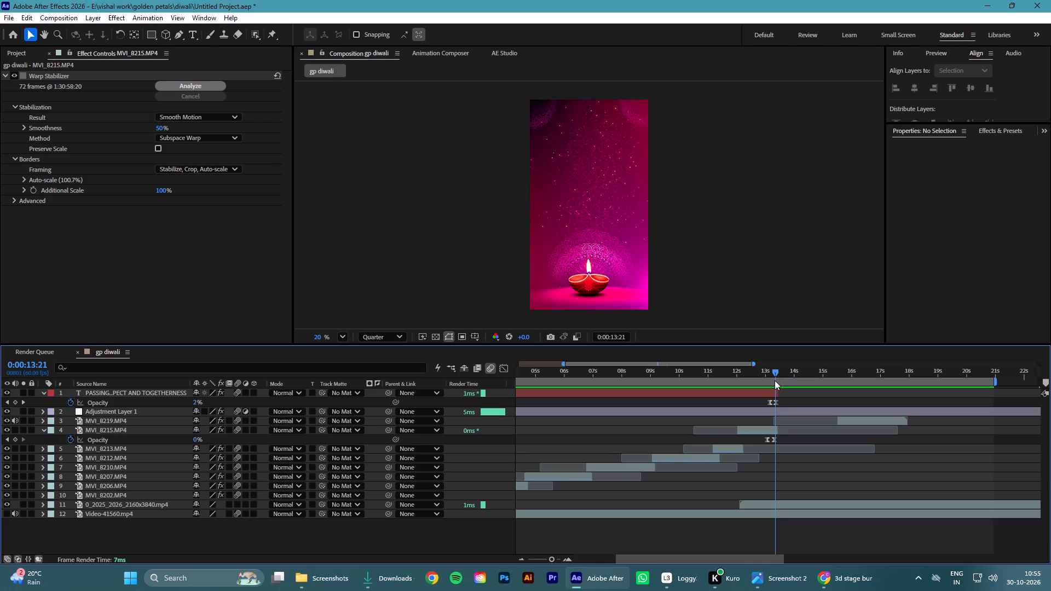
drag(775, 380, 753, 381)
key(space)
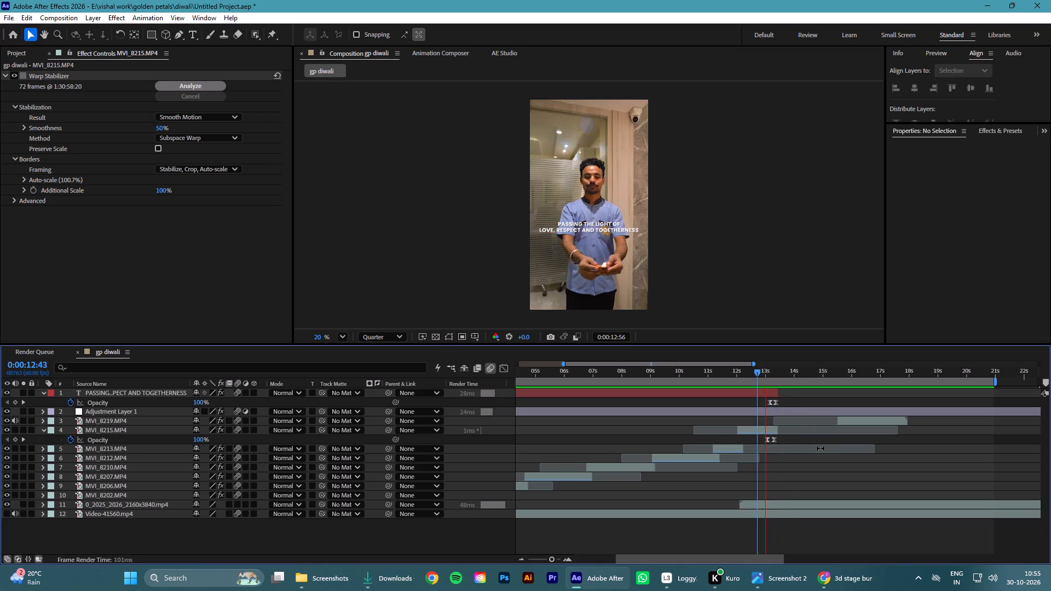
key(space)
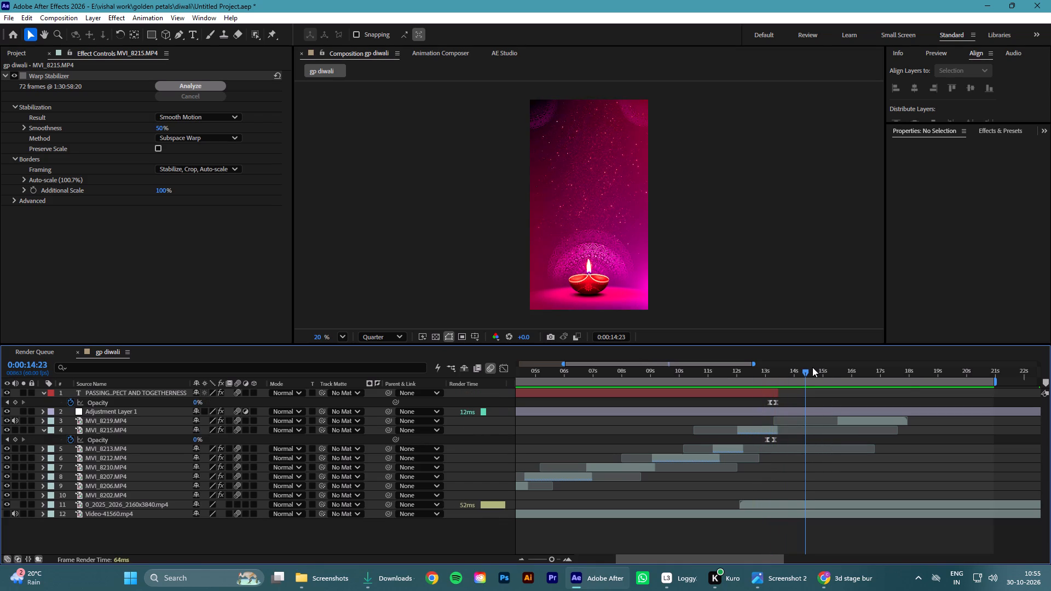
Save the project.
key(ctrl+s)
Move MVI_8215.MP4's closing opacity keyframe to 0:00:13:26, just before the clip's end, to lengthen the fade.
click(773, 439)
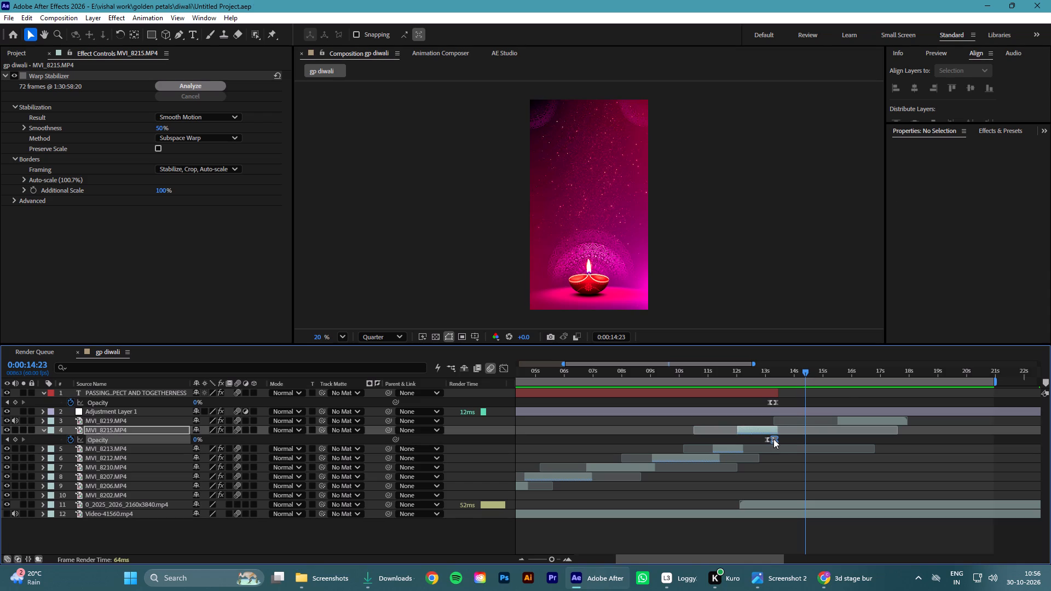
click(788, 438)
drag(805, 373, 805, 372)
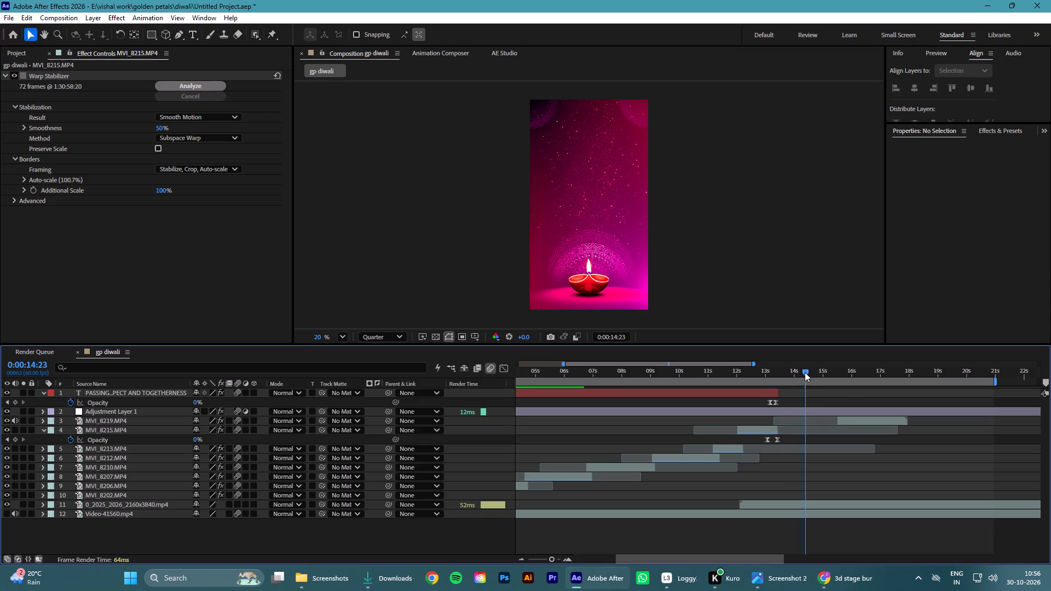
drag(805, 372, 776, 386)
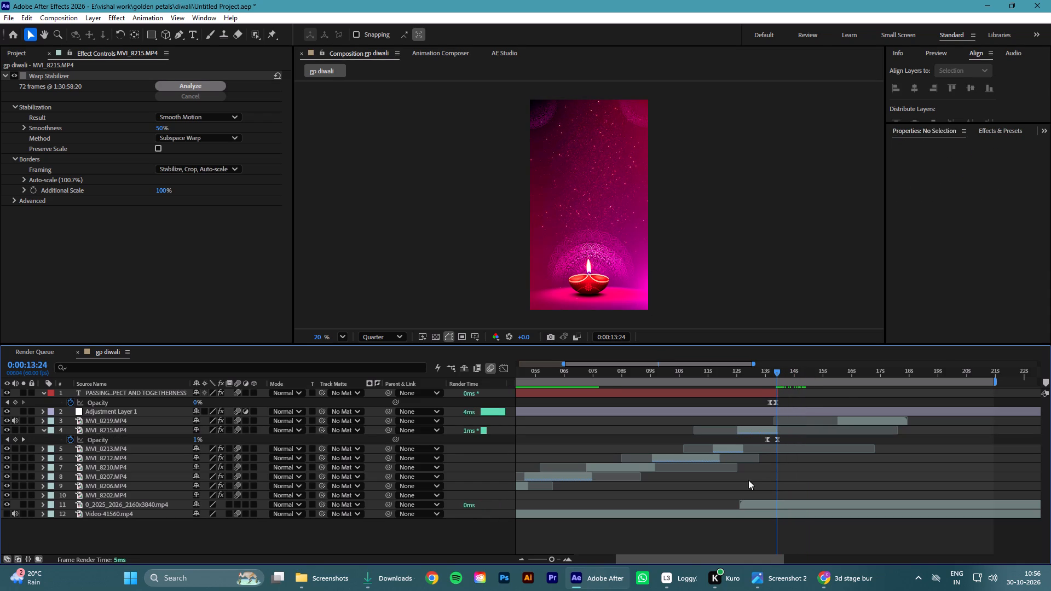
drag(550, 560, 580, 564)
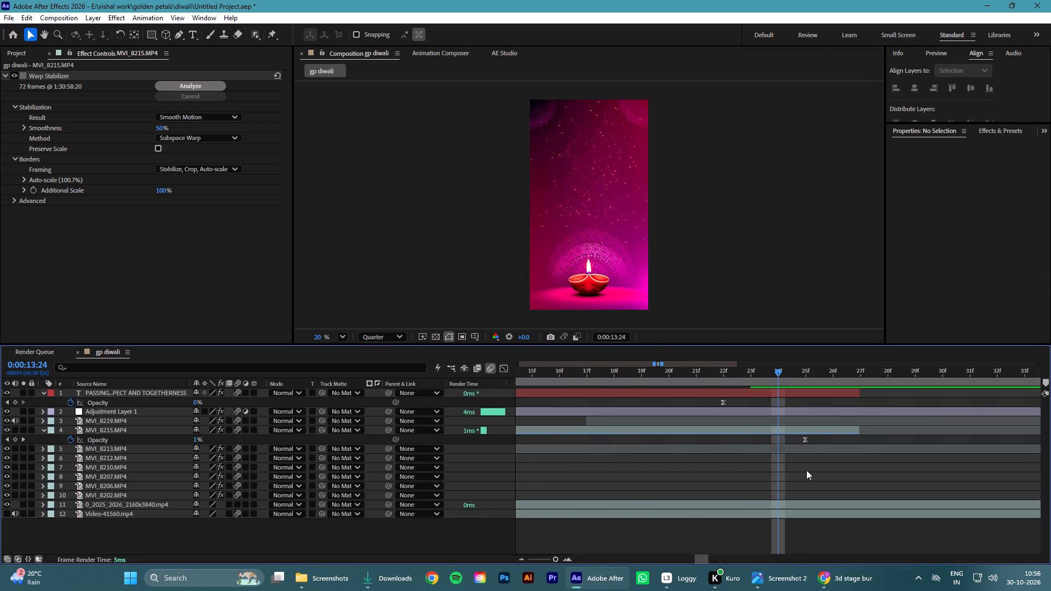
drag(806, 438, 842, 447)
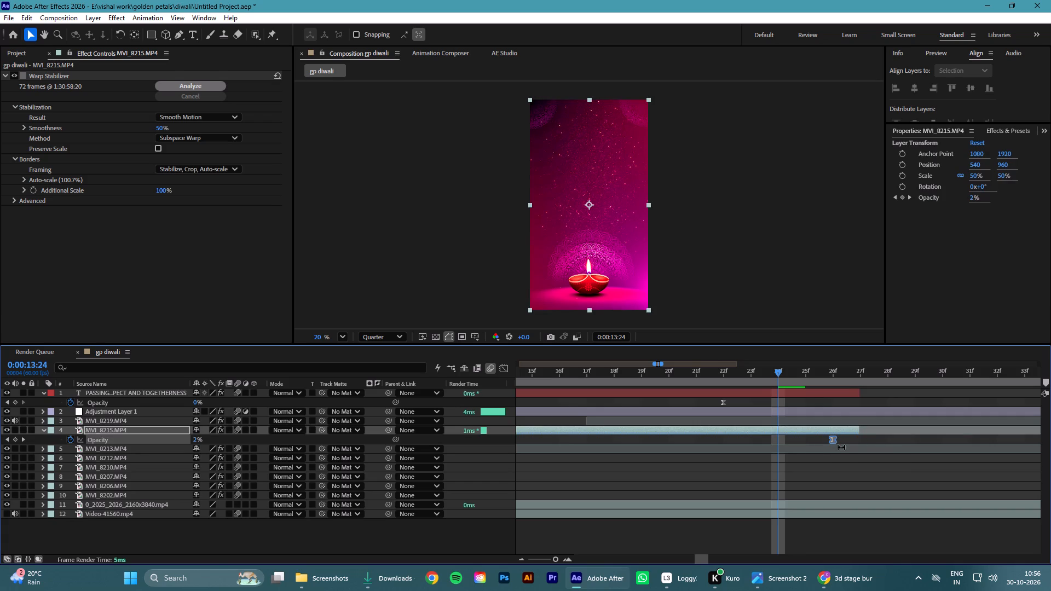
drag(552, 560, 534, 564)
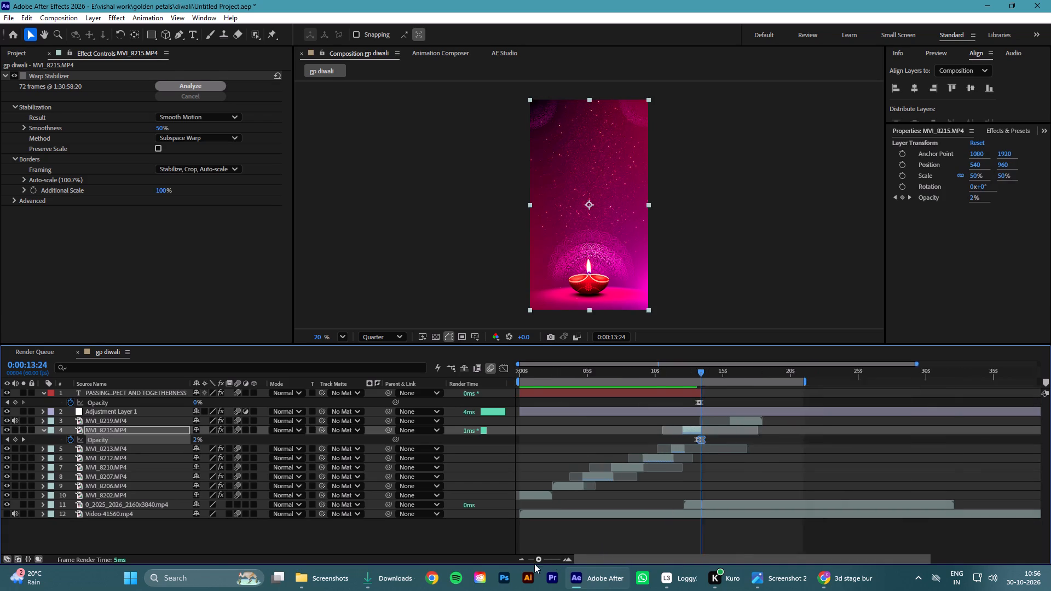
drag(534, 564, 512, 561)
Scrub across the lengthened fade and play back from 0:00:13:30 into the MVI_8219.MP4 group shot to check the transitions.
key(space)
key(space)
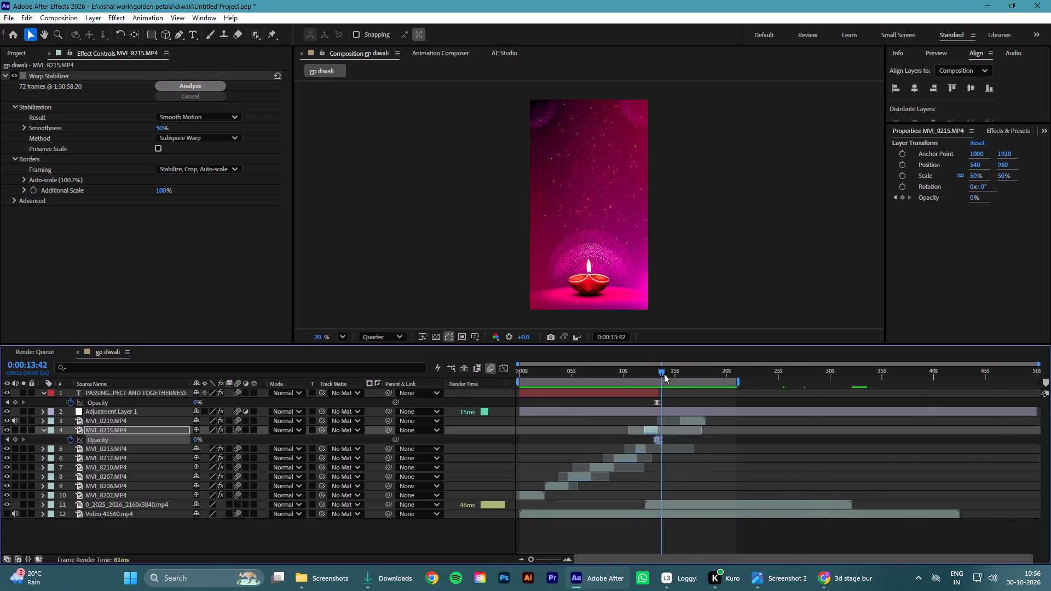
drag(663, 373, 661, 376)
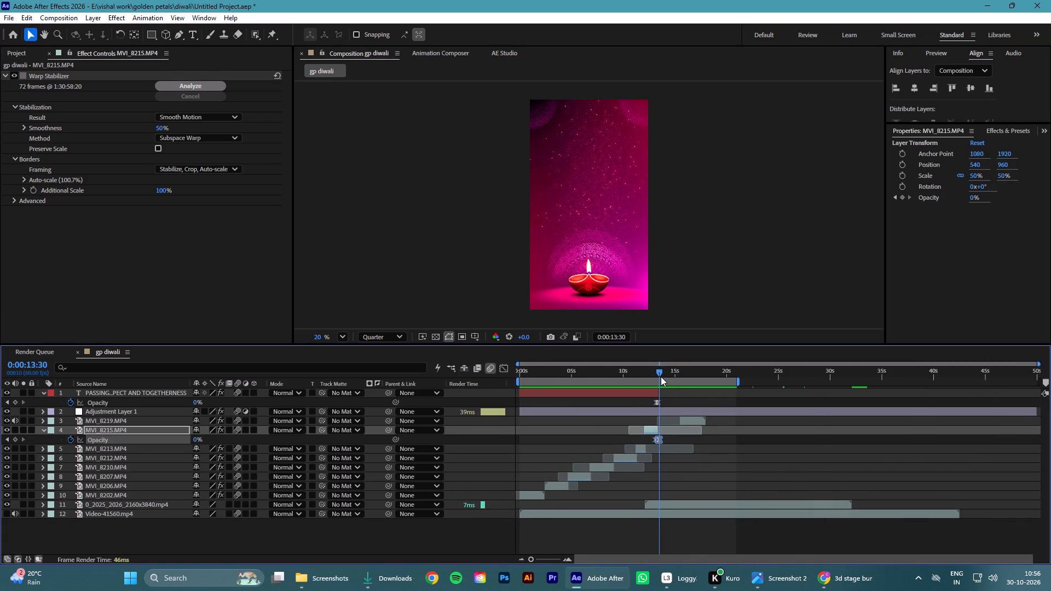
drag(661, 376, 657, 391)
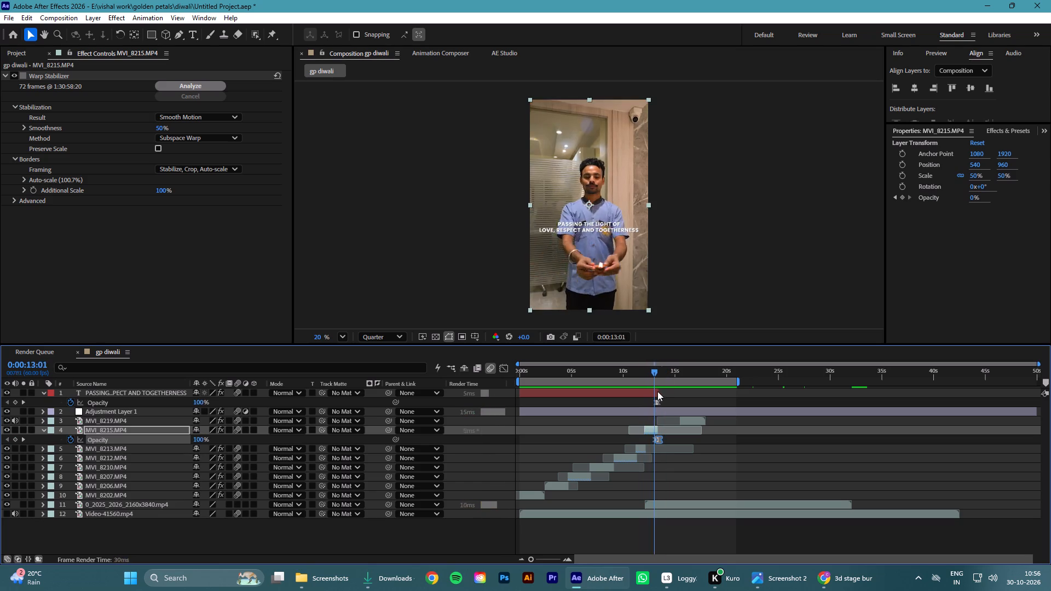
drag(657, 391, 659, 401)
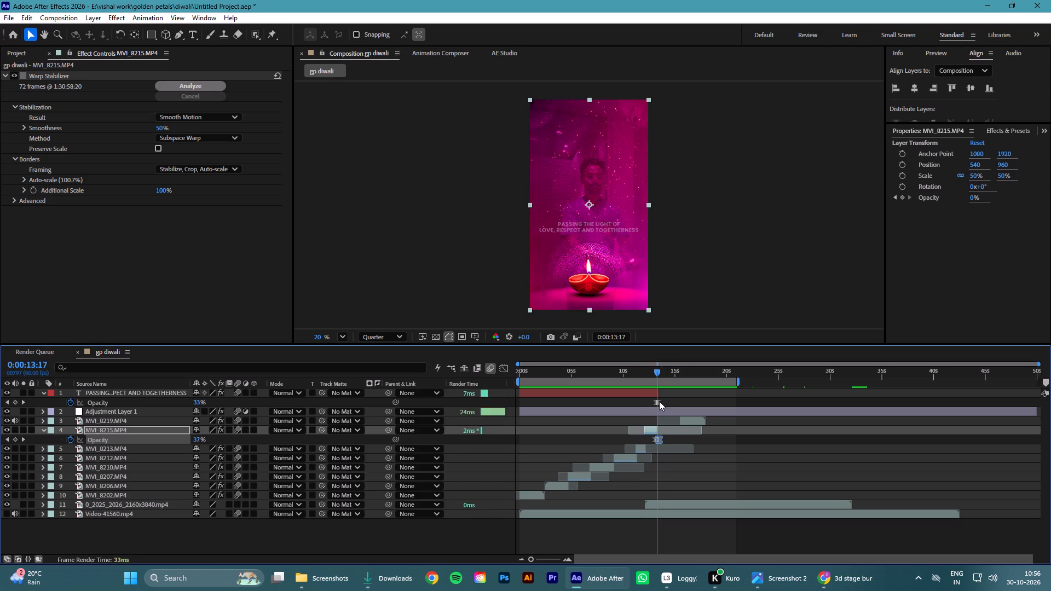
drag(659, 401, 683, 402)
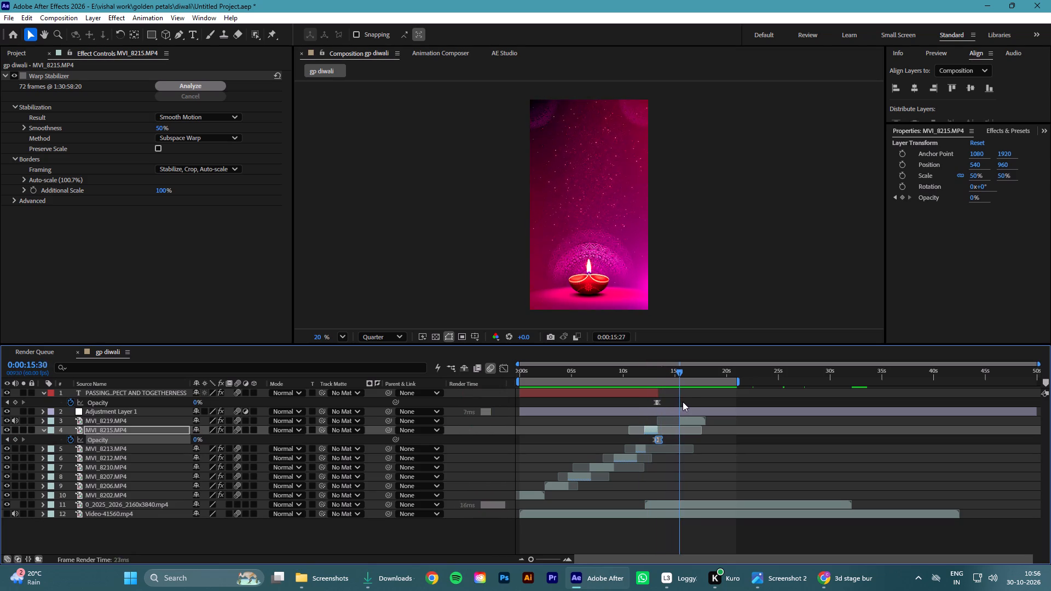
drag(683, 402, 661, 412)
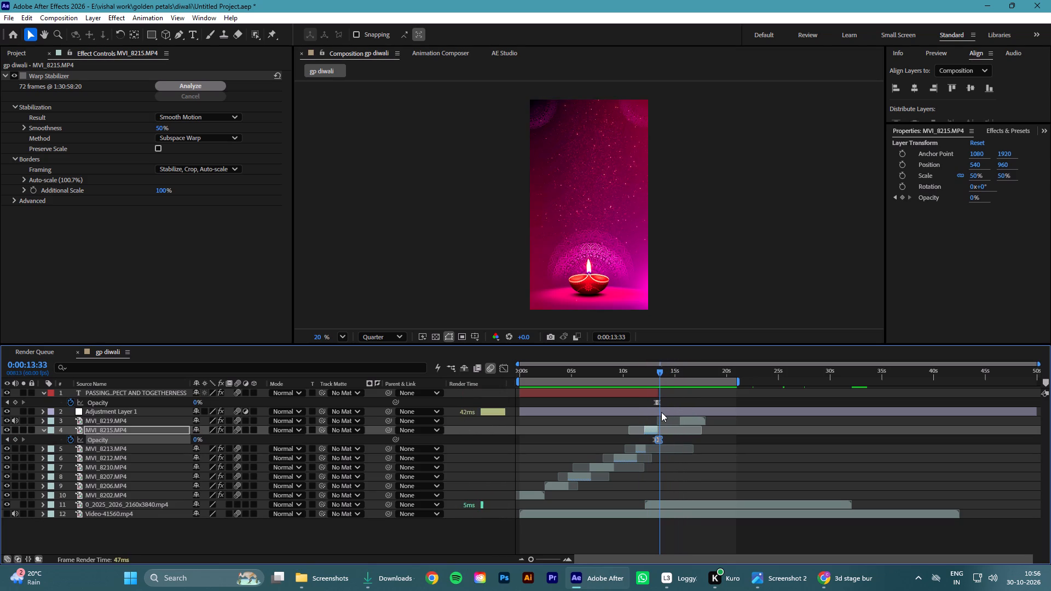
drag(661, 412, 661, 413)
key(space)
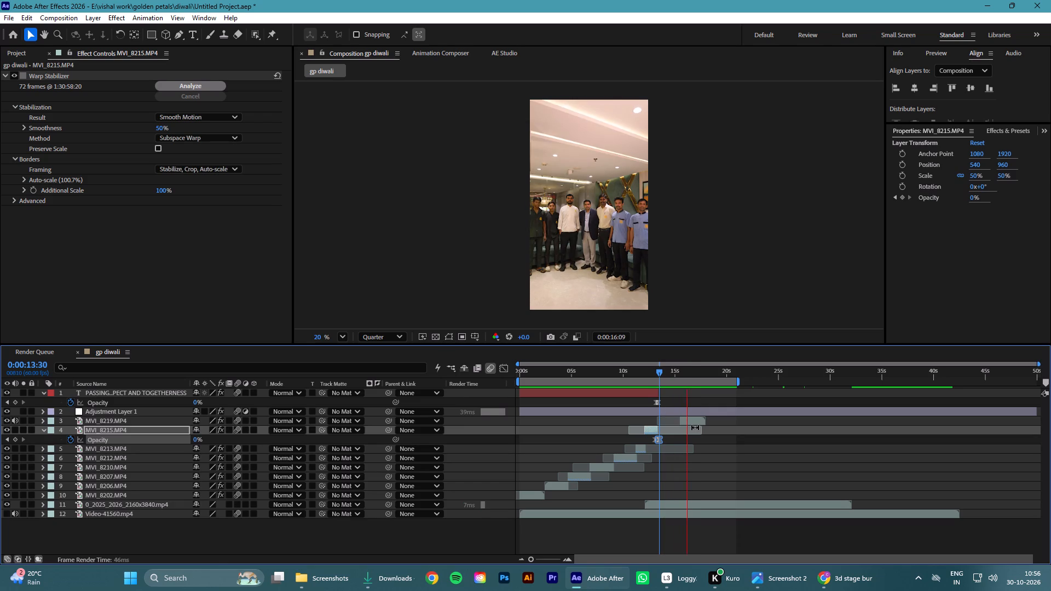
key(space)
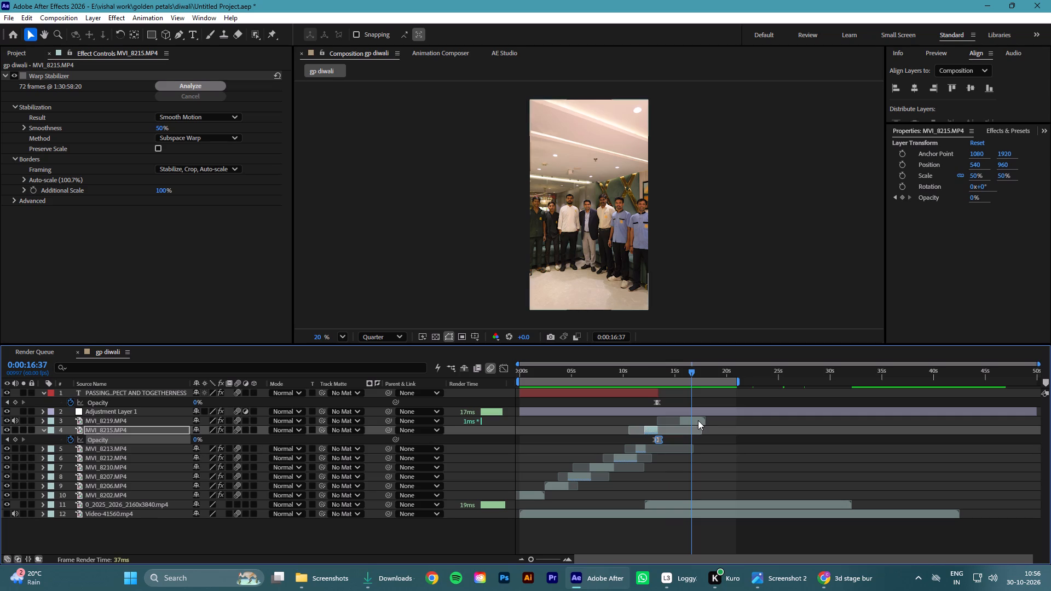
click(691, 427)
drag(692, 374, 691, 374)
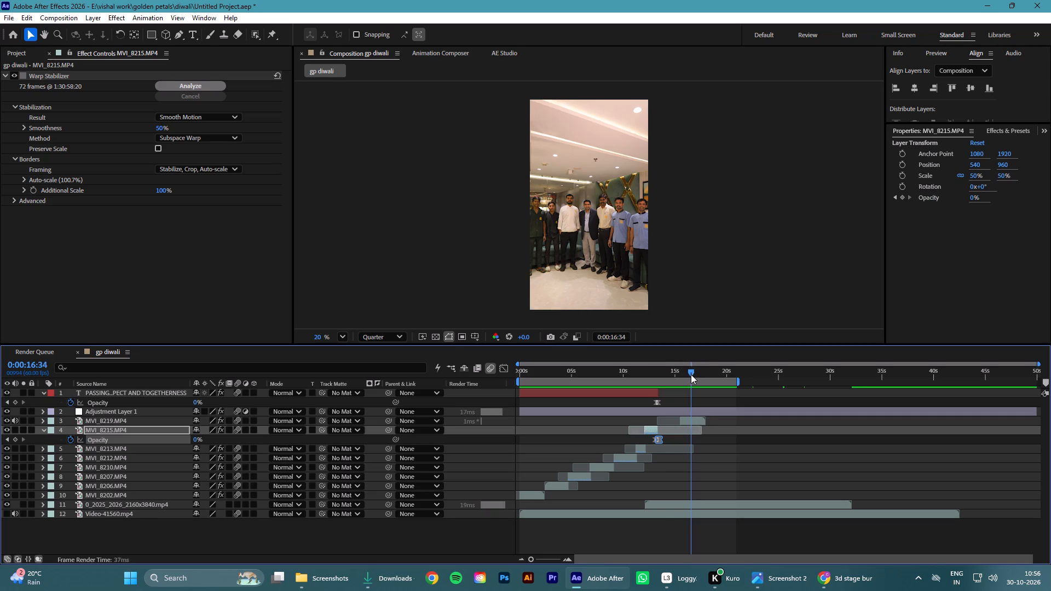
Start keyframing the Audio Levels of Video-41560.mp4 at 0:00:15:17, just before the MVI_8219.MP4 group shot begins.
drag(691, 374, 680, 381)
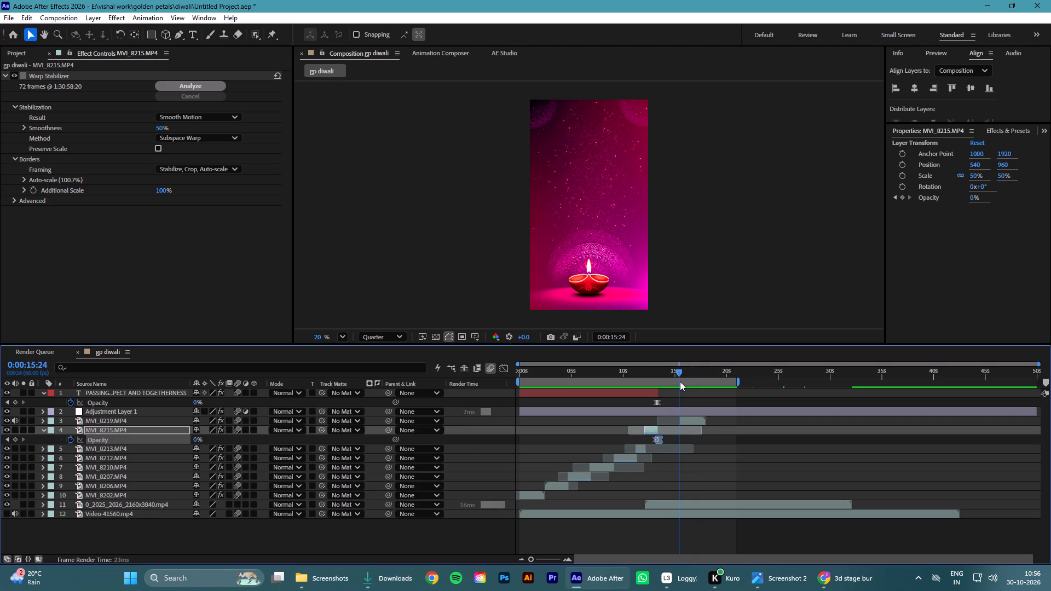
drag(680, 381, 679, 382)
click(661, 510)
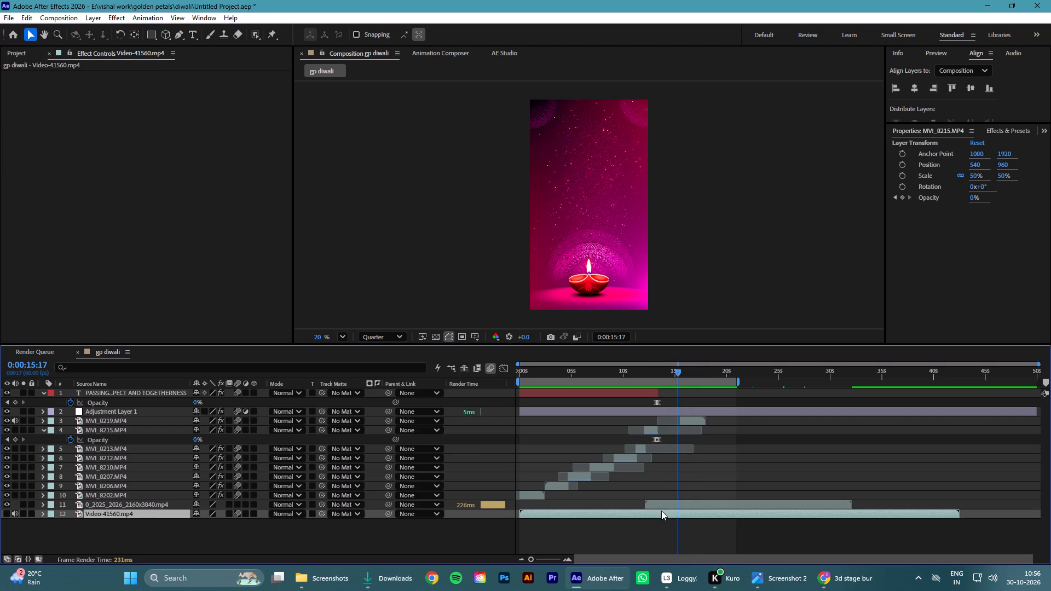
click(41, 513)
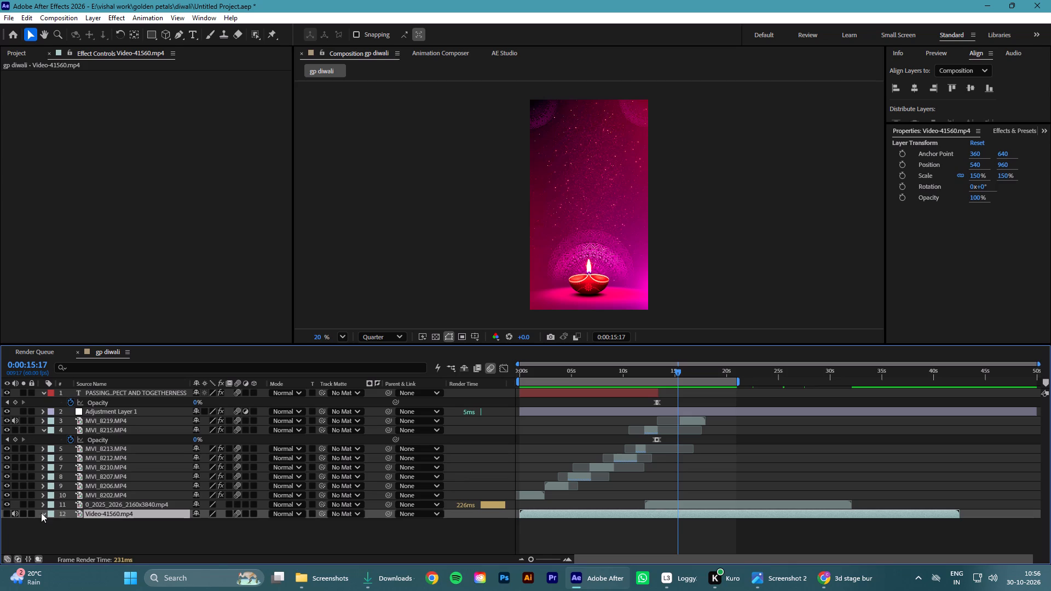
click(50, 530)
scroll(92, 541, down, 3)
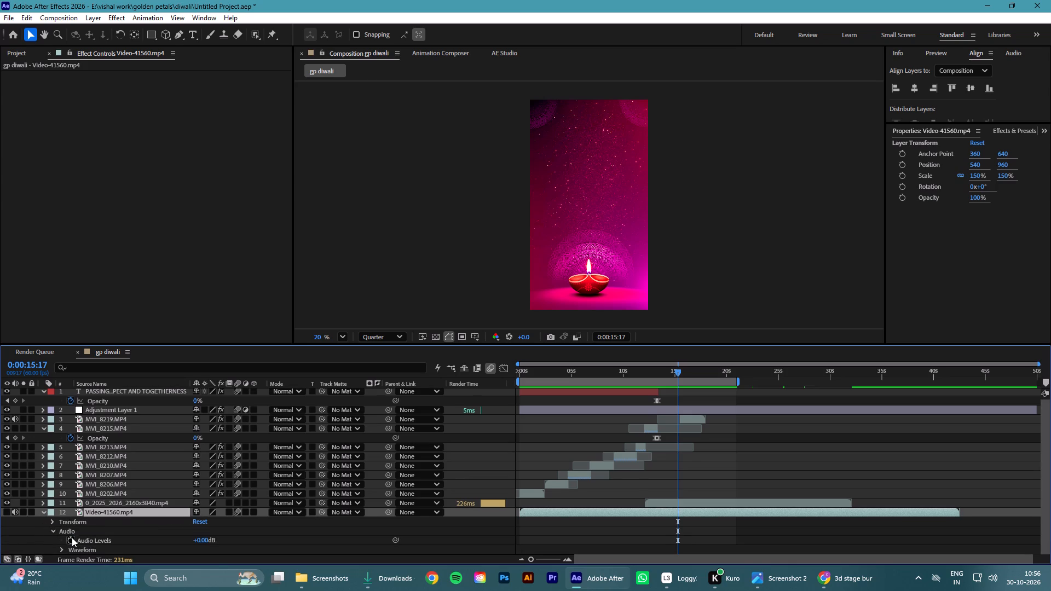
click(72, 537)
Lower the Audio Levels of Video-41560.mp4 to -25 dB at 0:00:15:33.
drag(677, 369, 680, 373)
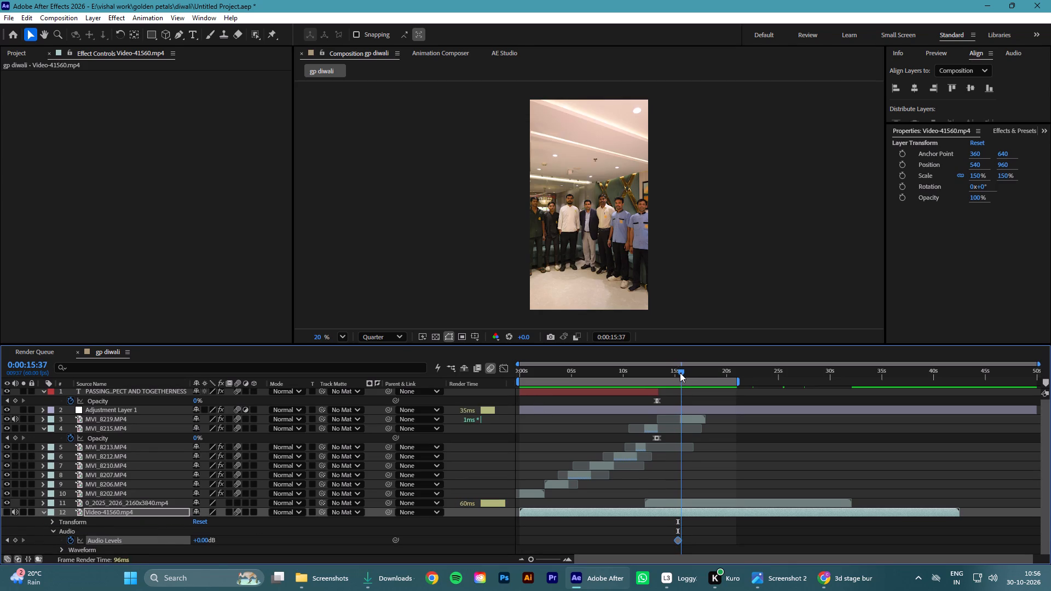
drag(680, 373, 679, 374)
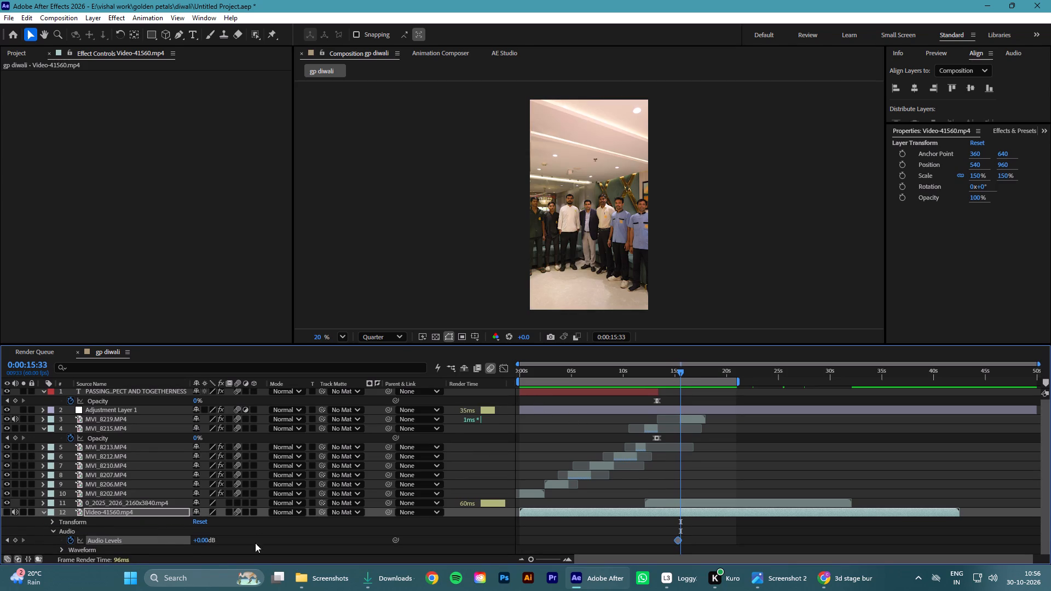
drag(203, 540, 195, 544)
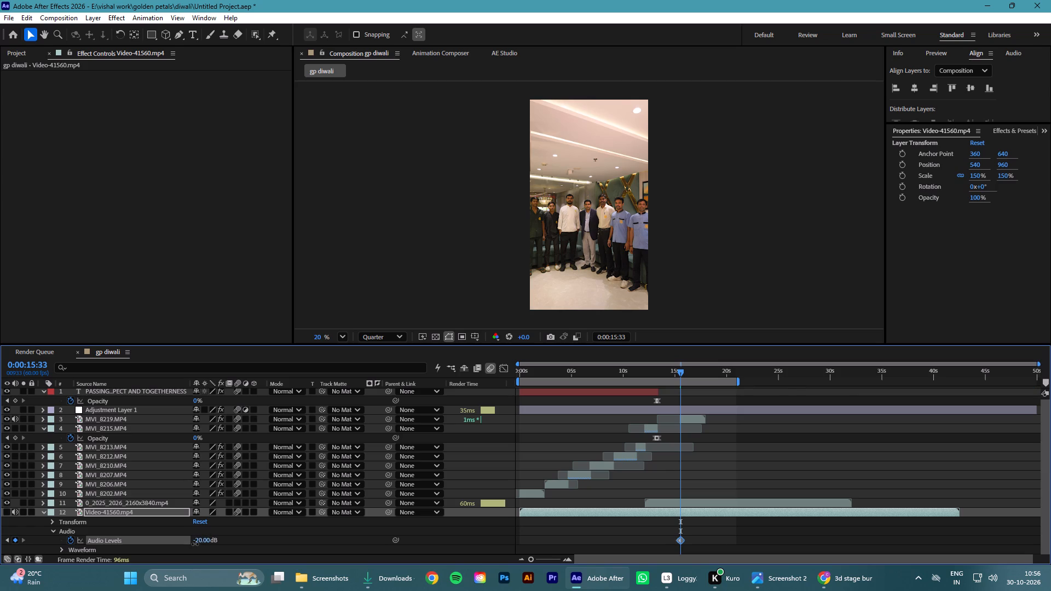
drag(195, 544, 193, 546)
drag(193, 546, 195, 547)
drag(195, 547, 202, 547)
drag(202, 547, 198, 549)
Hold the music's Audio Levels with a keyframe at 0:00:17:50, and raise them to +2 dB at 0:00:18:03.
drag(681, 369, 685, 369)
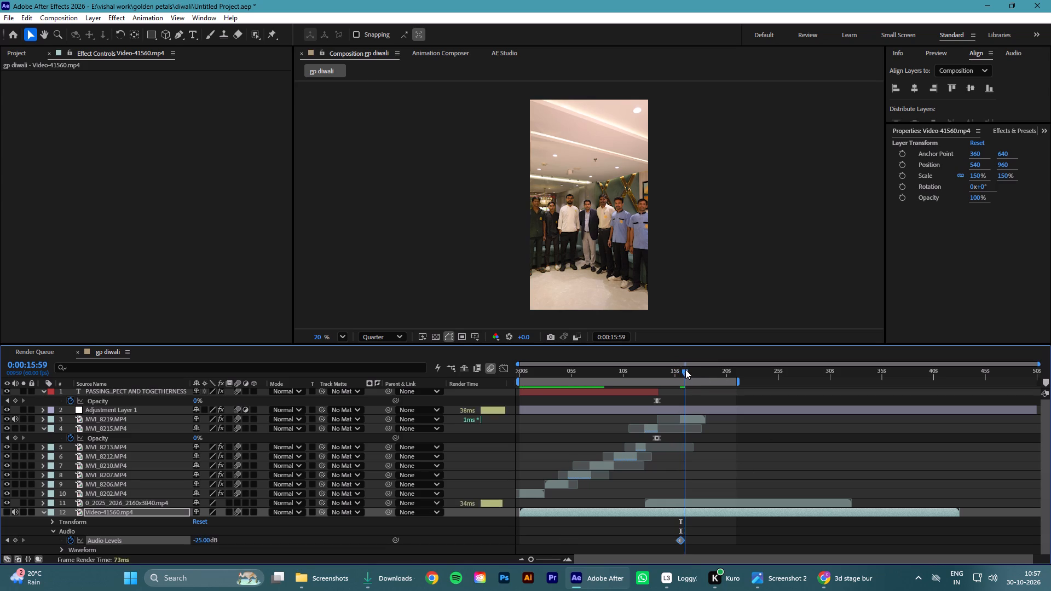
drag(685, 369, 704, 374)
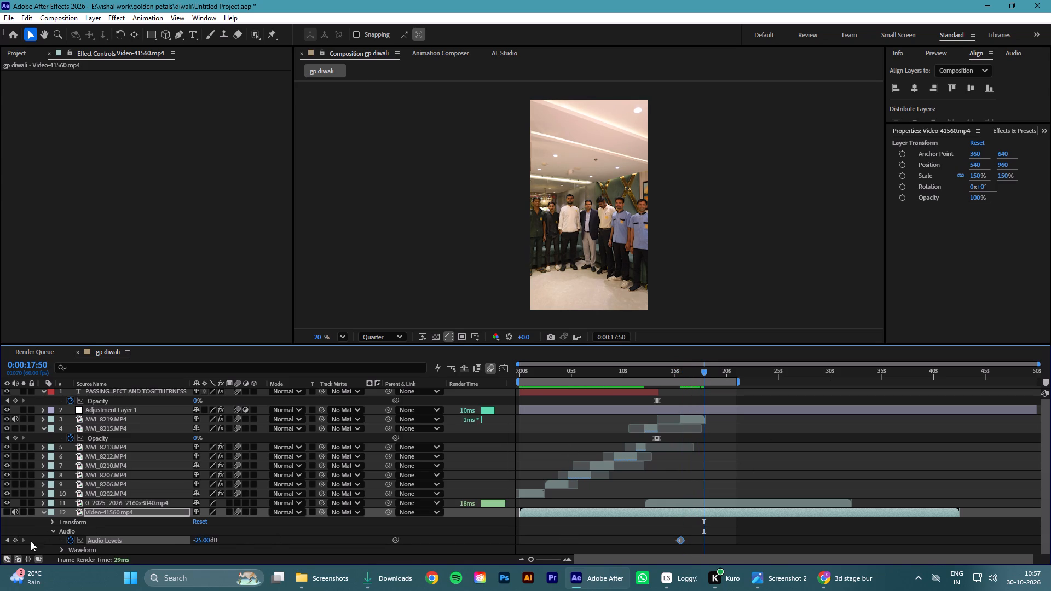
click(15, 540)
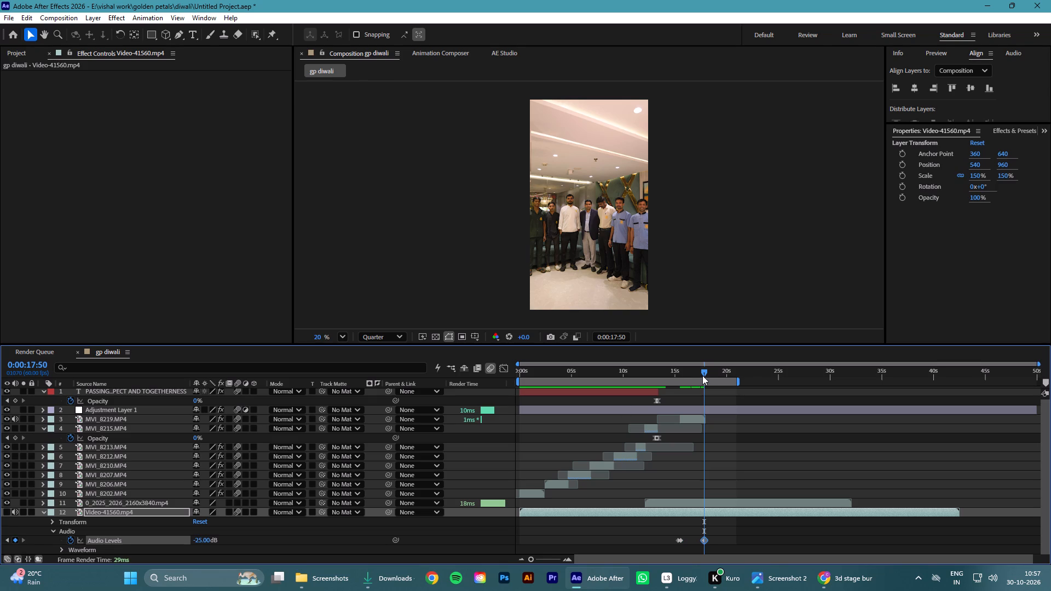
click(706, 372)
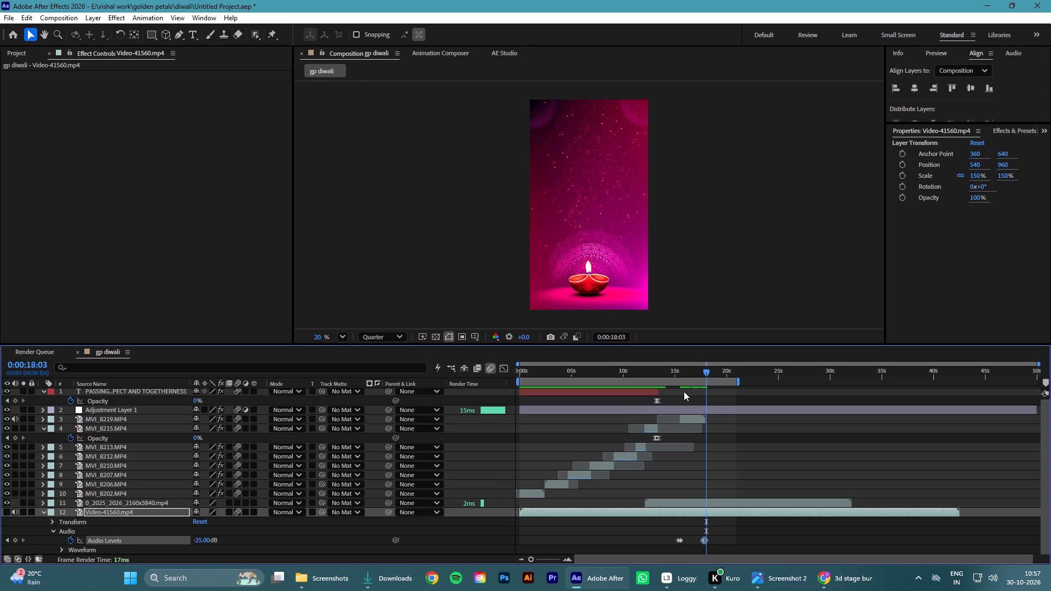
drag(200, 540, 215, 542)
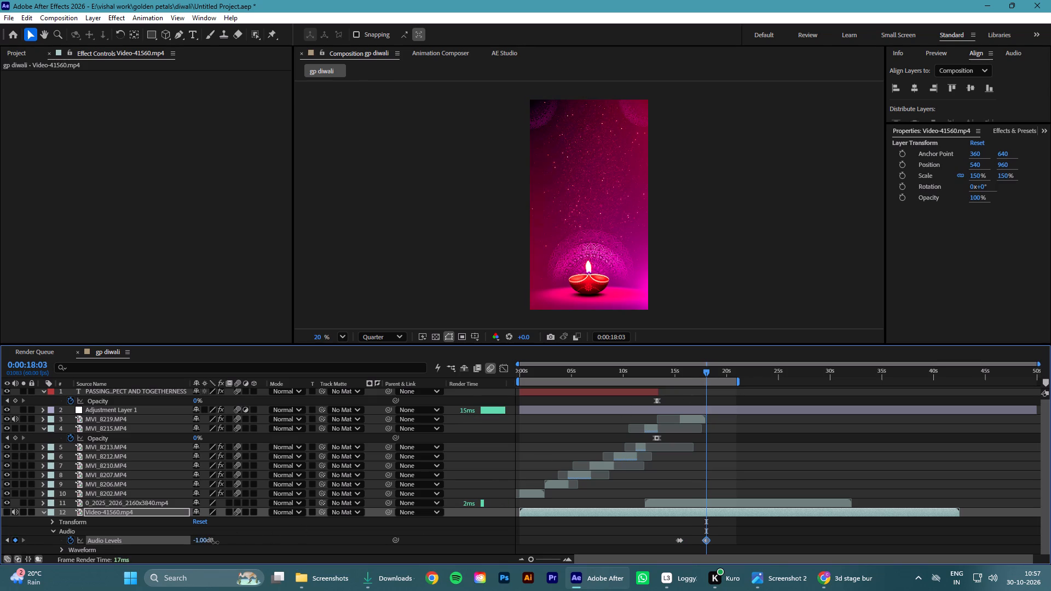
drag(215, 542, 217, 542)
Apply Easy Ease to all the Audio Levels keyframes of Video-41560.mp4.
click(719, 531)
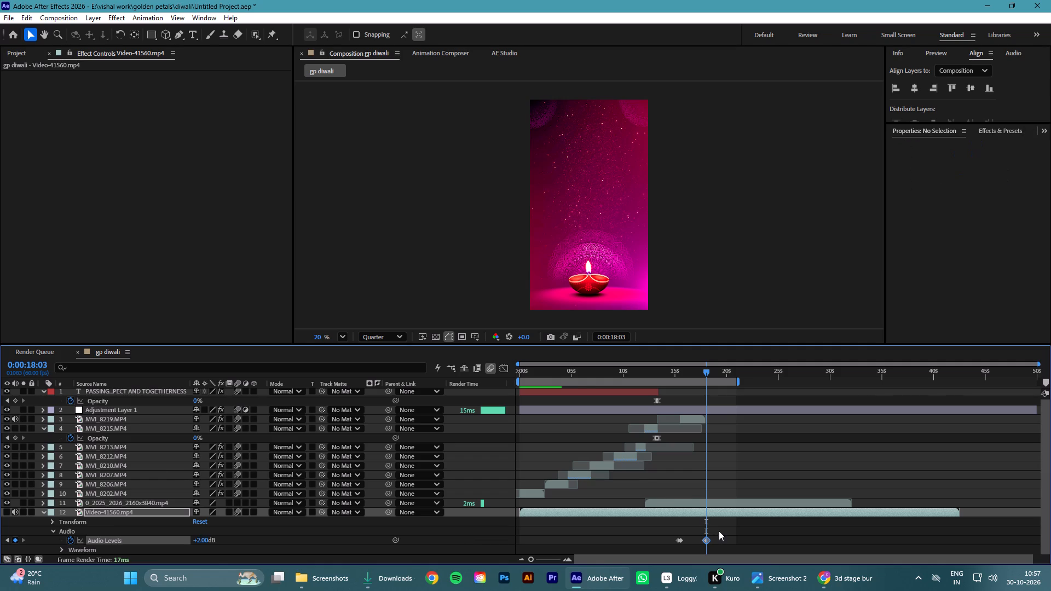
drag(719, 535, 666, 551)
key(F9)
click(744, 524)
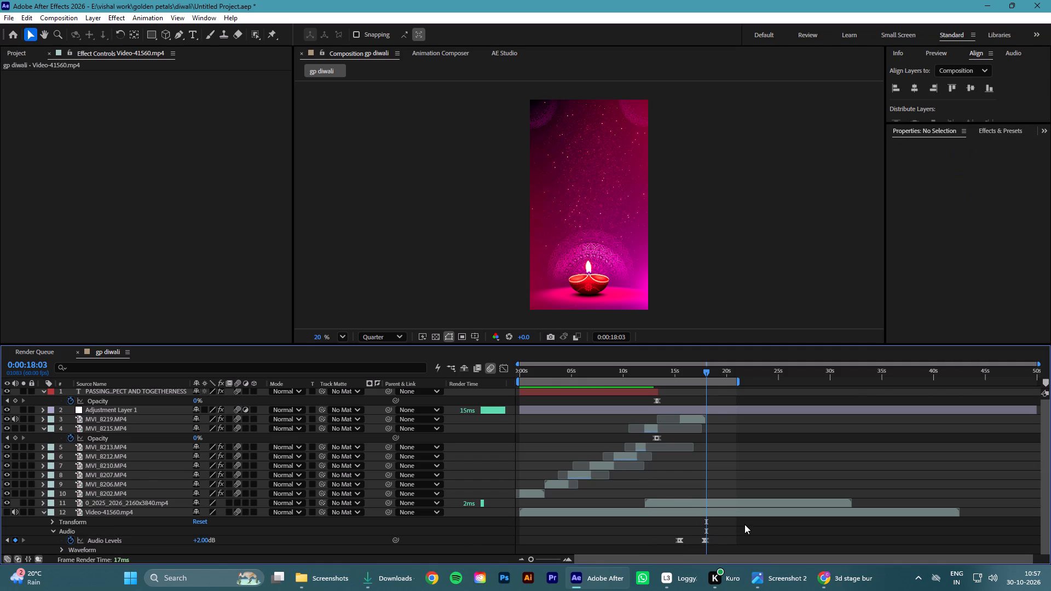
Play back from 0:00:14:01 and again from 0:00:13:52 through the group shot to check the music dip.
drag(704, 368, 663, 372)
key(space)
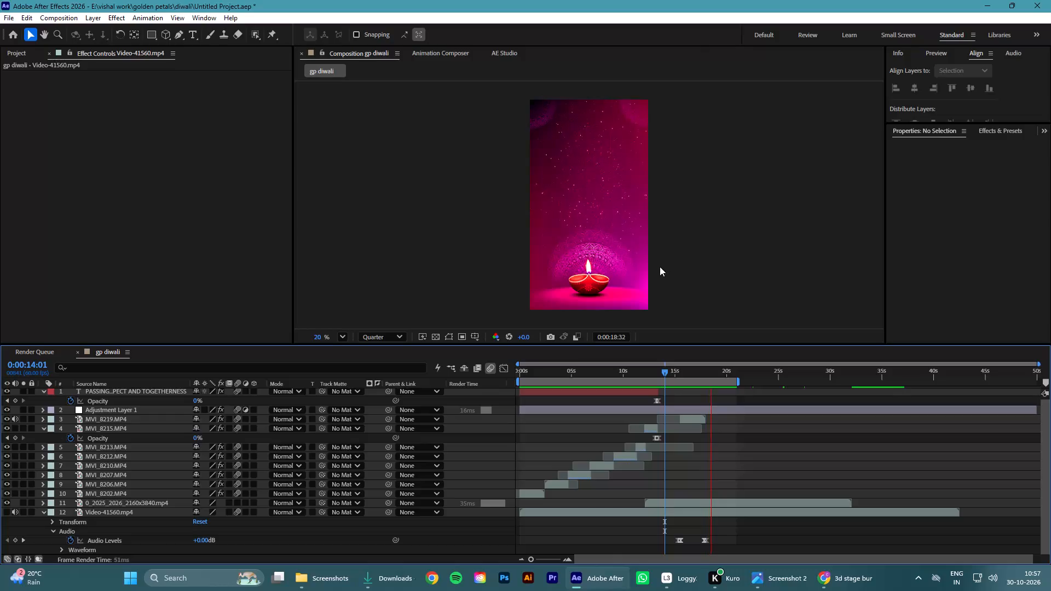
key(space)
drag(714, 372, 660, 388)
key(space)
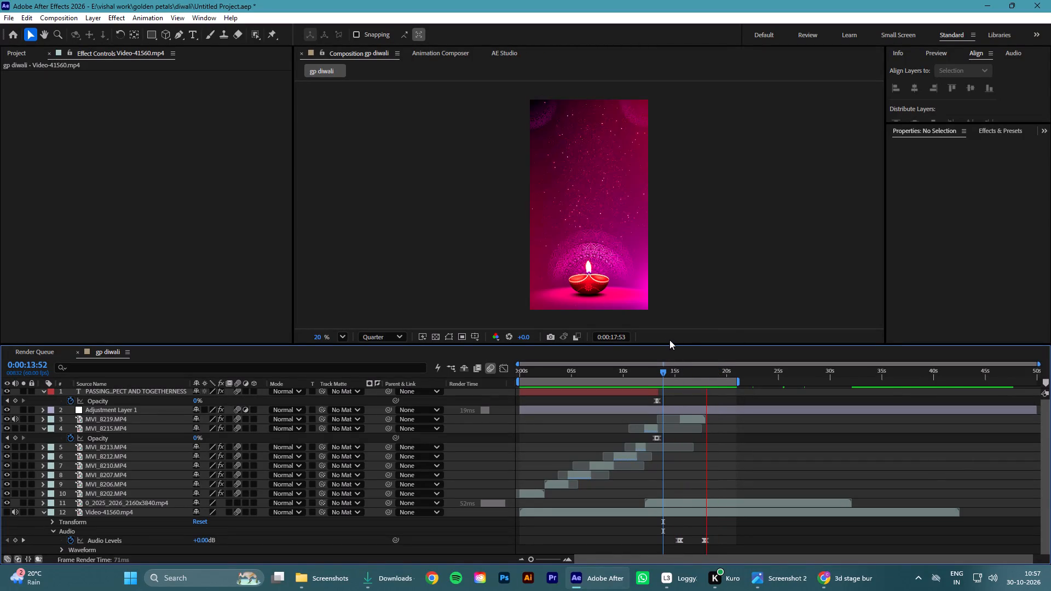
key(space)
Keyframe MVI_8219.MP4's opacity from 100% at 0:00:17:28 to 0% at 0:00:17:59 for a closing fade-out.
drag(709, 368, 697, 375)
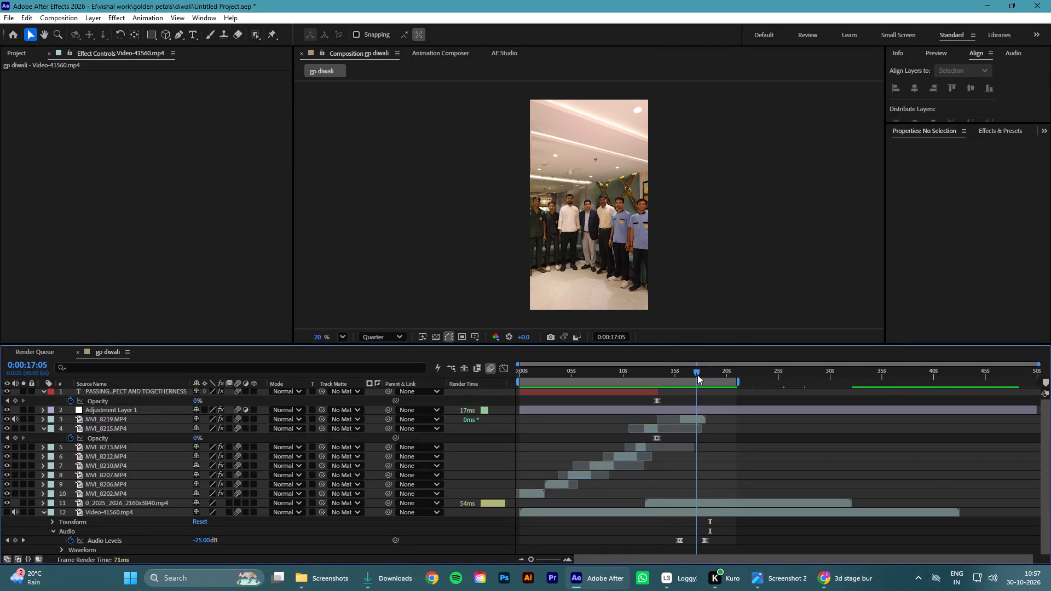
drag(697, 375, 700, 377)
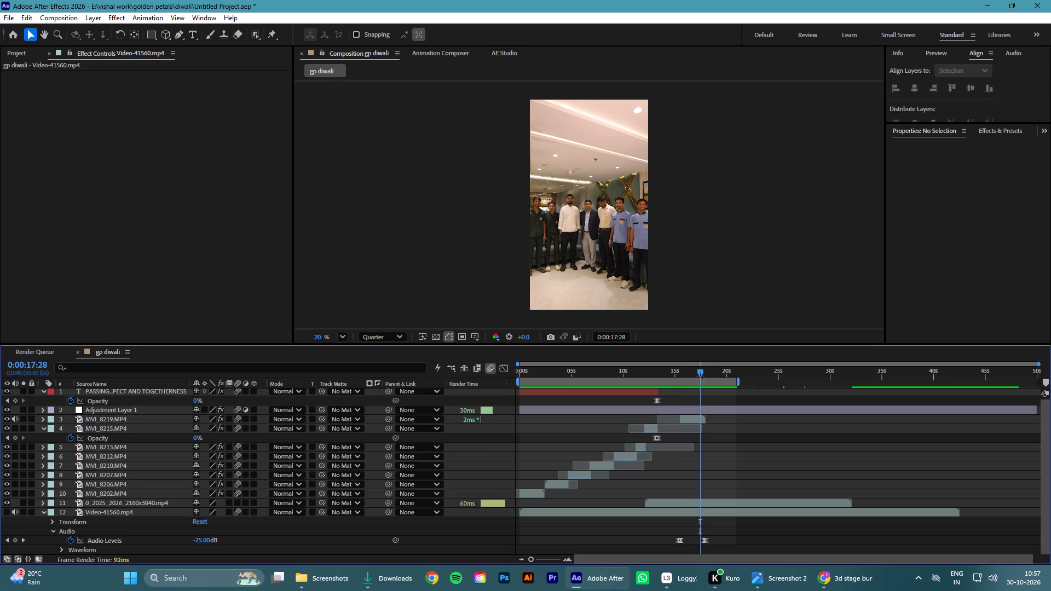
click(688, 420)
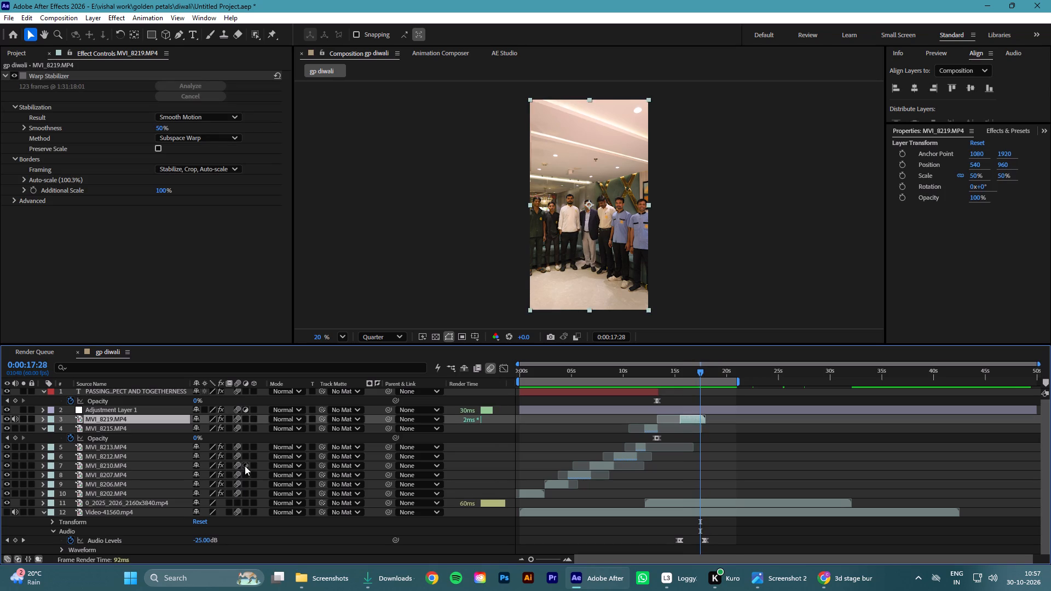
key(t)
click(68, 427)
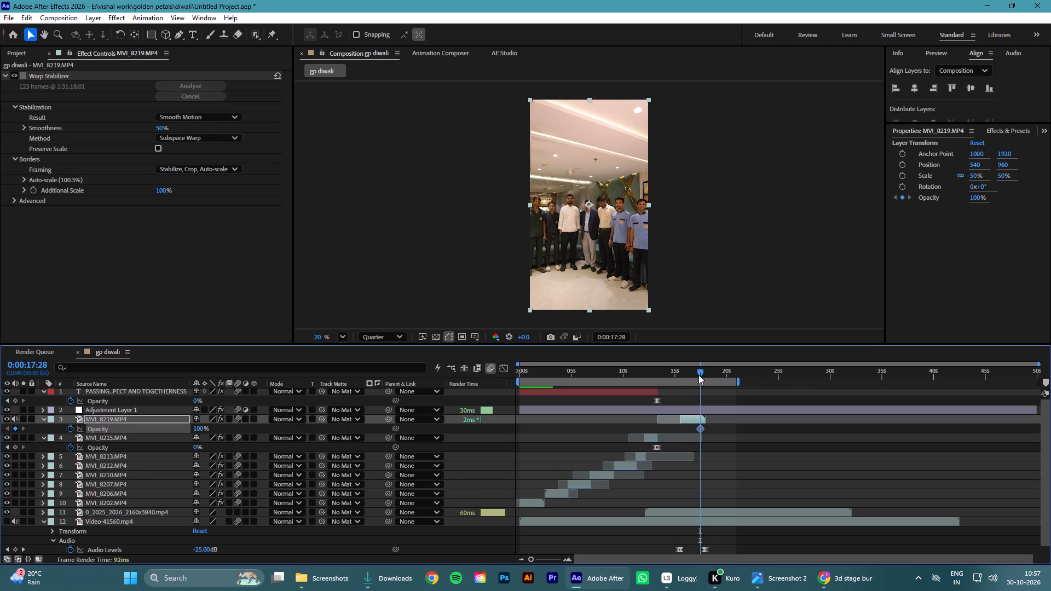
drag(701, 373, 707, 376)
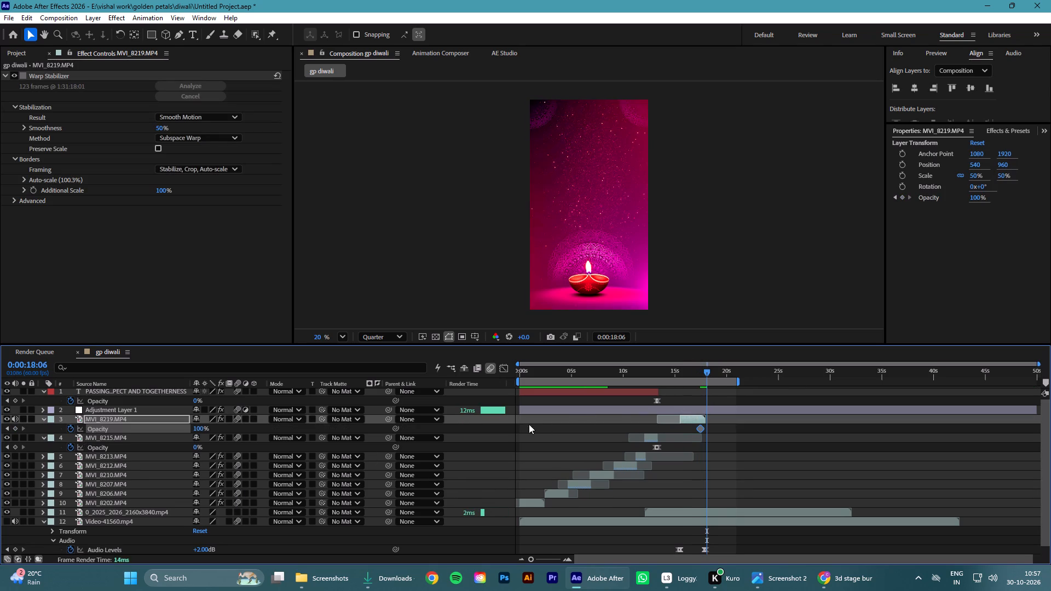
click(709, 370)
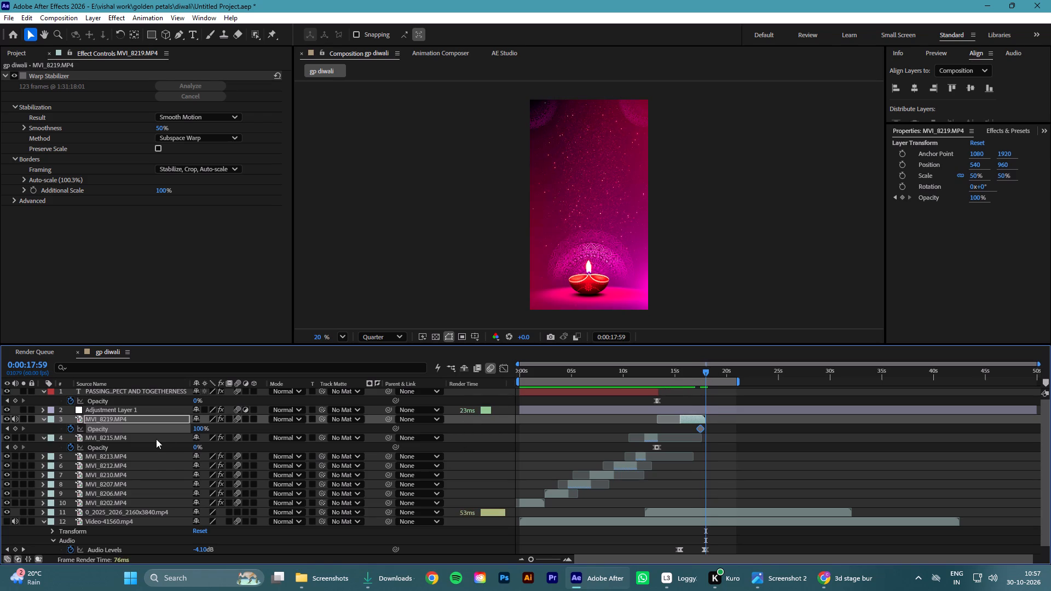
drag(199, 427, 101, 434)
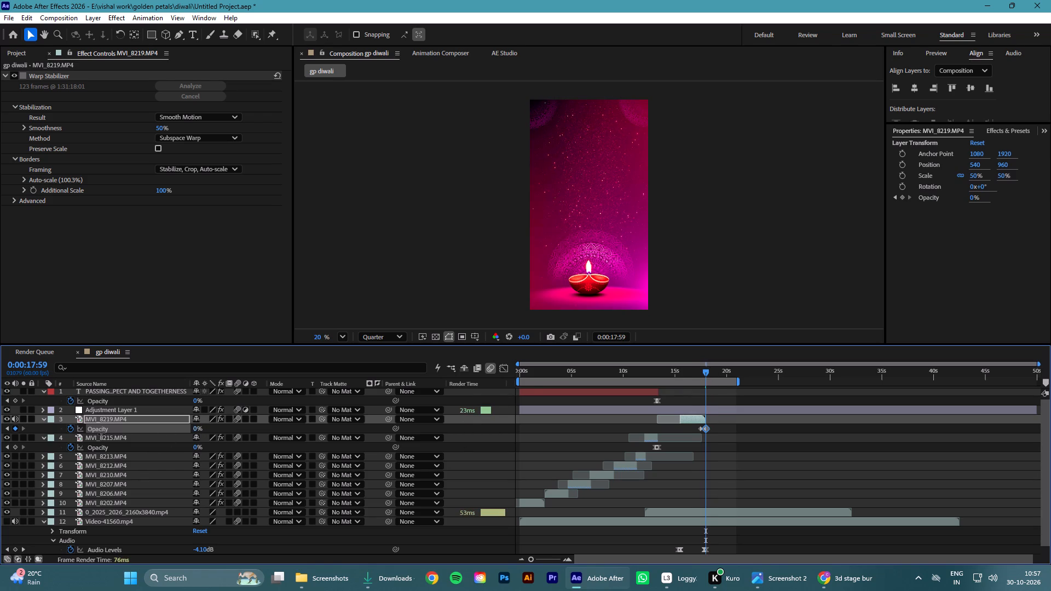
drag(101, 434, 91, 434)
Apply Easy Ease to both MVI_8219.MP4 opacity keyframes and play back the fade from 0:00:16:46.
drag(712, 426, 691, 431)
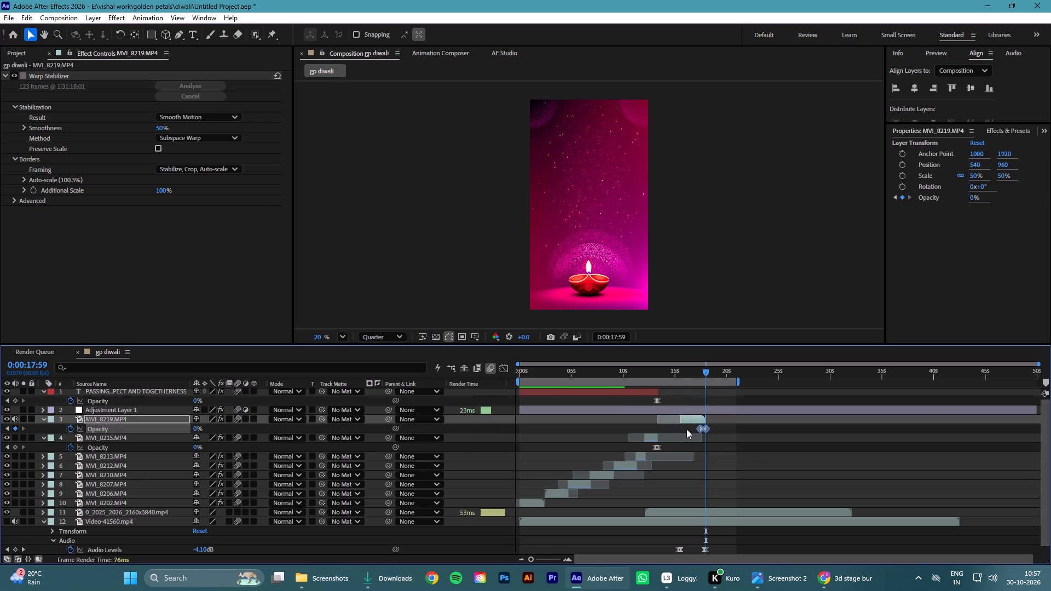
key(F9)
click(733, 432)
drag(702, 369, 693, 373)
key(space)
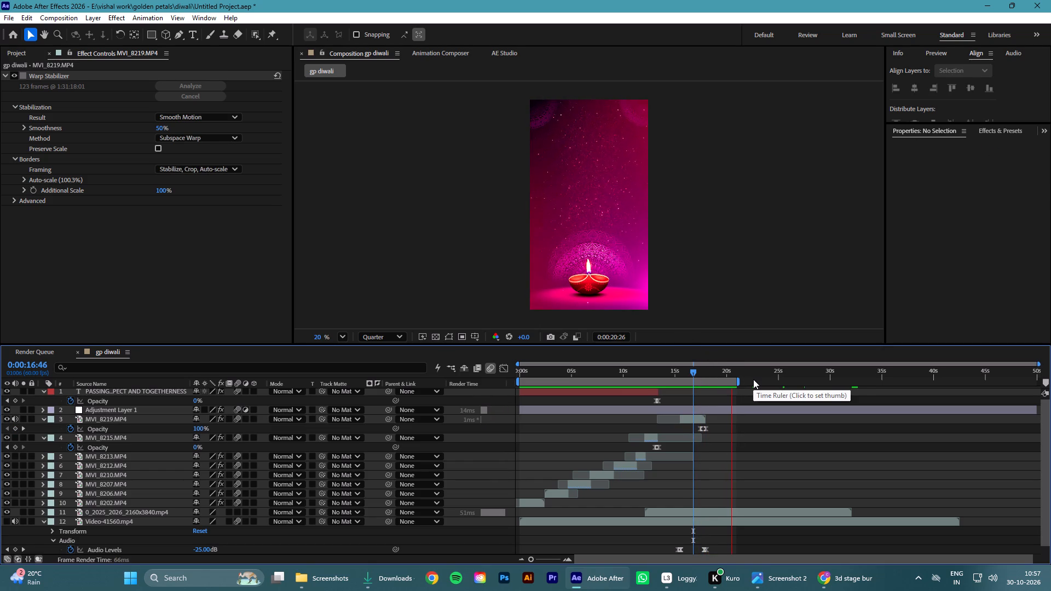
key(space)
key(space)
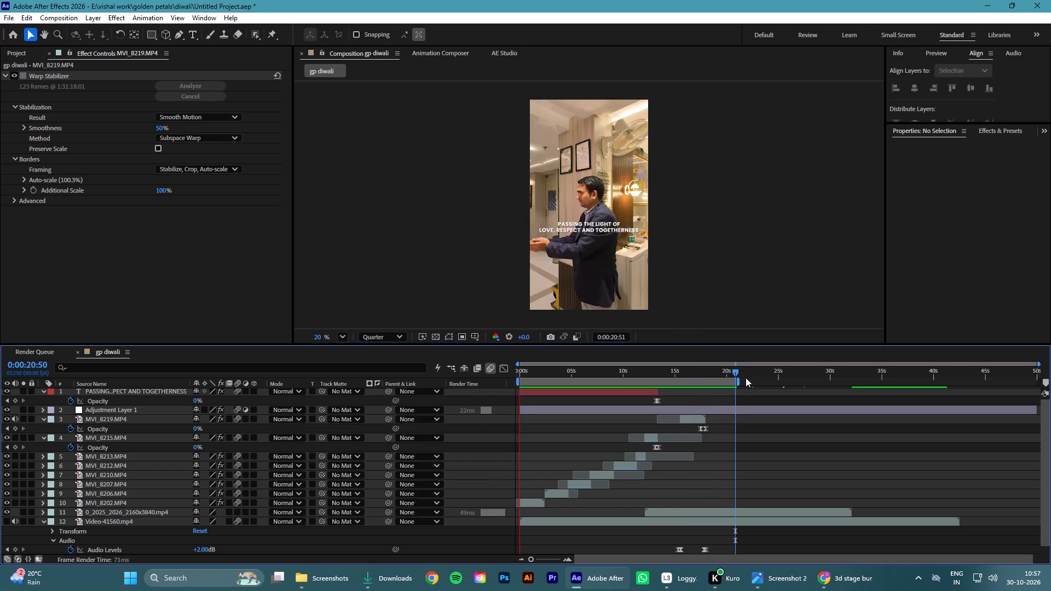
Extend the end of the work area to about 0:00:23:00 and play back the diya ending from 0:00:17:59.
drag(737, 381, 757, 381)
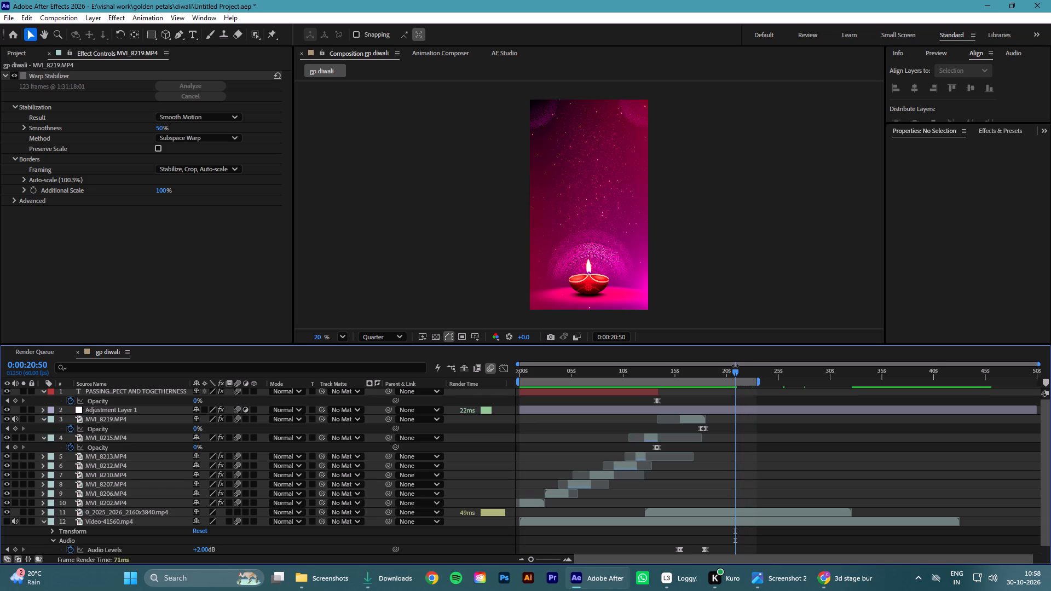
click(735, 366)
drag(726, 374, 706, 380)
key(space)
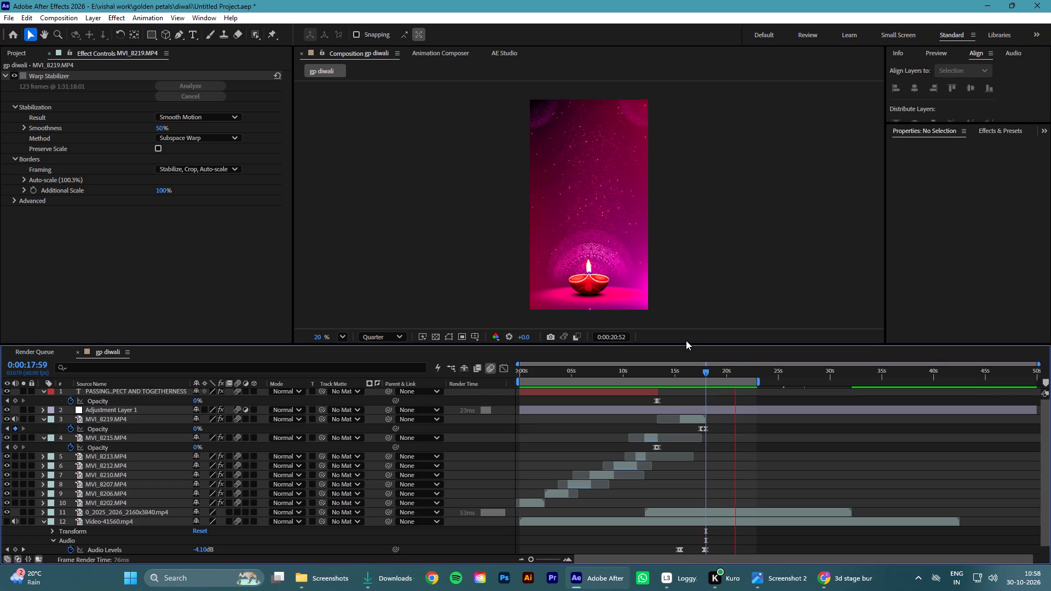
key(space)
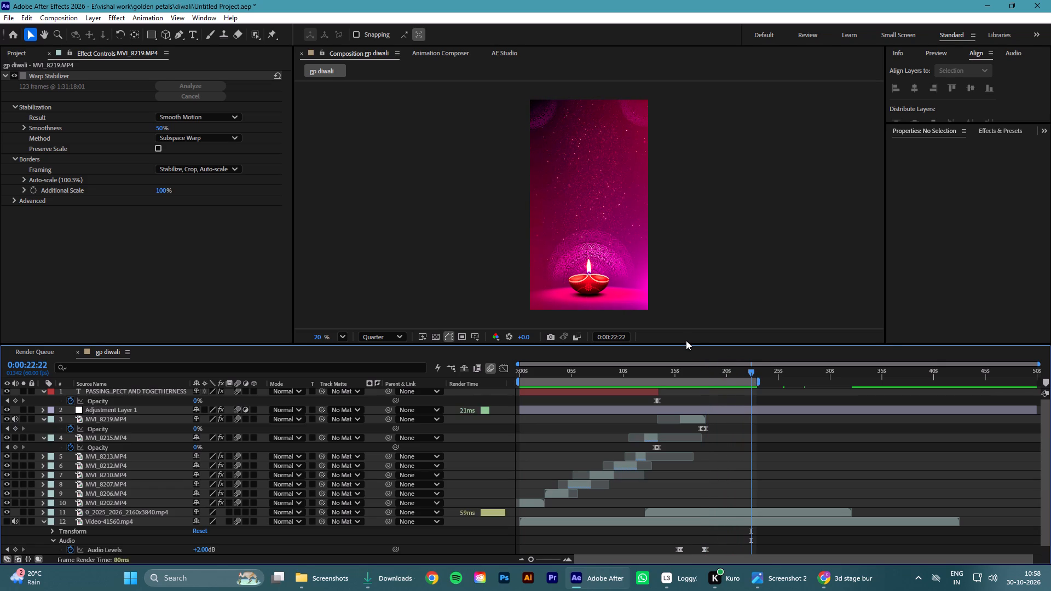
Save the project.
key(ctrl+s)
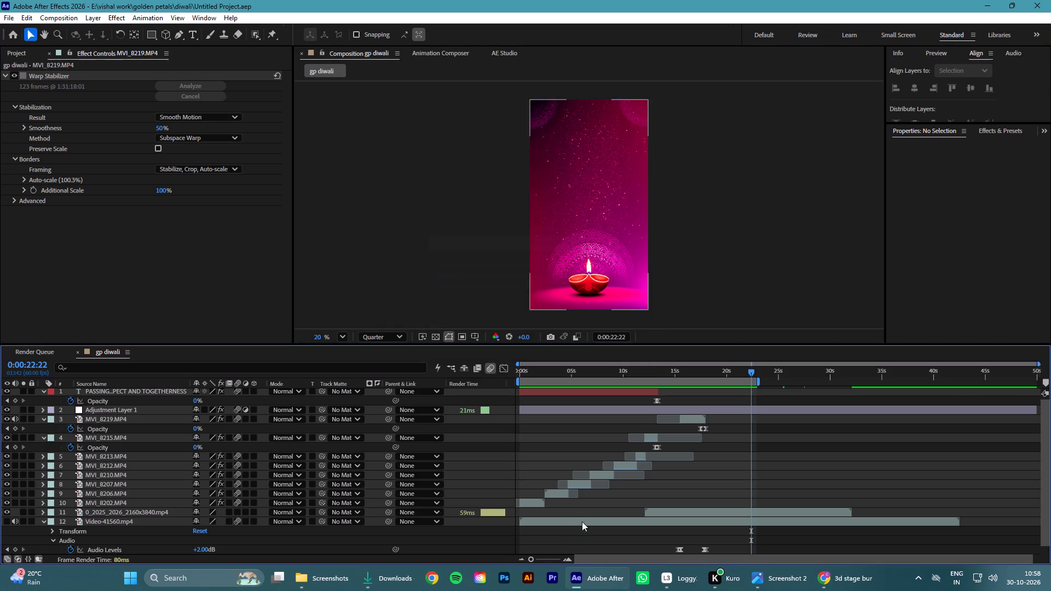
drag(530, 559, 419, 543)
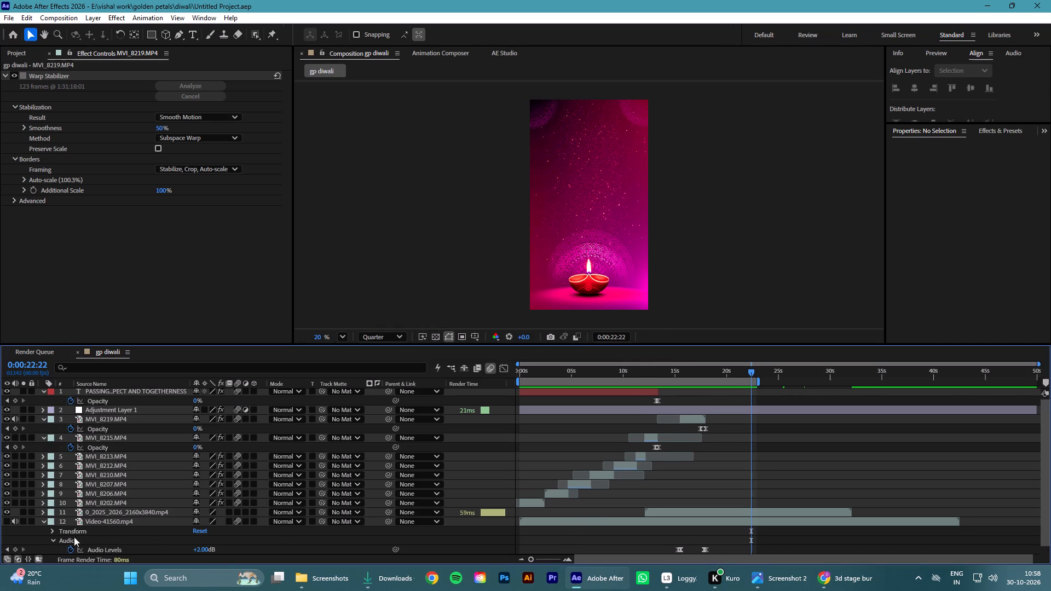
Collapse the expanded properties of Video-41560.mp4, MVI_8215.MP4, MVI_8219.MP4 and the tagline text layer in the timeline.
click(44, 524)
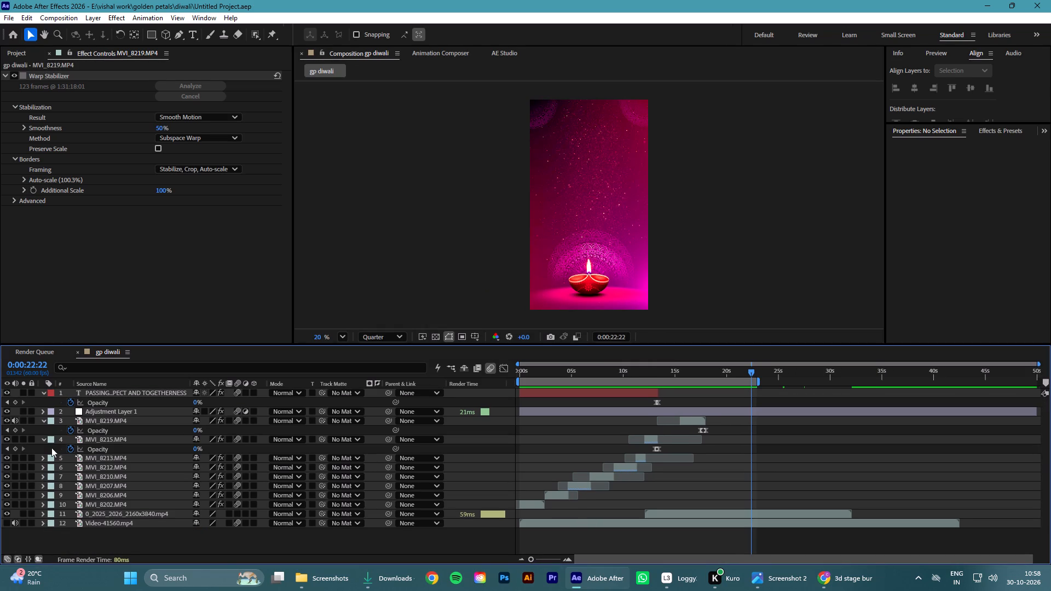
click(42, 438)
click(41, 422)
click(42, 393)
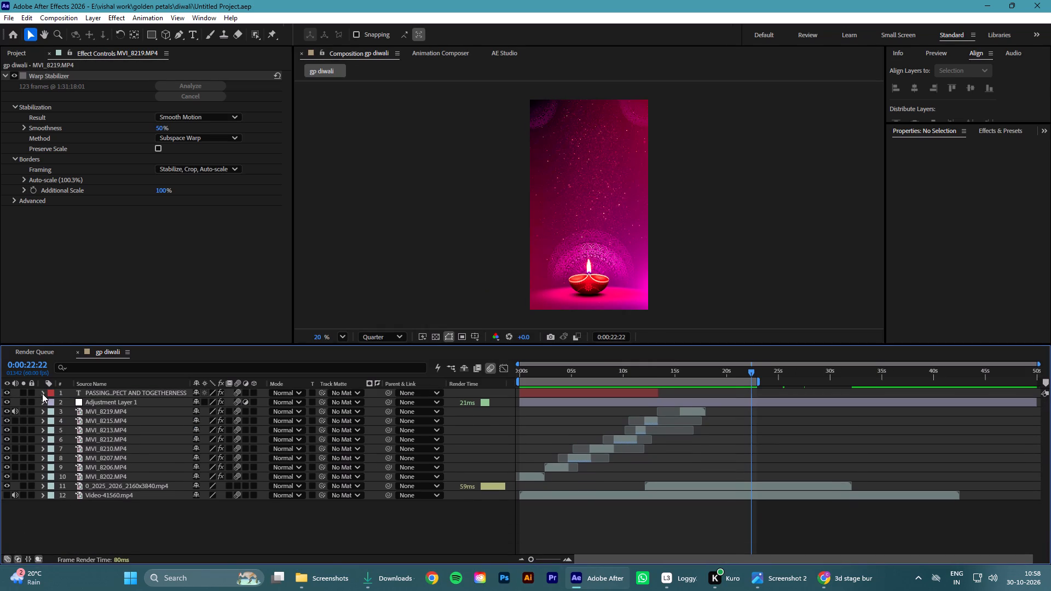
Enable motion blur for the diya background layer 0_2025_2026_2160x3840.mp4.
click(236, 485)
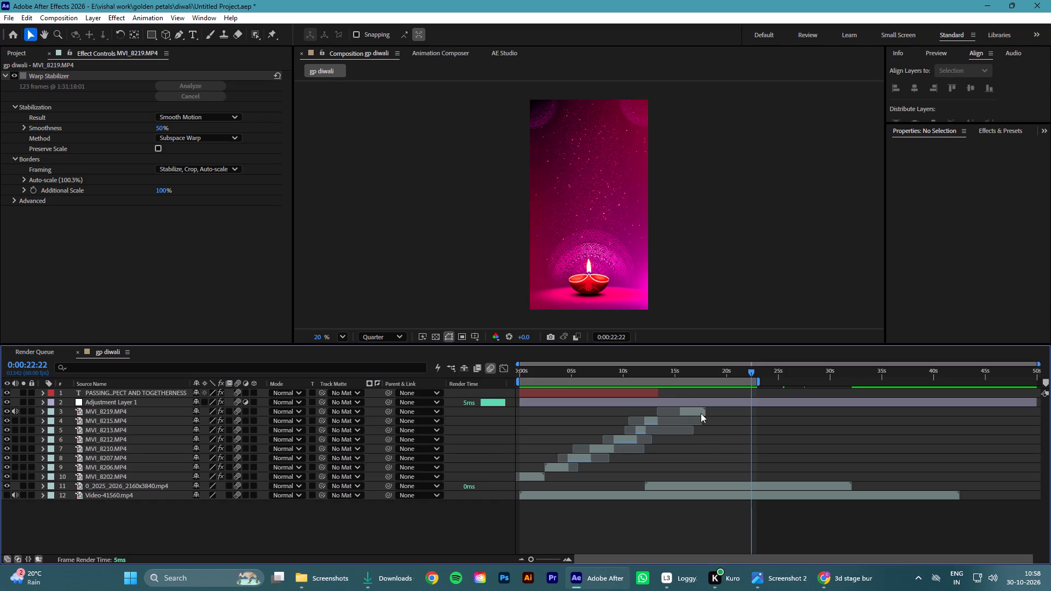
Return the playhead to 0:00:00:00 and save the project.
double_click(550, 377)
drag(548, 373, 395, 427)
click(396, 528)
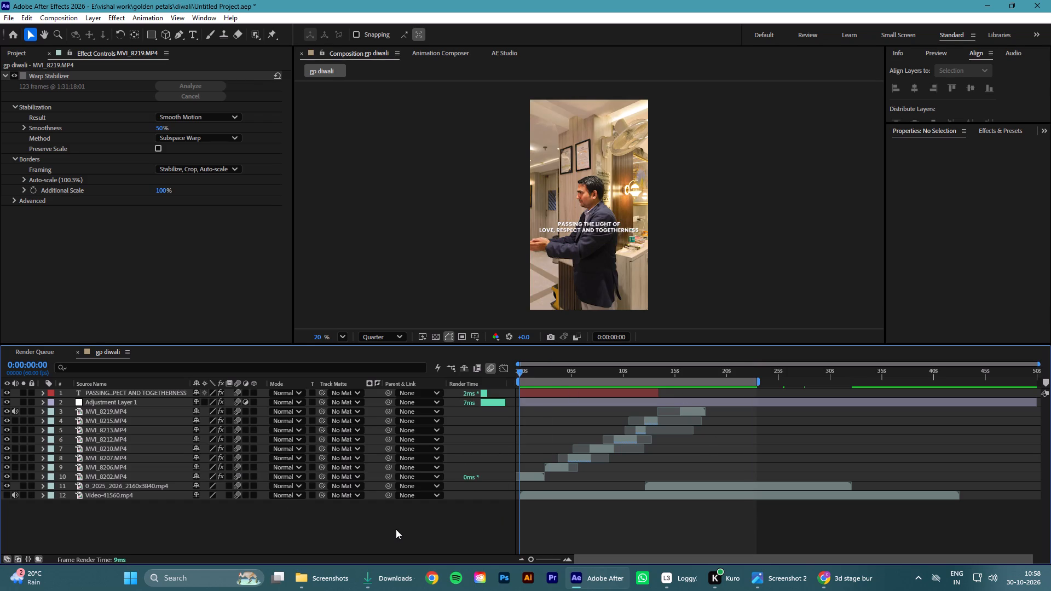
key(ctrl+s)
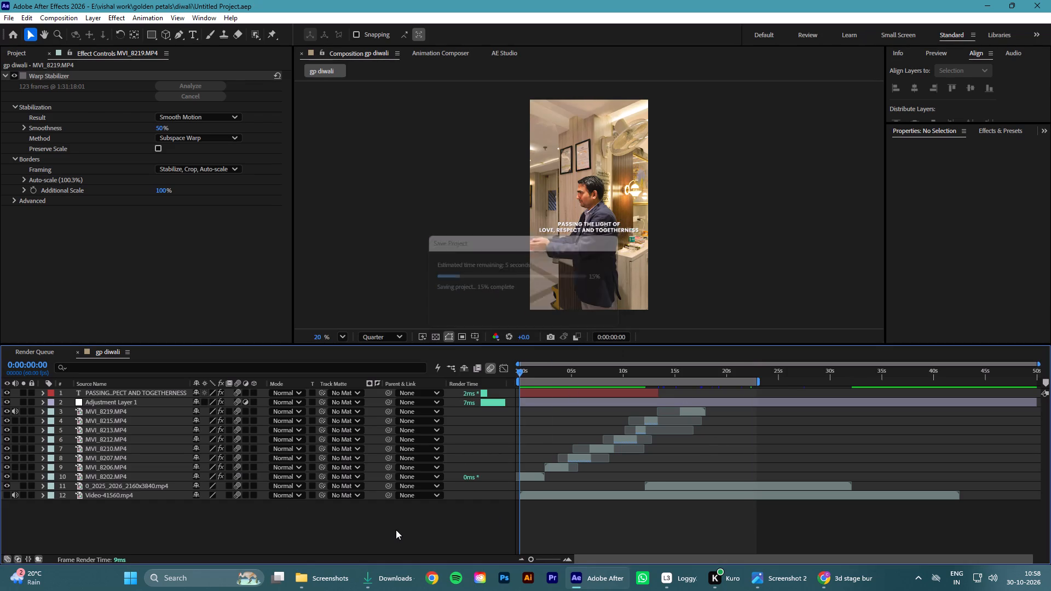
Play the composition from the start through the diya ending, then scrub back over the fades to 0:00:00:00.
key(space)
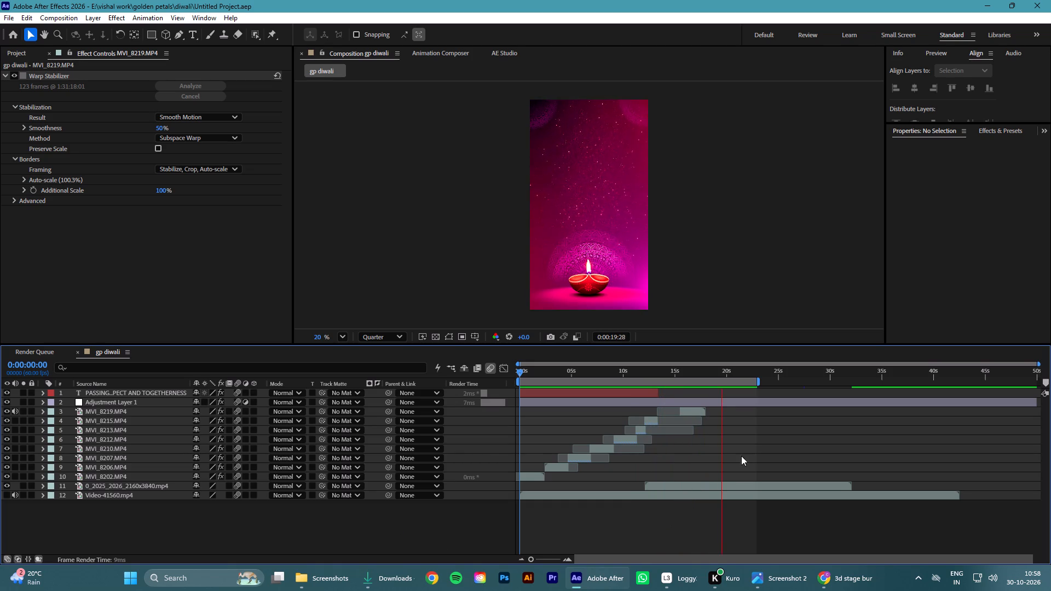
key(space)
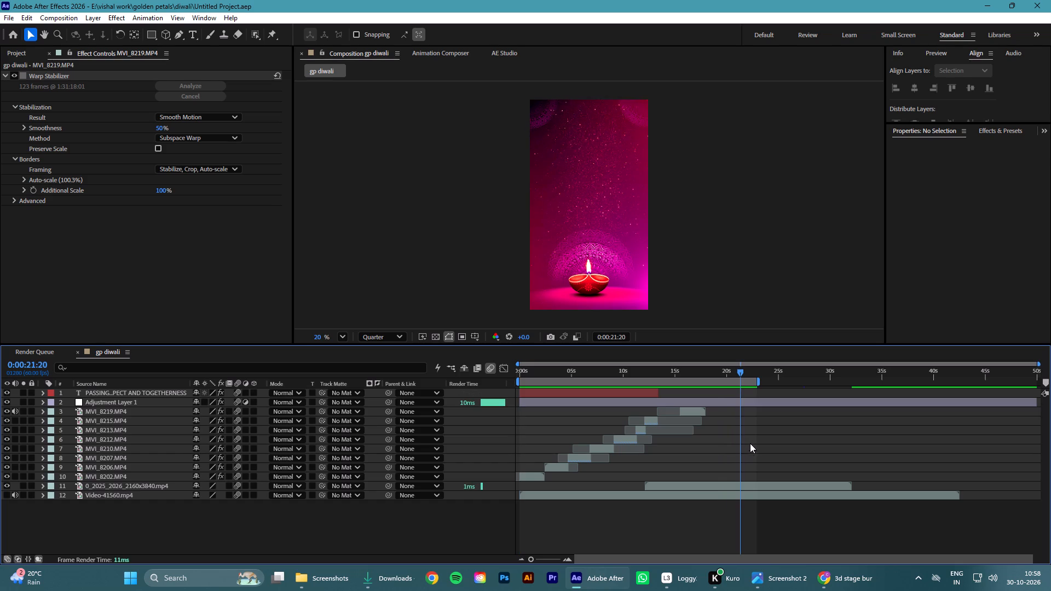
drag(737, 374, 703, 382)
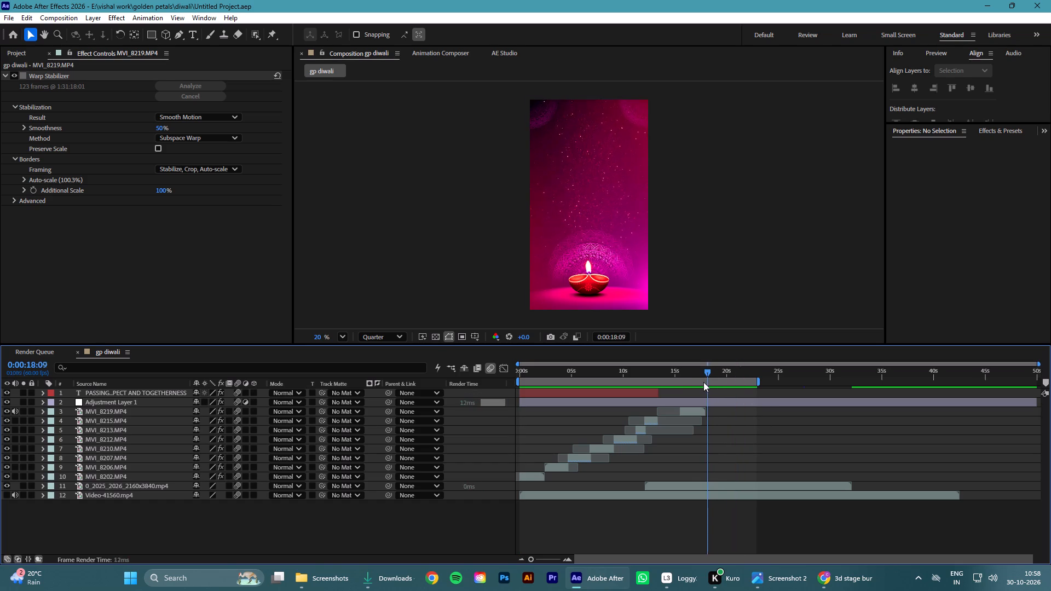
drag(703, 382, 660, 386)
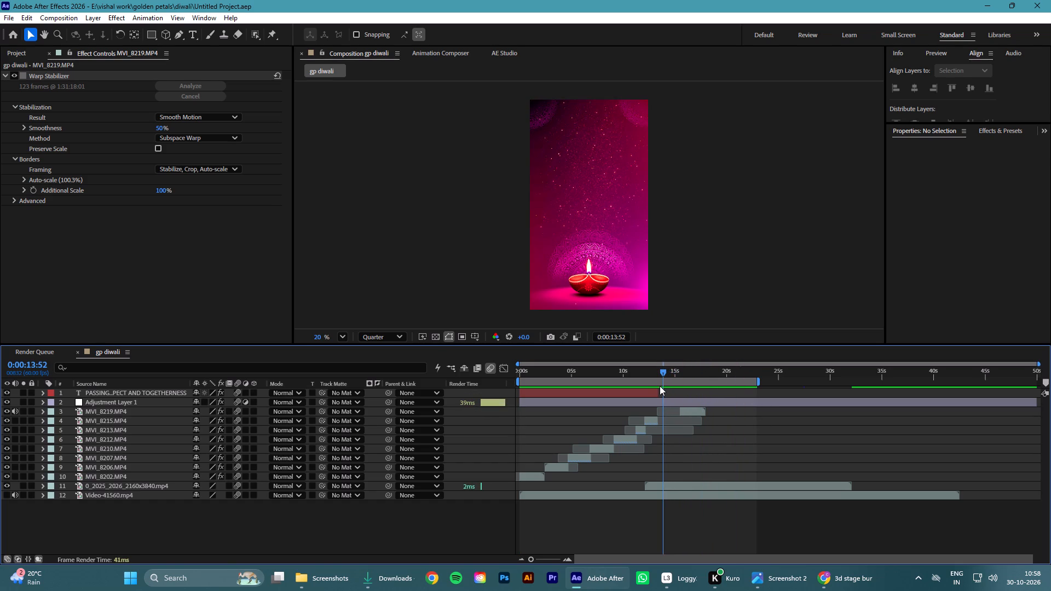
drag(660, 386, 654, 387)
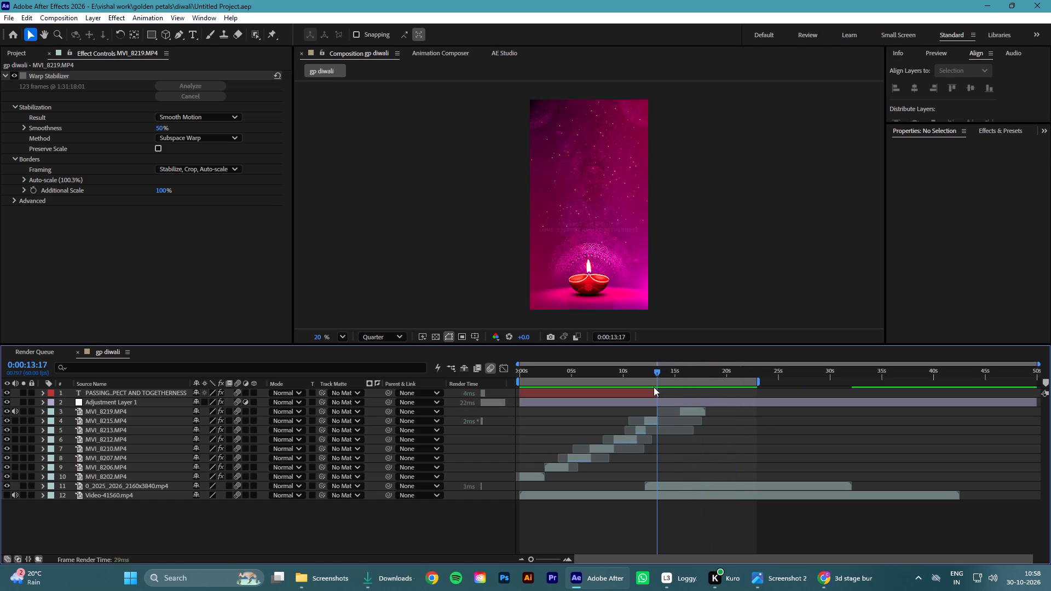
drag(654, 387, 498, 427)
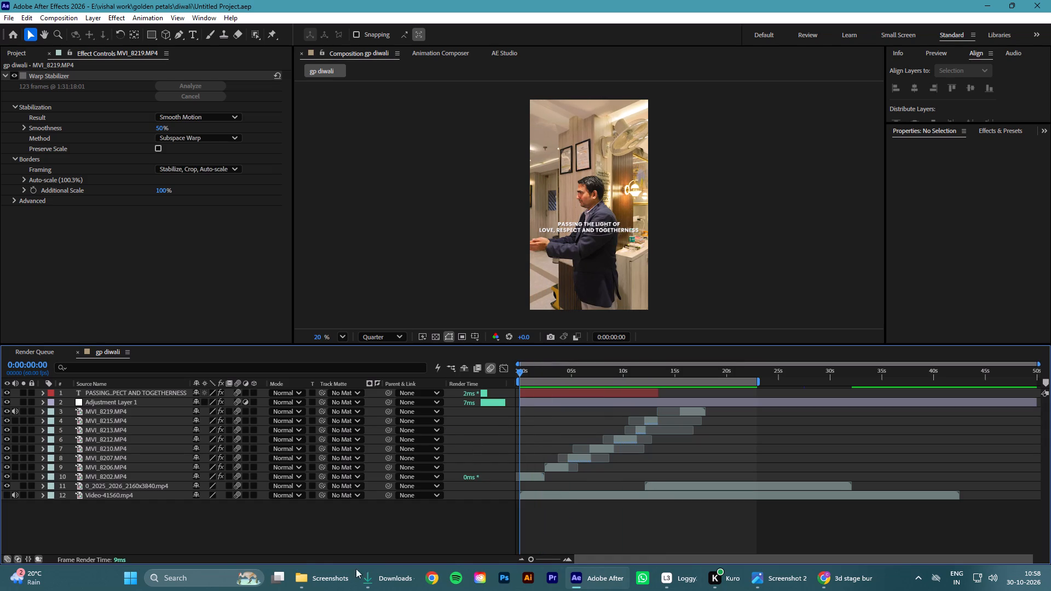
Minimize the After Effects window.
click(988, 4)
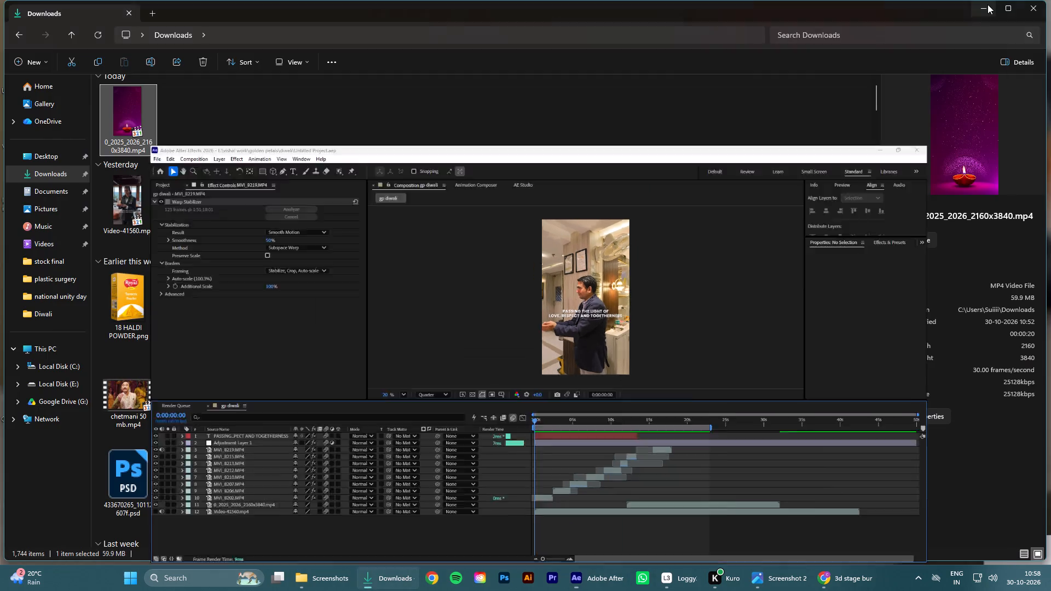
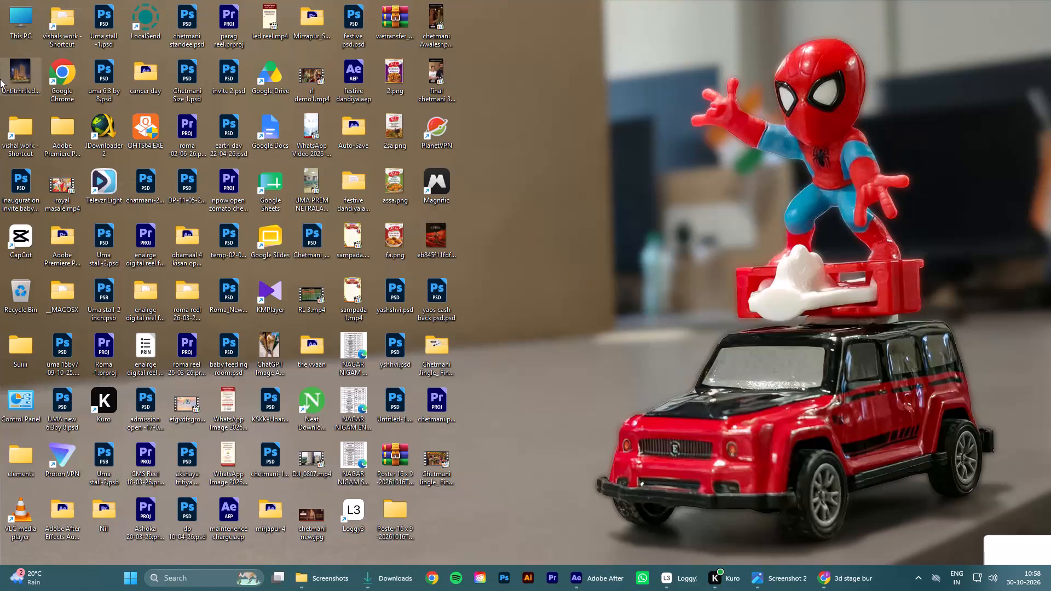
Add the logo Untitled-1.png from the golden petals logo folder as the top layer of the gp diwali composition in After Effects.
double_click(56, 24)
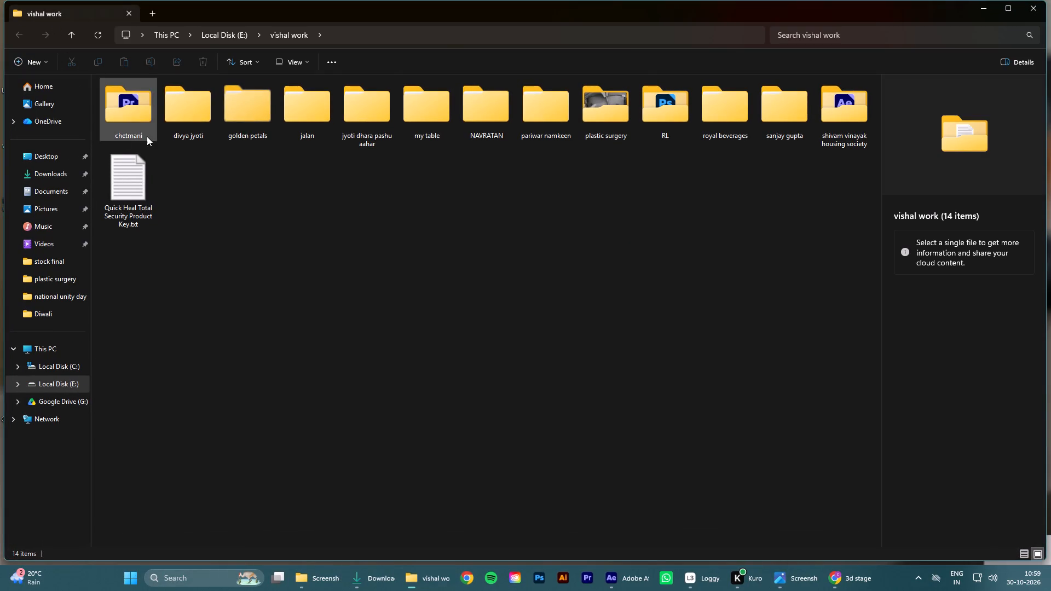
double_click(236, 114)
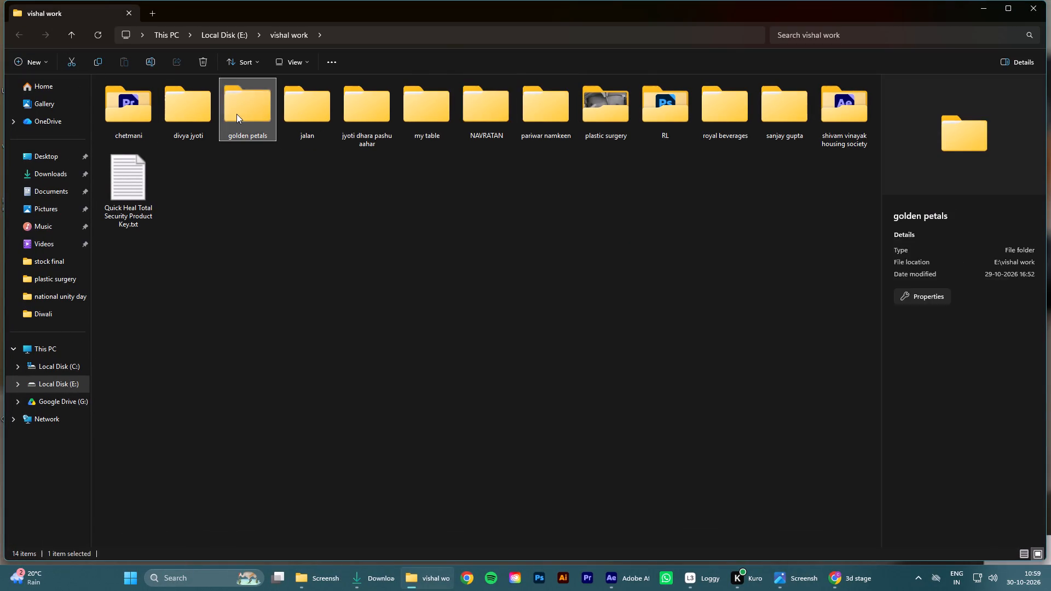
double_click(155, 204)
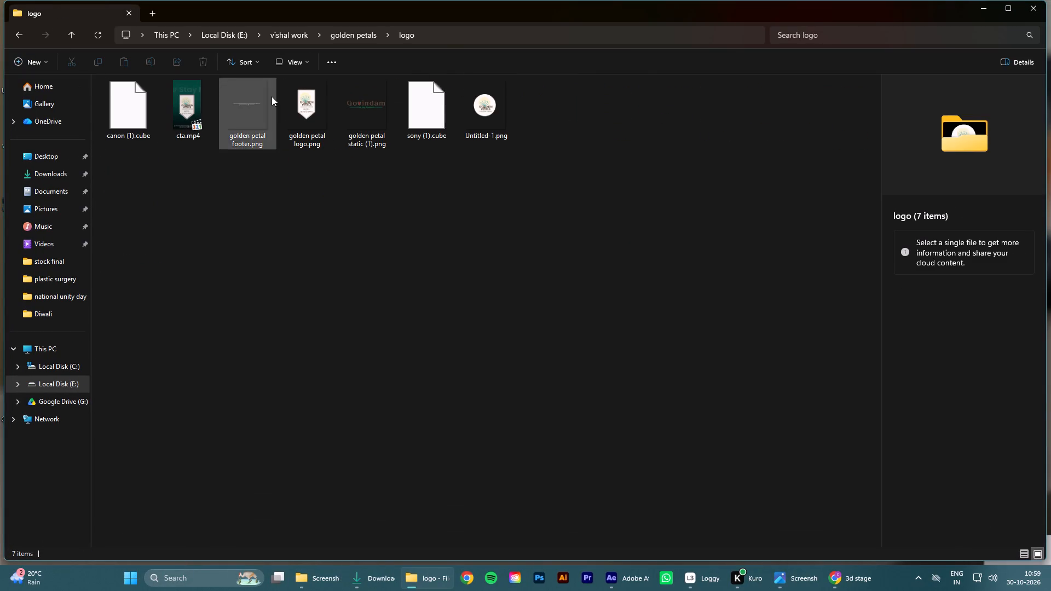
click(480, 103)
drag(483, 105, 581, 349)
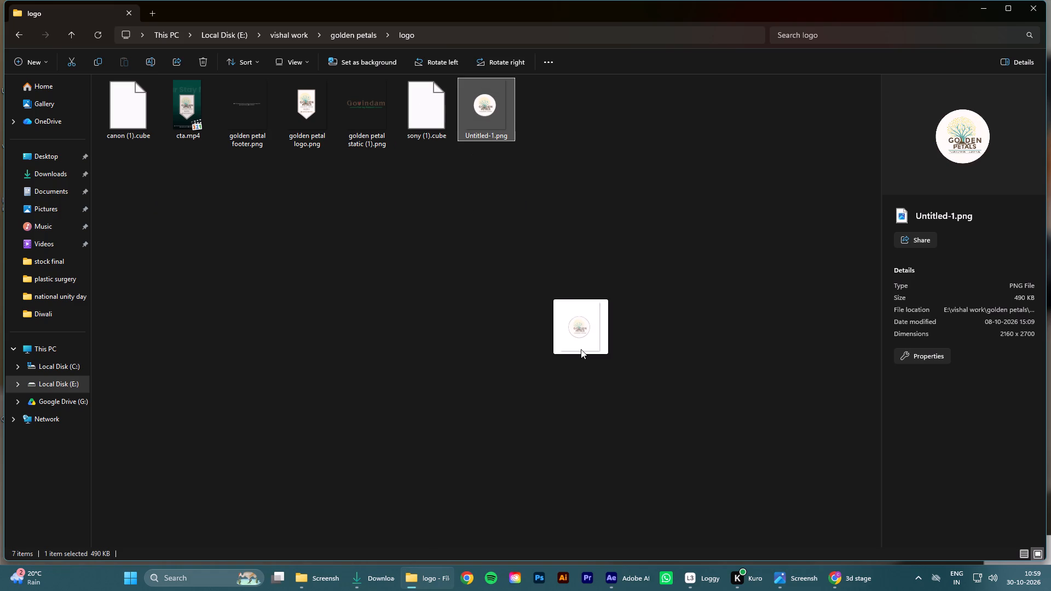
drag(581, 349, 633, 575)
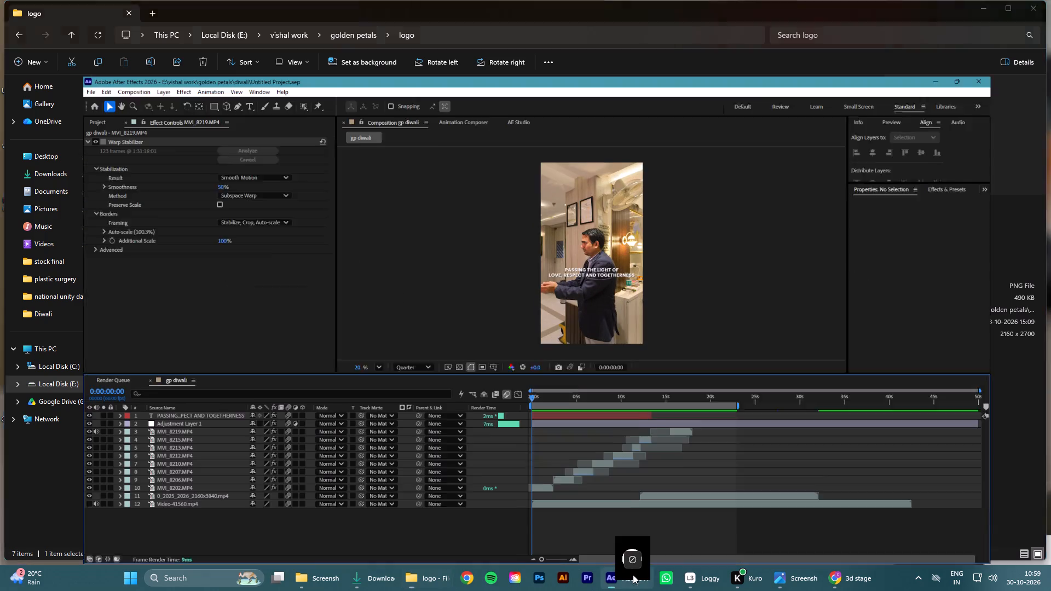
drag(633, 575, 338, 515)
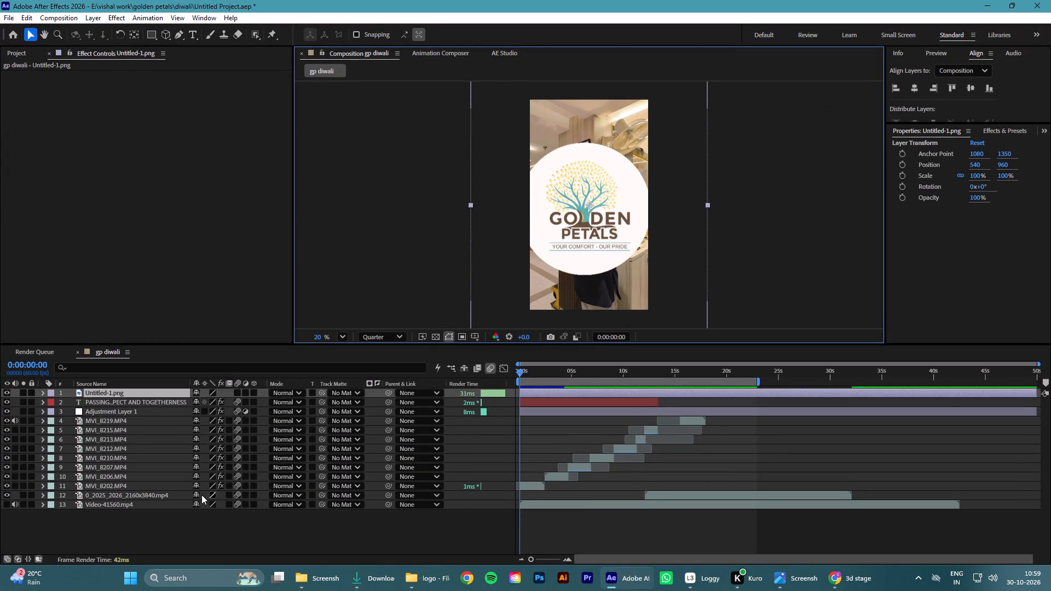
Scale the Untitled-1.png logo layer to 23%.
key(s)
drag(227, 402, 191, 409)
Place the logo horizontally centred near the top edge of the frame, at position 540, 175.5.
click(950, 83)
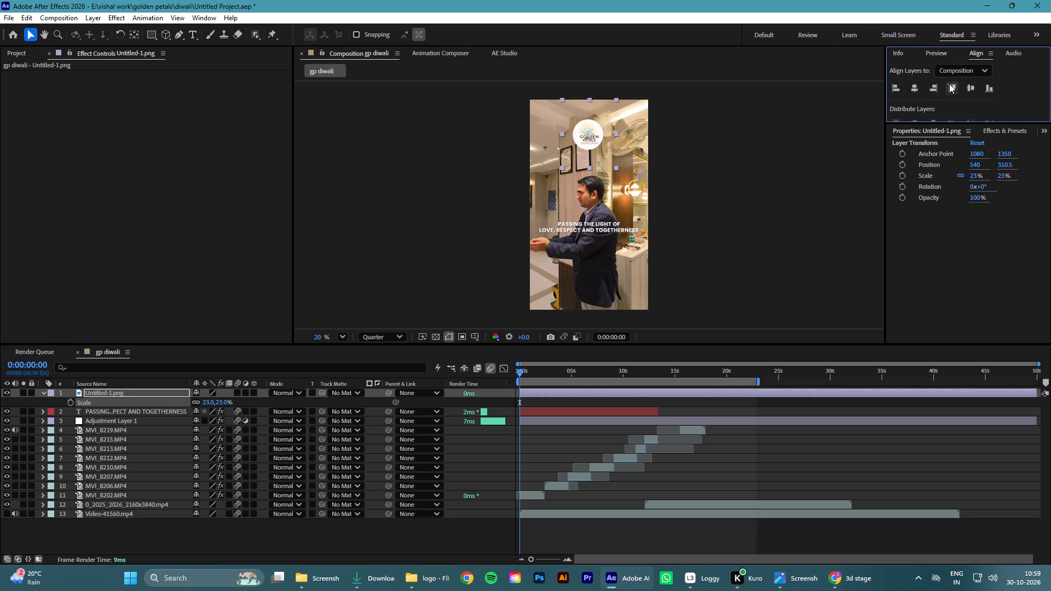
key(shift+Up)
key(shift+Up)
key(shift+Up)
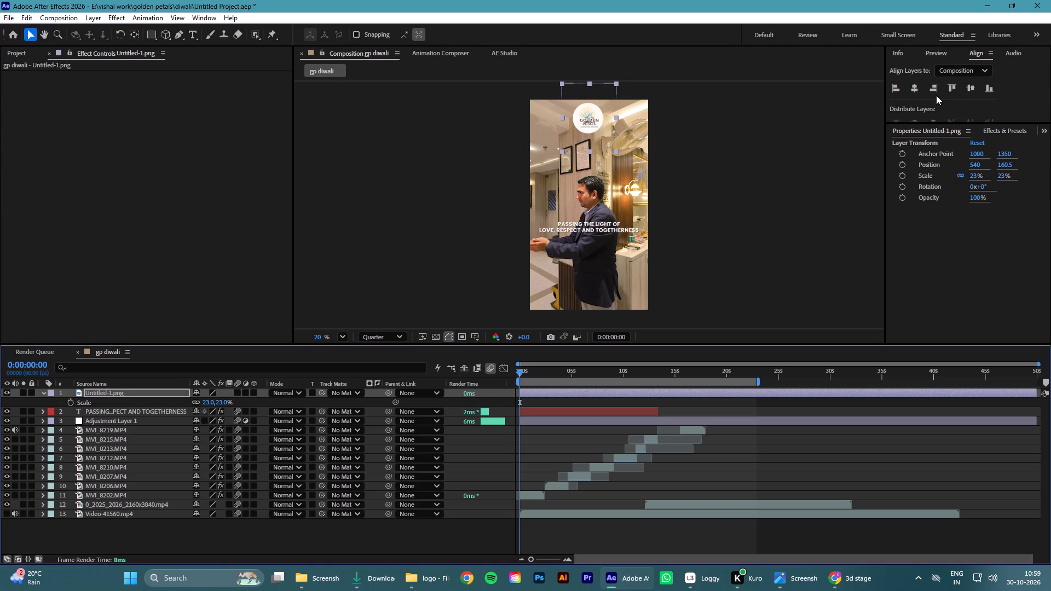
key(Down)
key(Down)
key(Down)
click(913, 84)
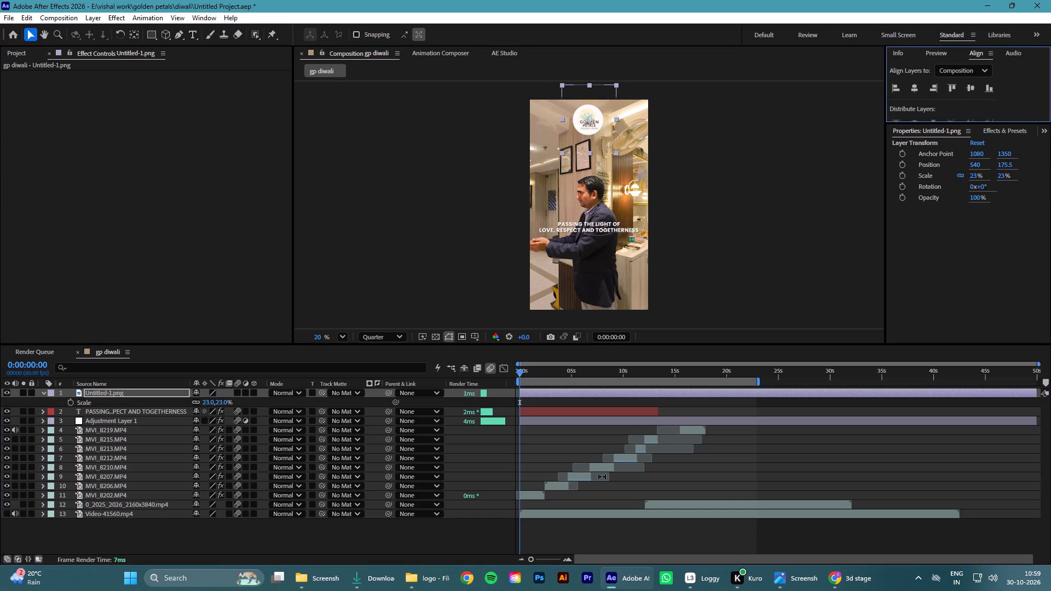
Collapse the logo layer's properties and play the composition from the start into the diya ending, stopping at 0:00:15:17.
click(454, 526)
click(555, 368)
drag(555, 367, 396, 415)
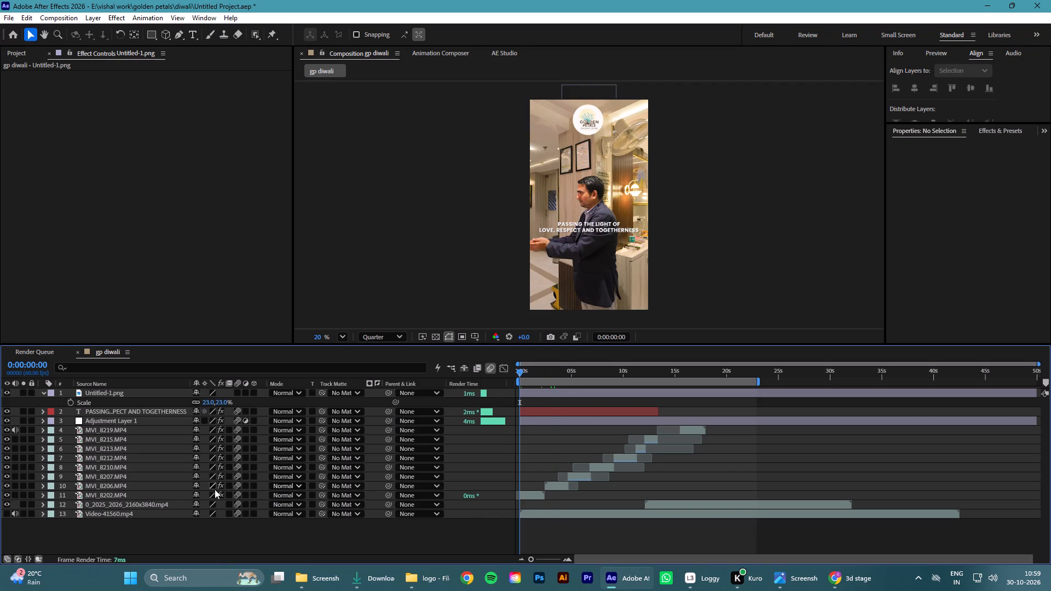
click(44, 392)
click(226, 537)
key(space)
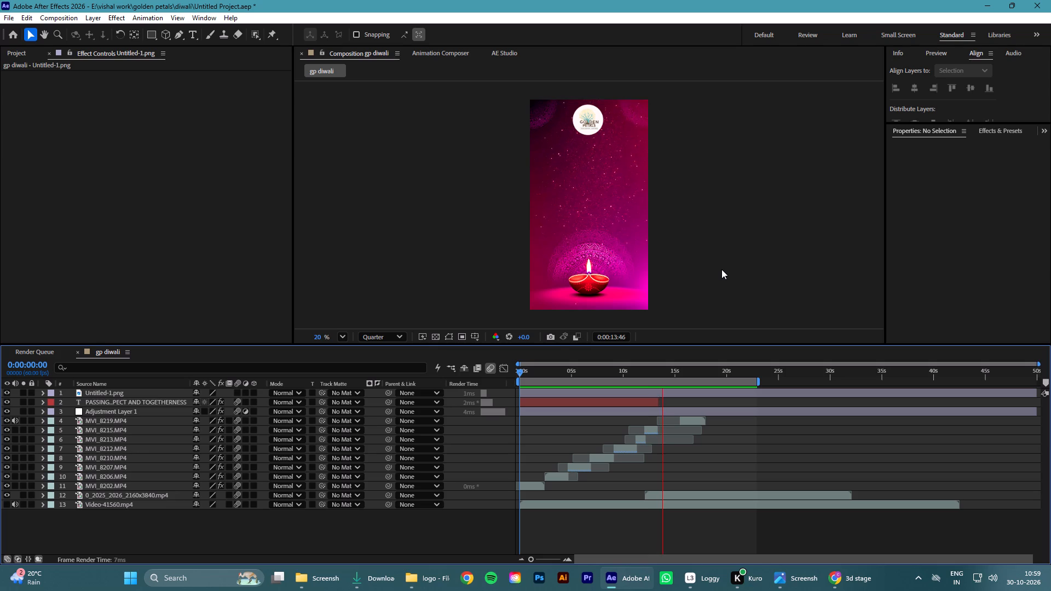
key(space)
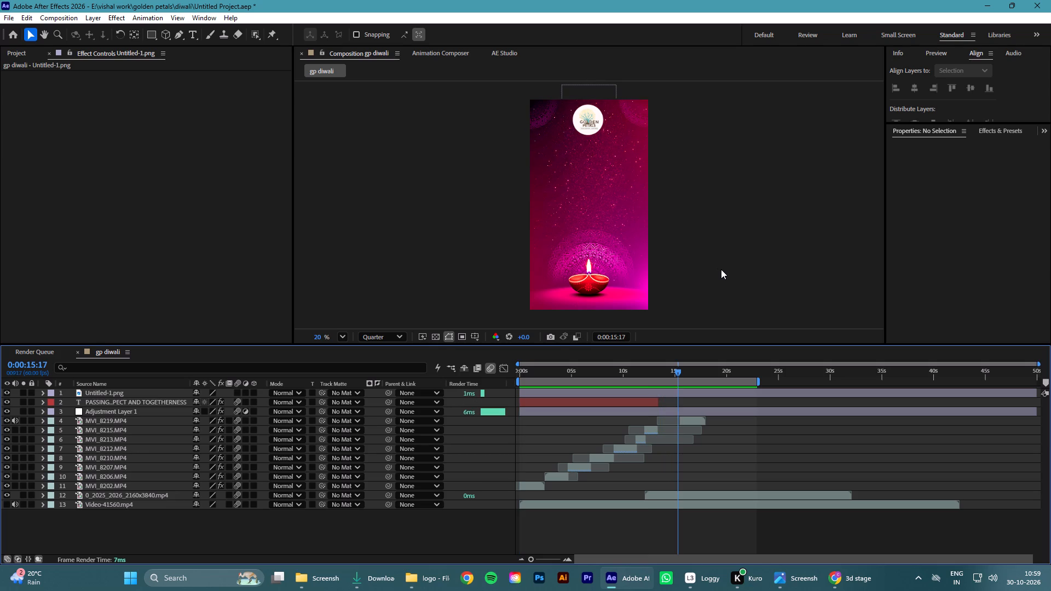
Save the project.
key(ctrl+s)
Switch to Loggy3, check the recording sessions for 29 and 30 October, and return to After Effects.
click(702, 584)
drag(1041, 543, 697, 226)
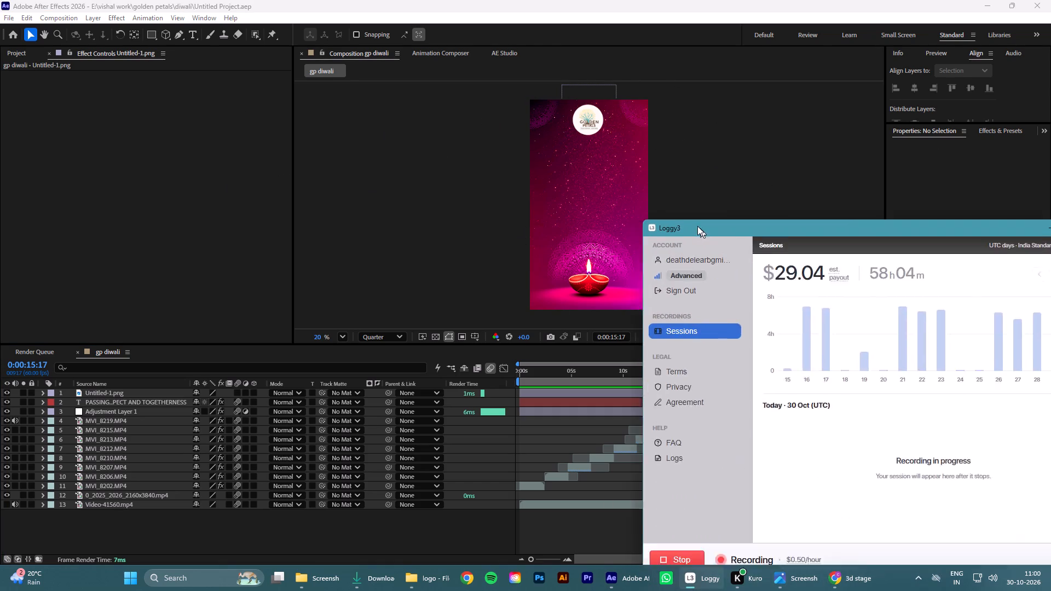
drag(697, 226, 490, 133)
click(844, 262)
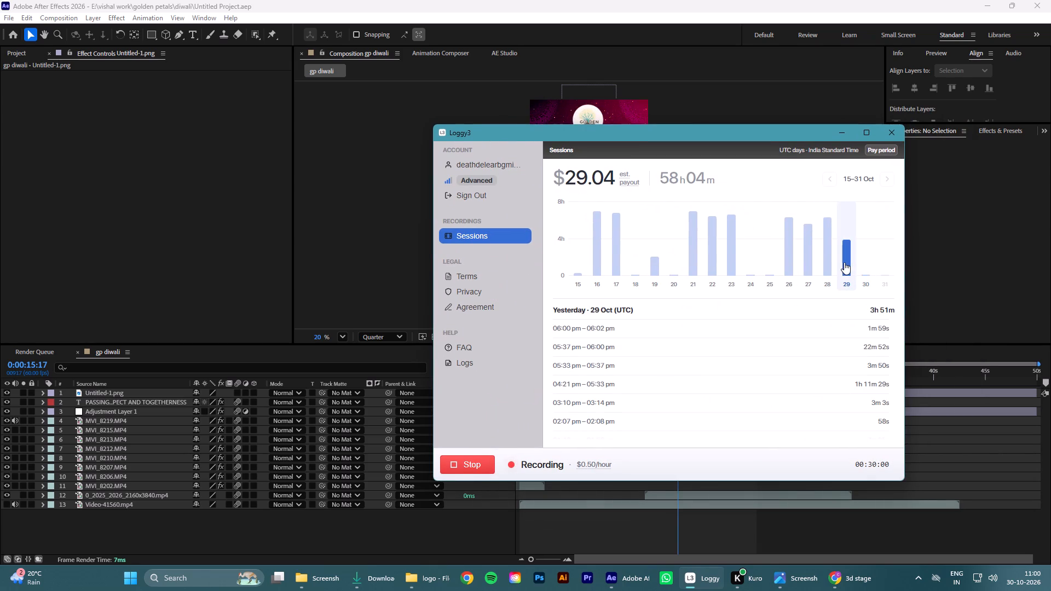
scroll(876, 337, up, 5)
click(865, 275)
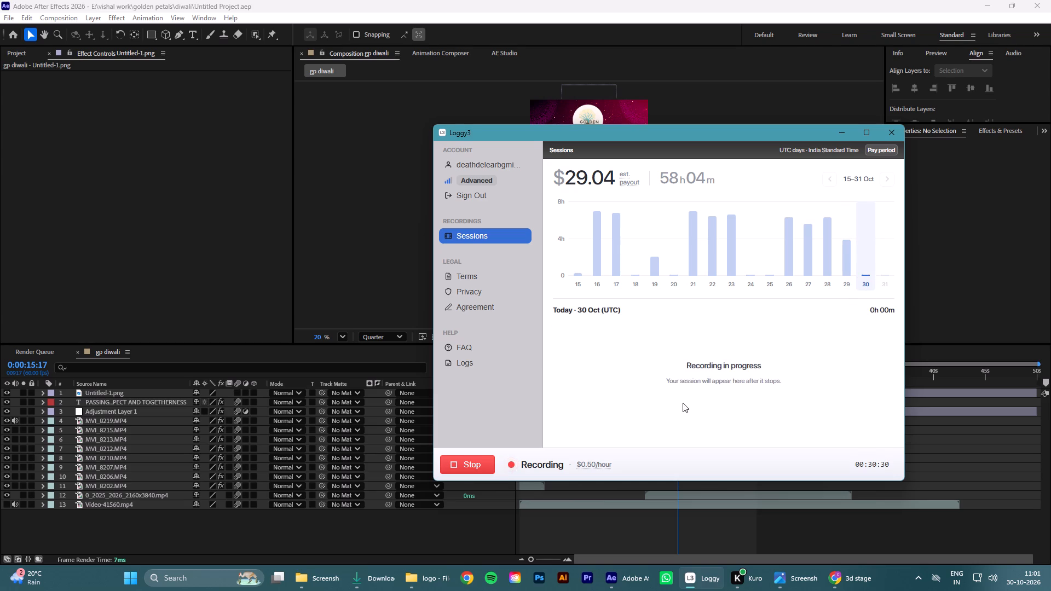
click(839, 129)
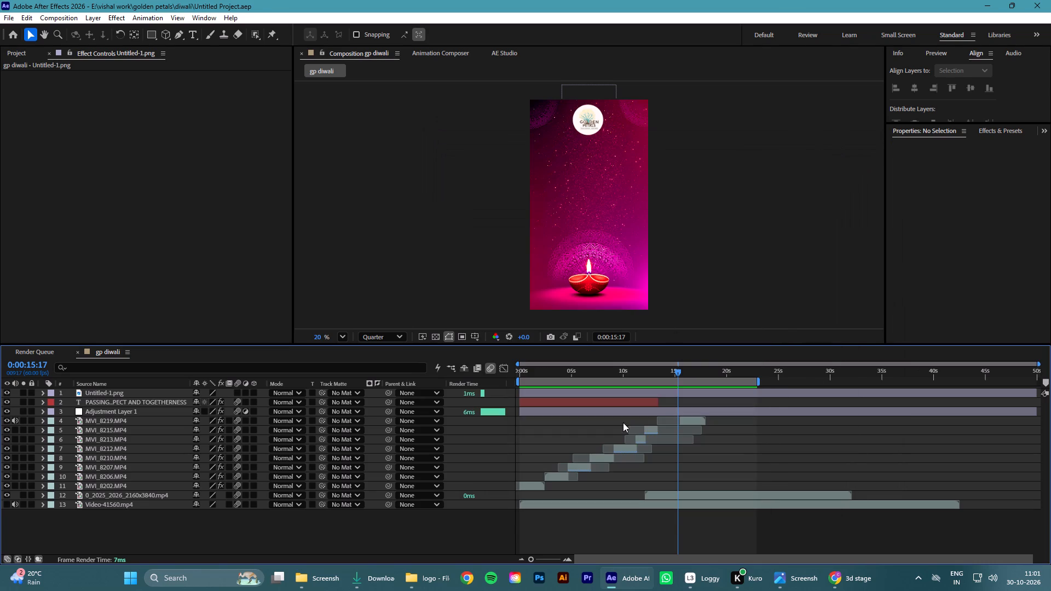
click(487, 518)
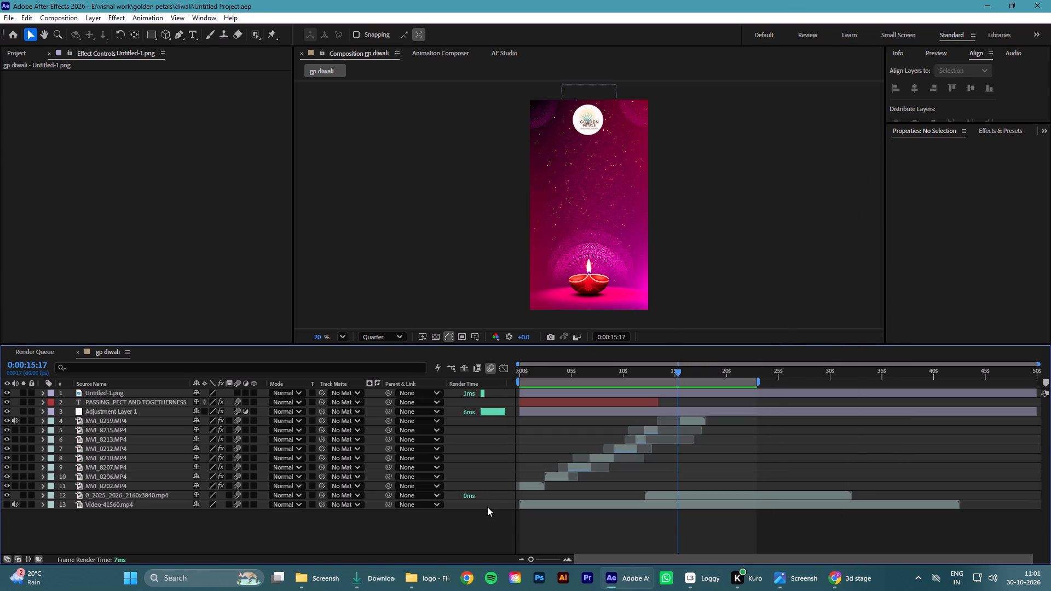
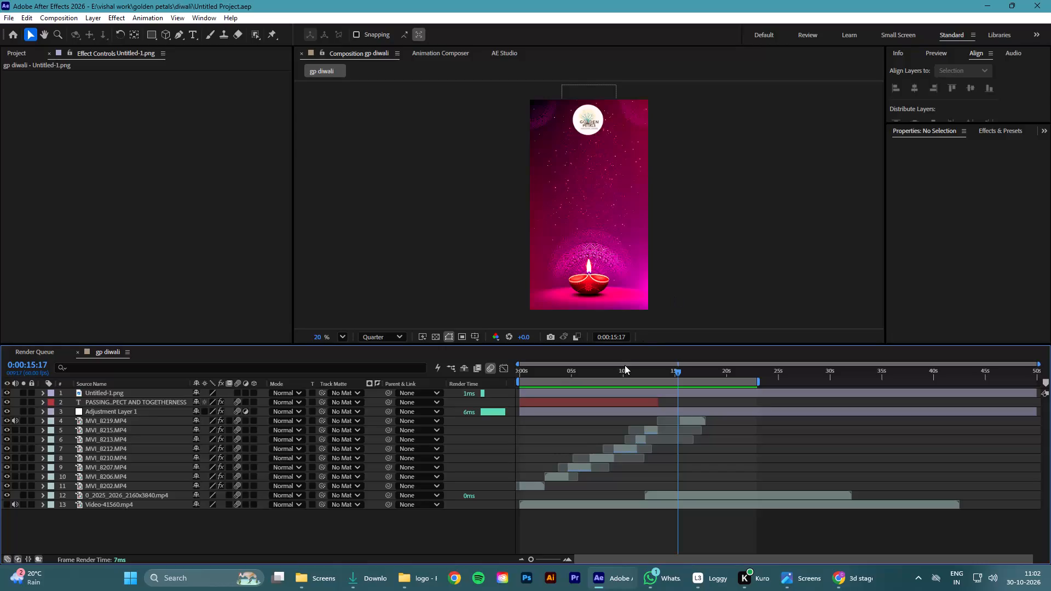
Add a text layer reading "Golden Petals wishes you all a very" above the diya and centre it horizontally in the composition.
click(576, 402)
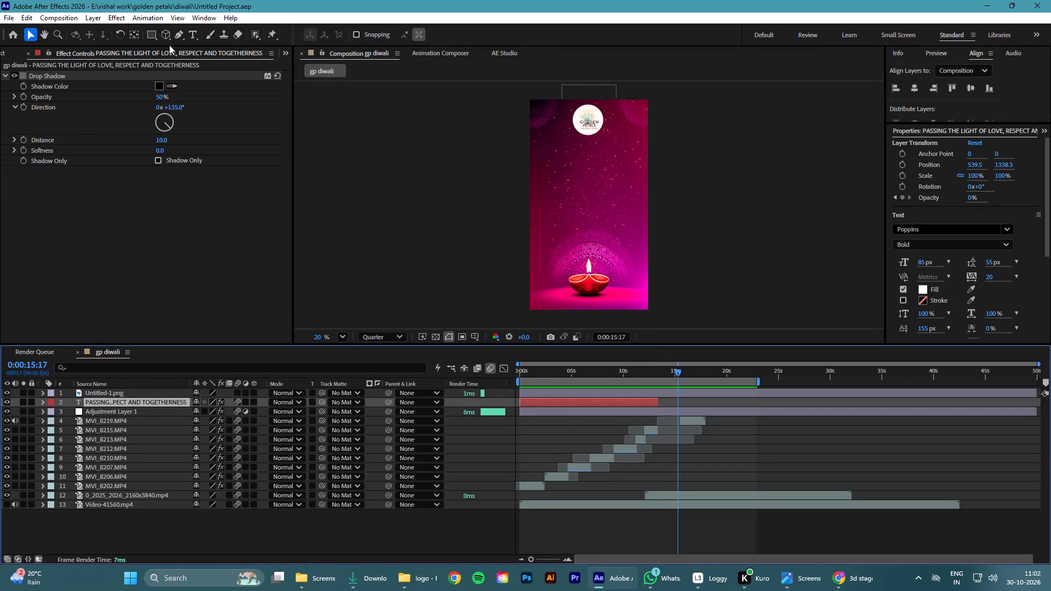
click(195, 32)
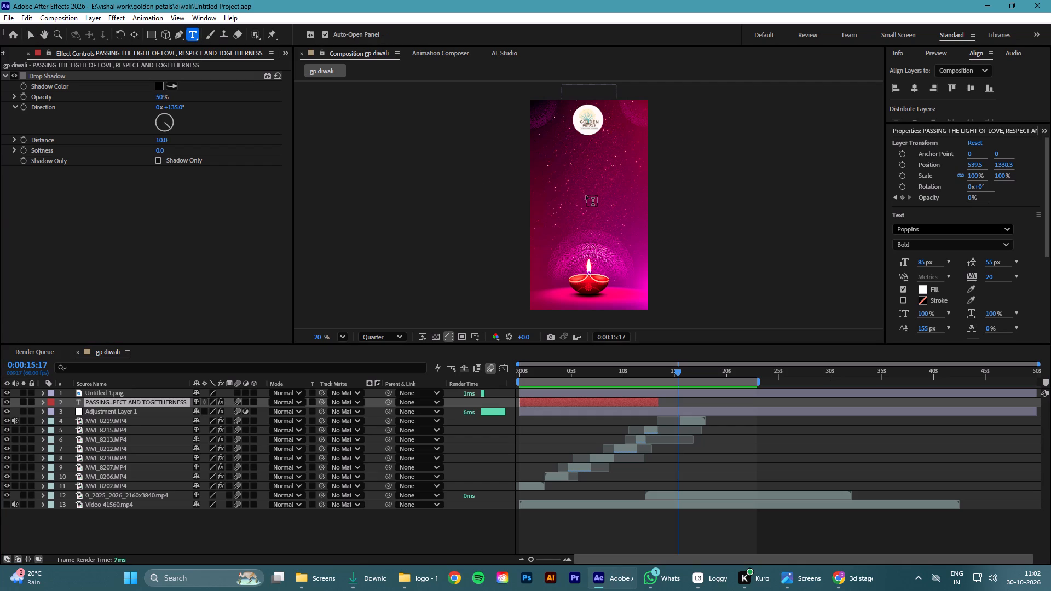
click(581, 193)
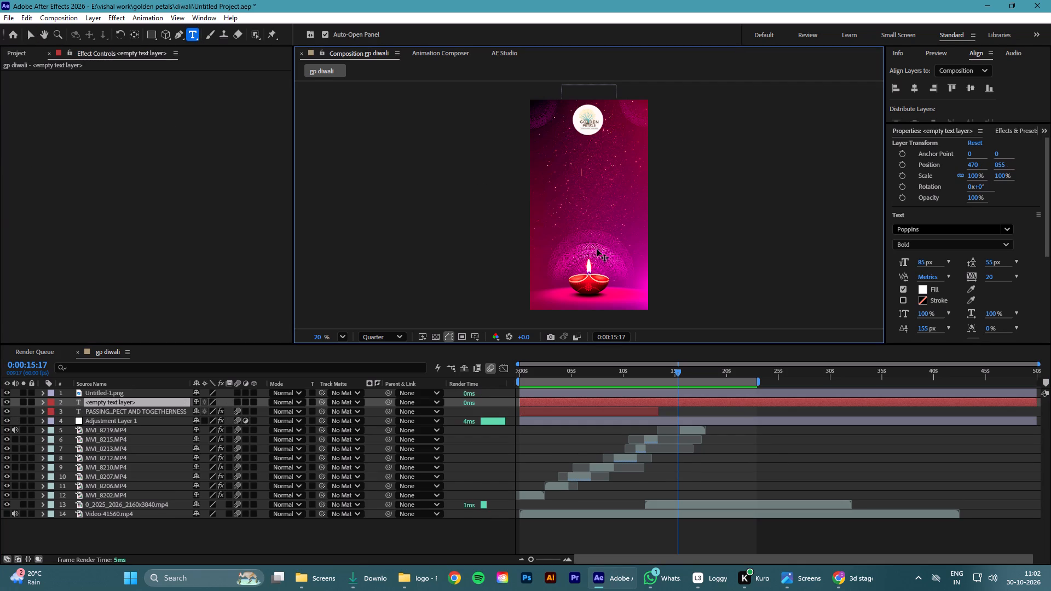
key(ctrl+v)
click(919, 86)
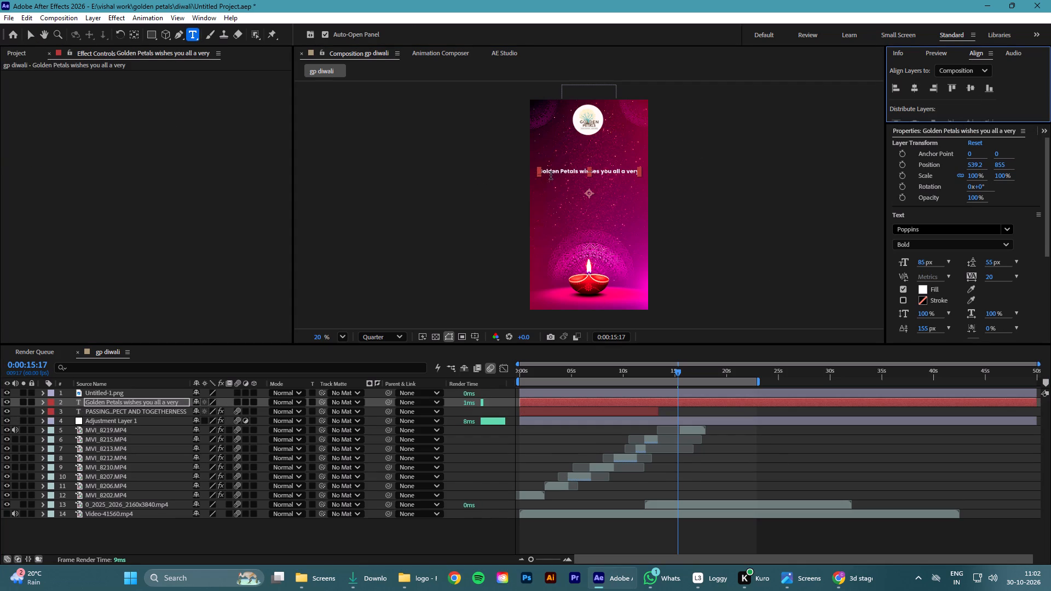
Insert "Hotel " before "Golden Petals" in the greeting and break the line before "wishes you all a very".
click(581, 171)
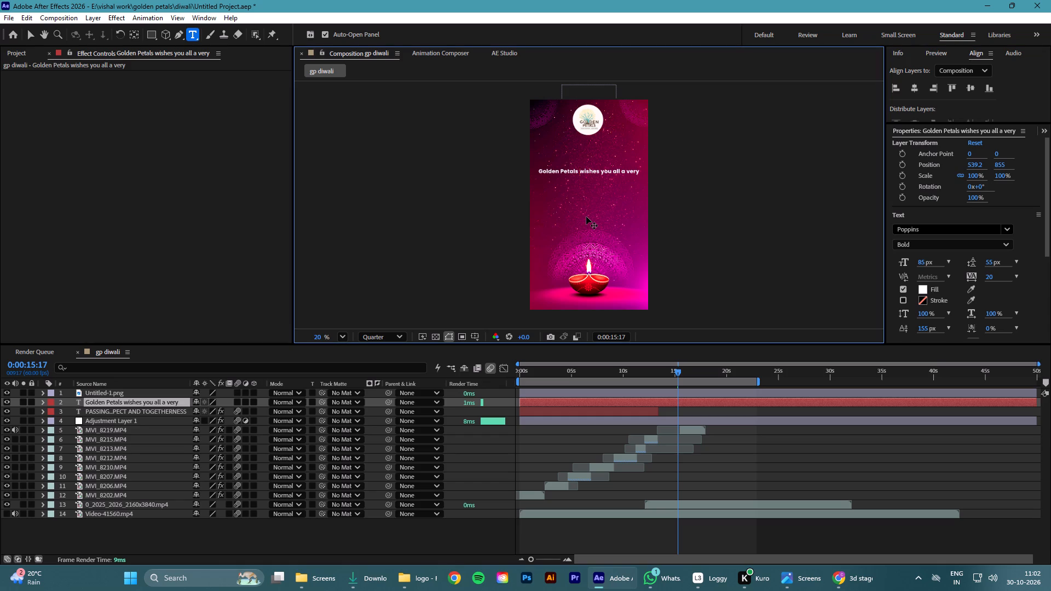
click(539, 171)
text(Hotel)
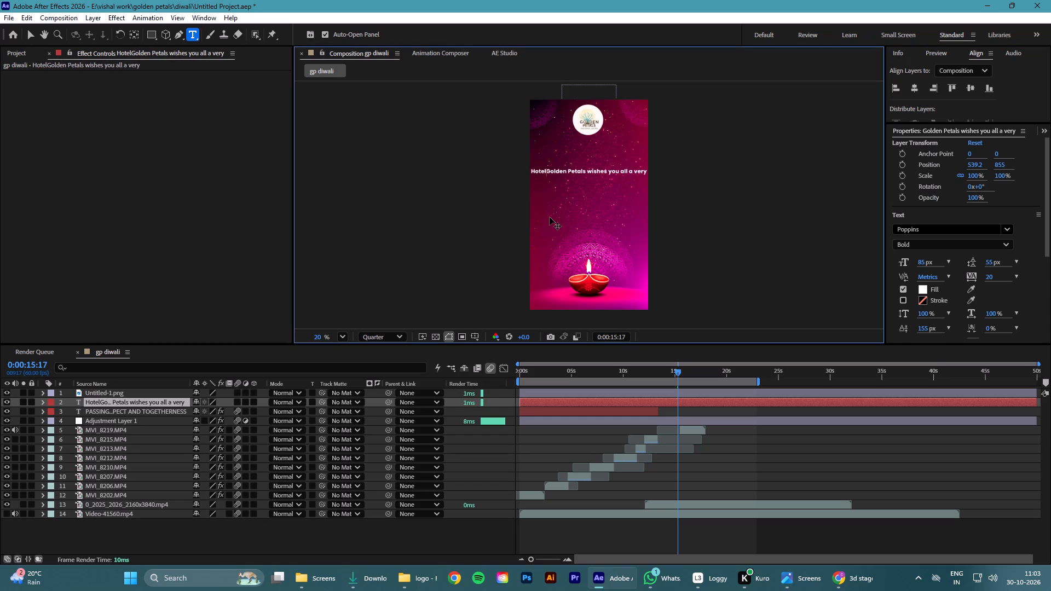
key(space)
click(589, 170)
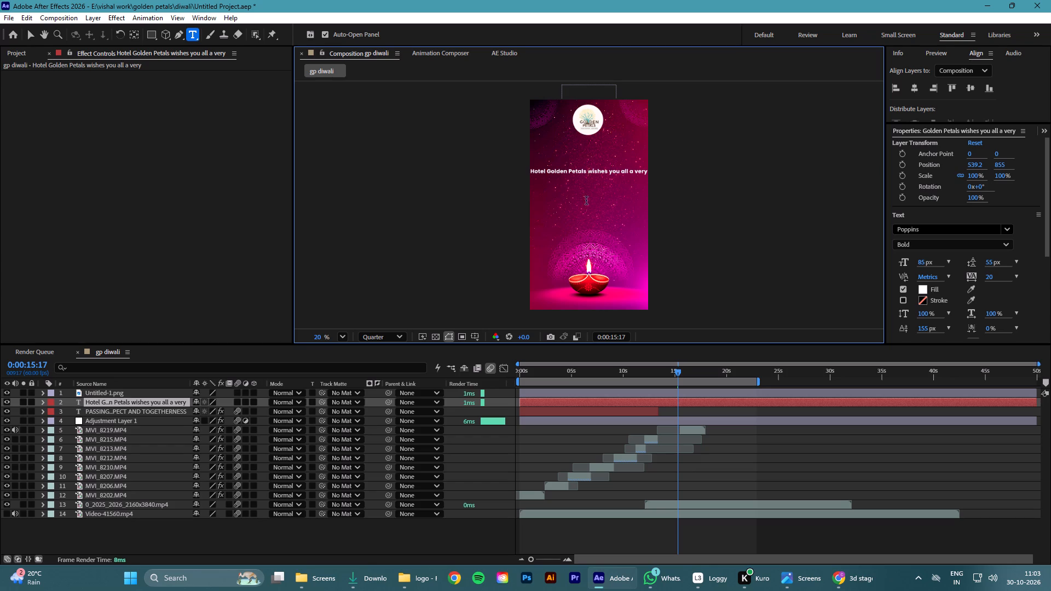
key(Return)
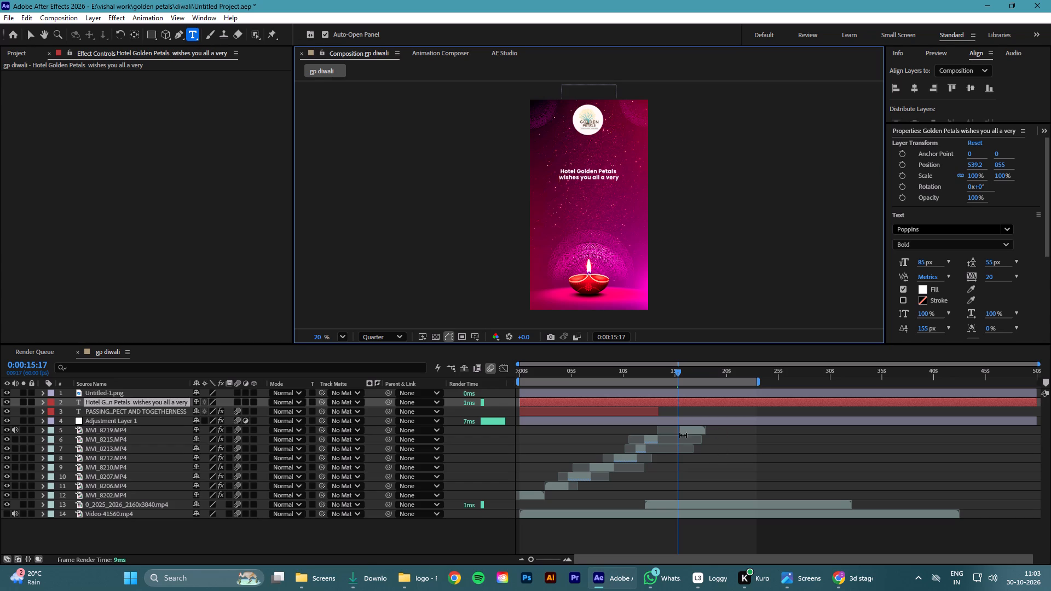
Trim the start of the greeting text layer to 0:00:13:20, where the earlier PASSING THE LIGHT text ends.
click(665, 420)
click(668, 401)
drag(677, 370, 662, 378)
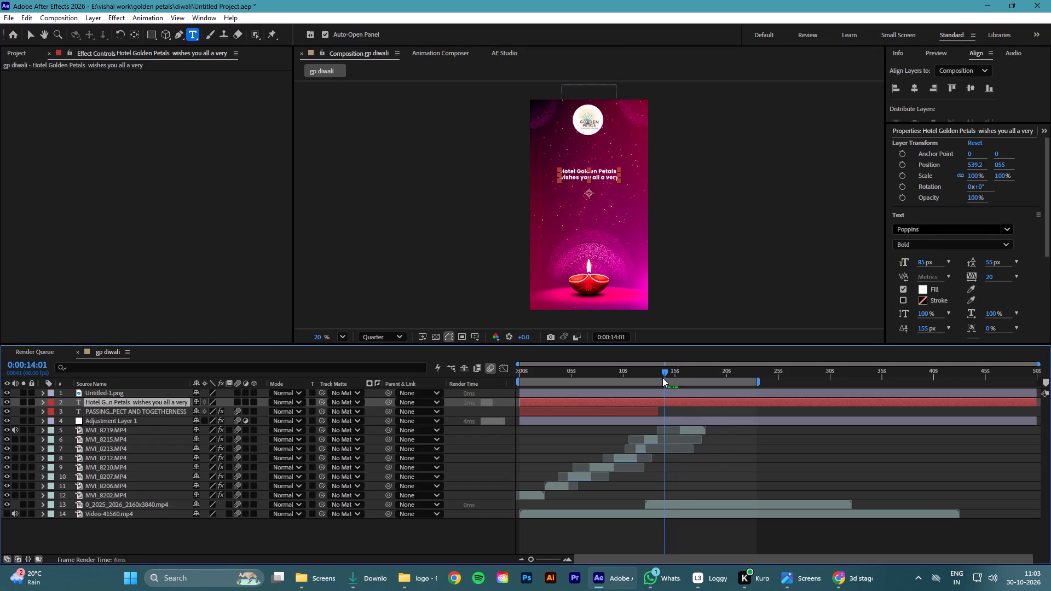
drag(662, 378, 657, 381)
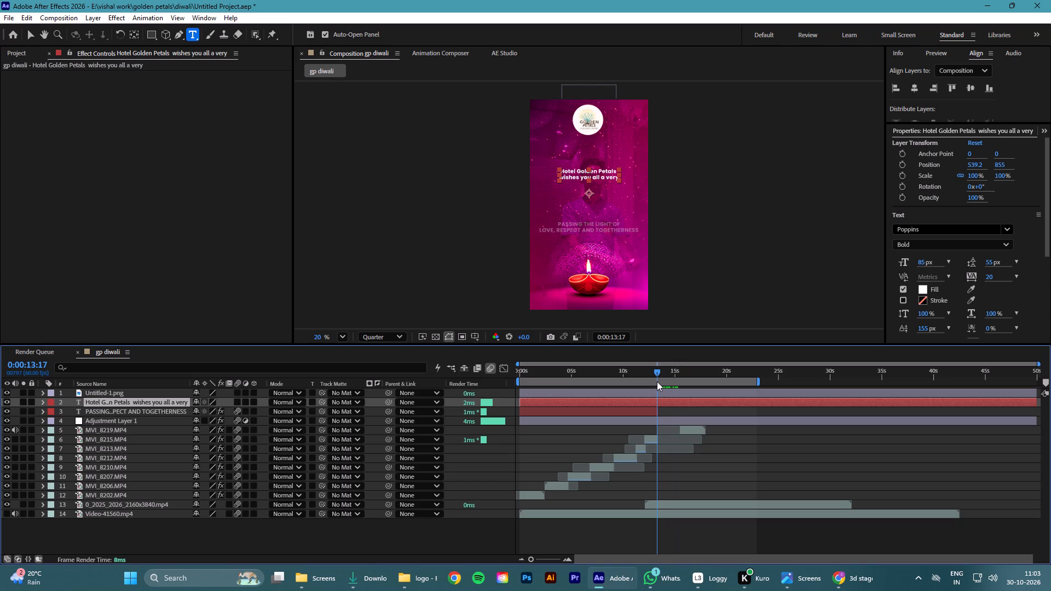
drag(657, 381, 657, 385)
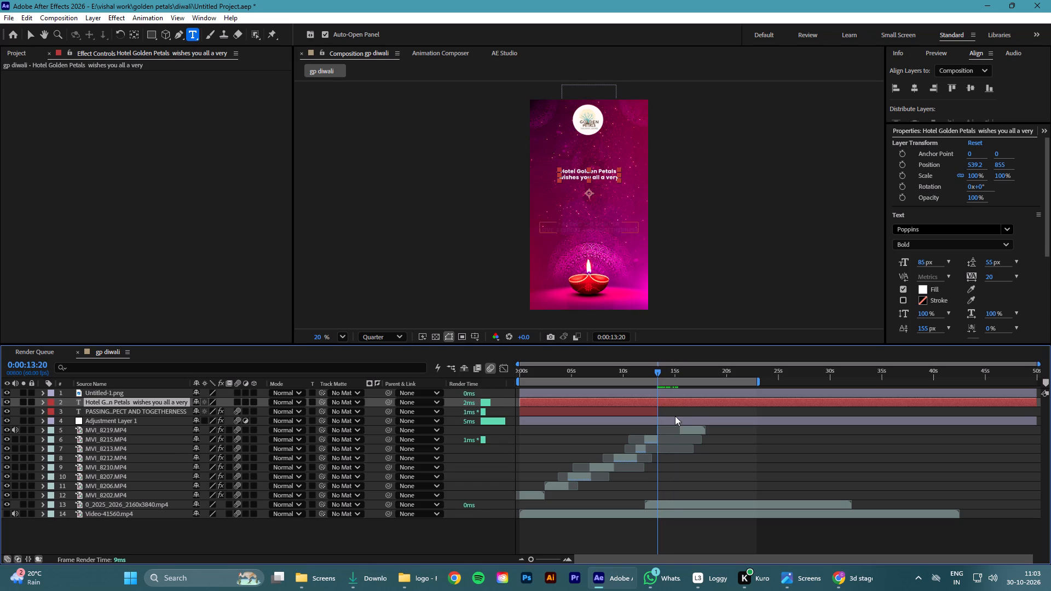
click(665, 402)
key(alt+bracketleft)
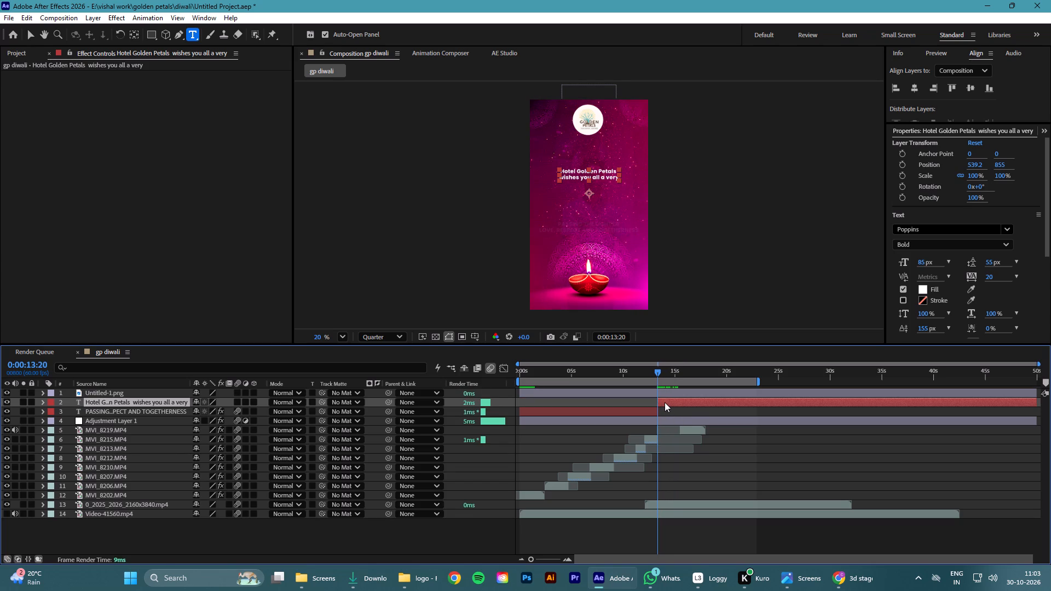
Trim the end of the greeting text layer to exactly where the MVI_8219.MP4 clip begins, just after 0:00:15:30.
drag(655, 369, 673, 378)
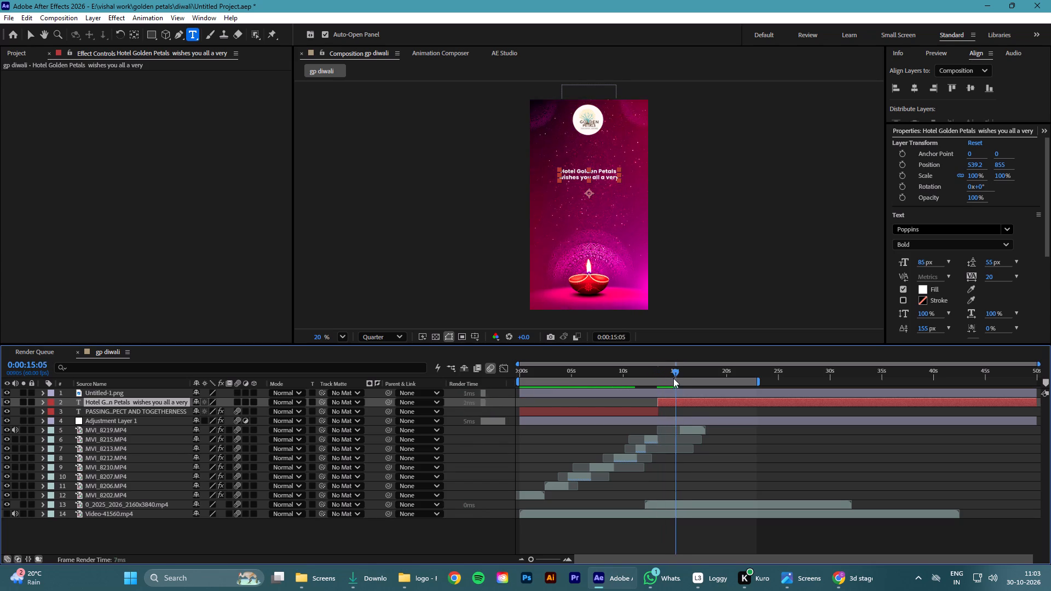
drag(673, 378, 678, 380)
click(672, 400)
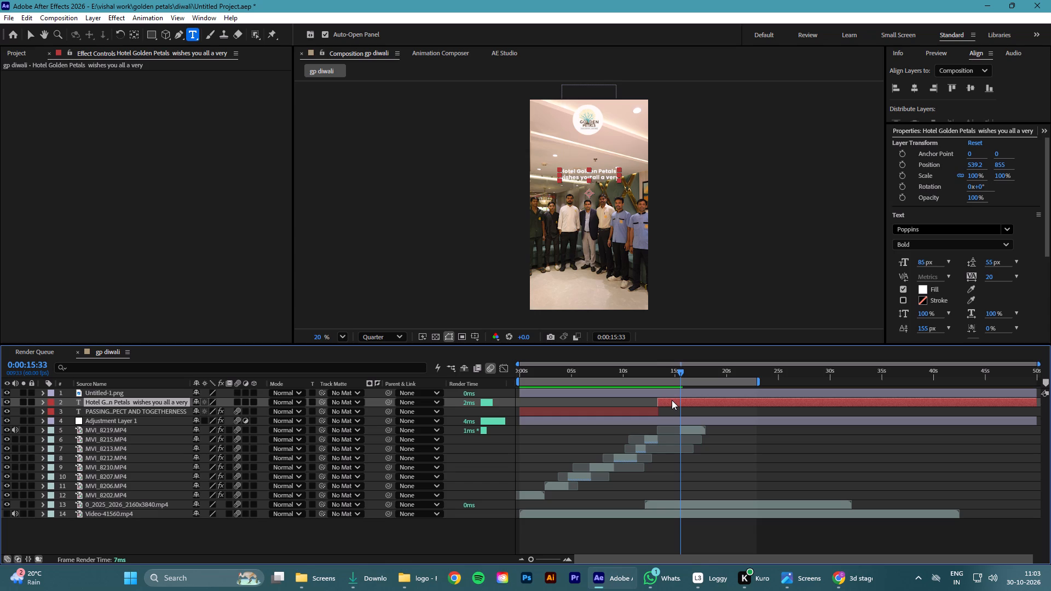
key(alt+bracketright)
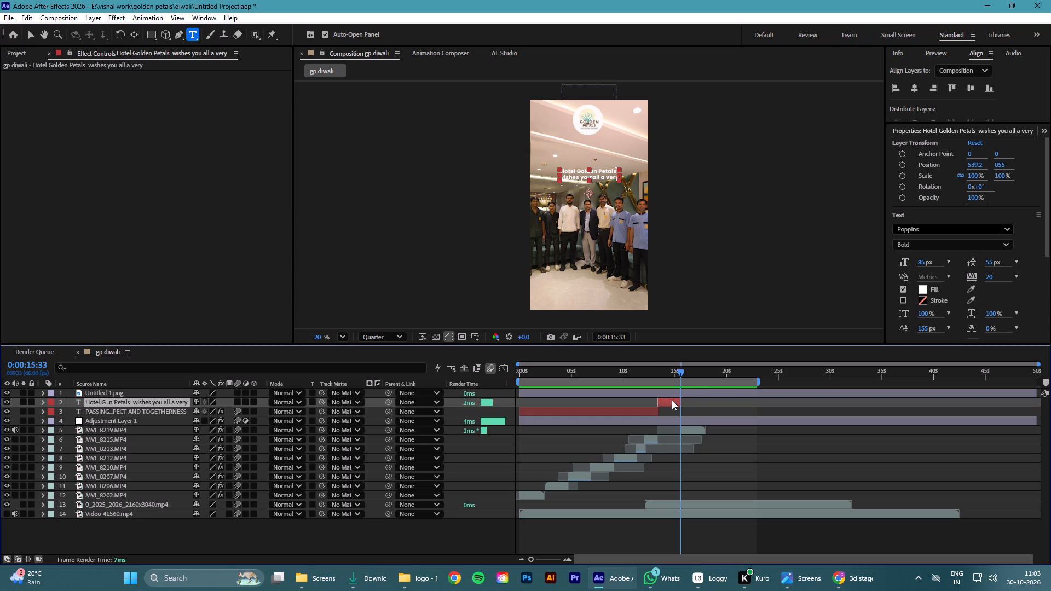
drag(680, 372, 673, 380)
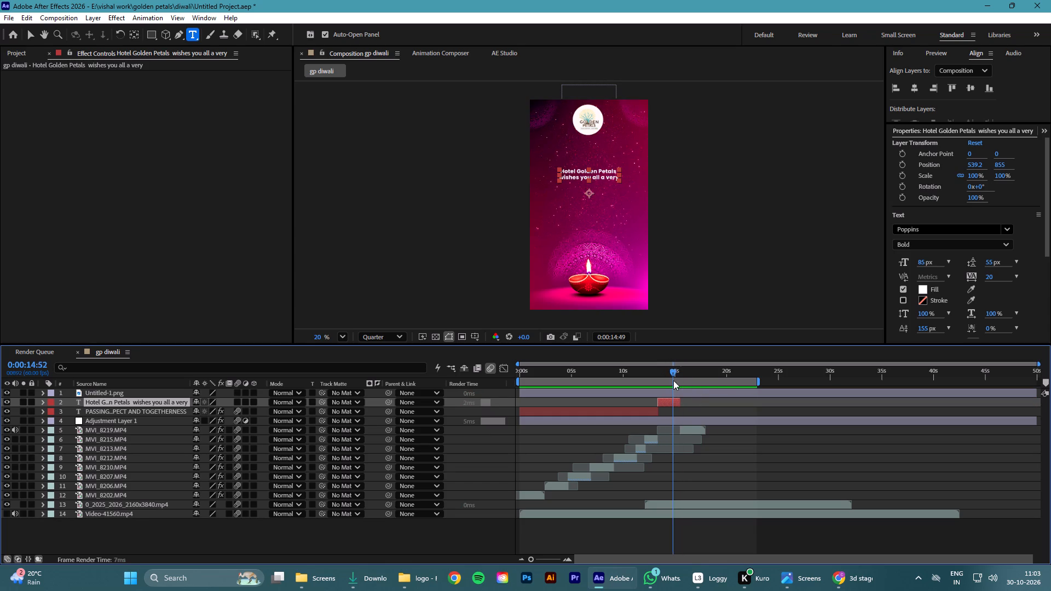
drag(673, 380, 680, 384)
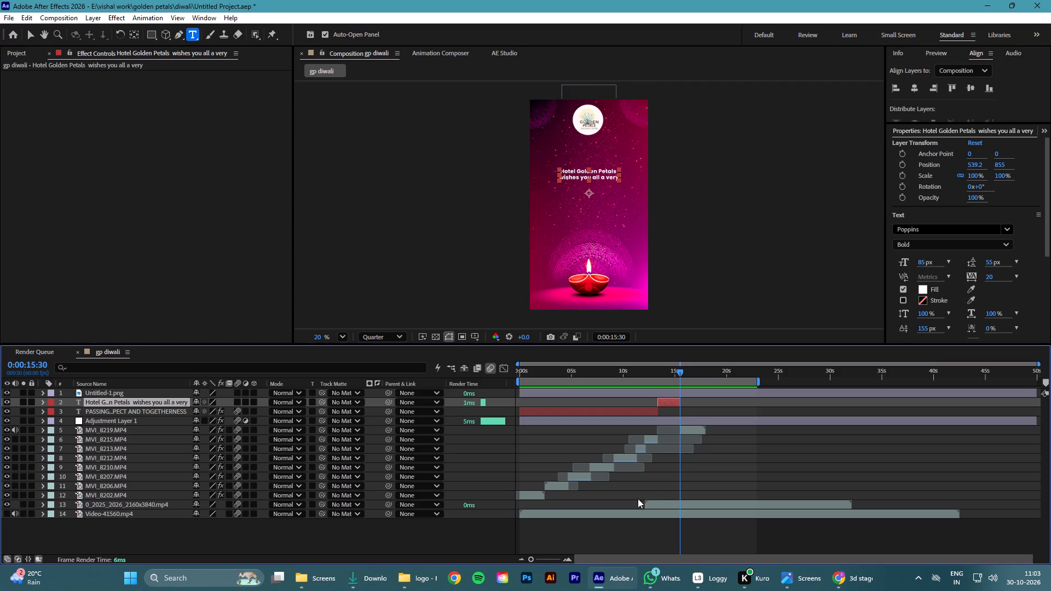
click(551, 559)
drag(557, 559, 571, 560)
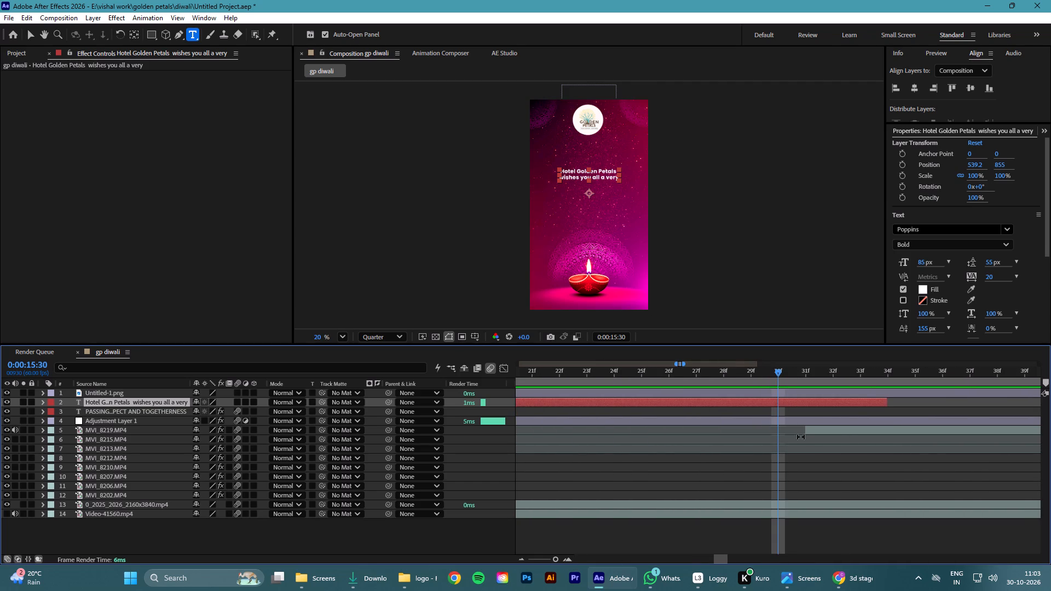
drag(885, 399, 798, 417)
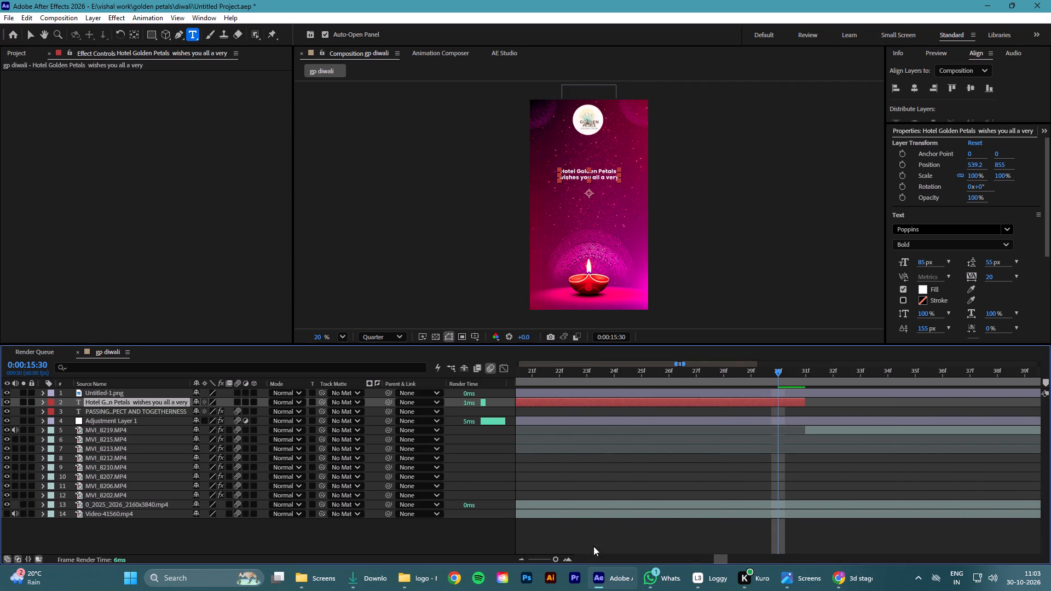
drag(548, 559, 518, 559)
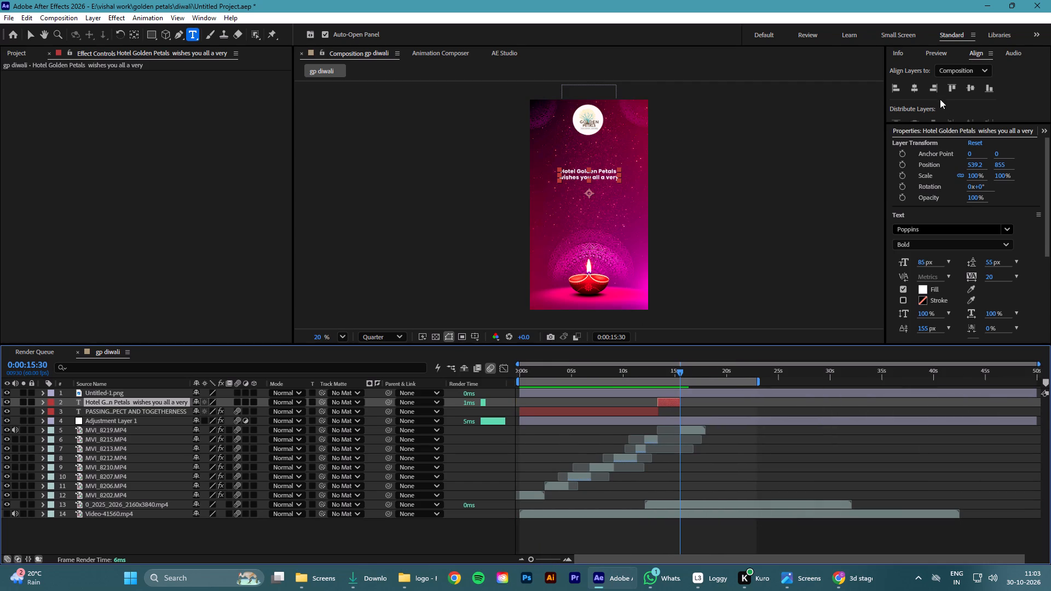
Centre the two-line greeting horizontally and enlarge it to 142 px with Auto leading.
click(915, 91)
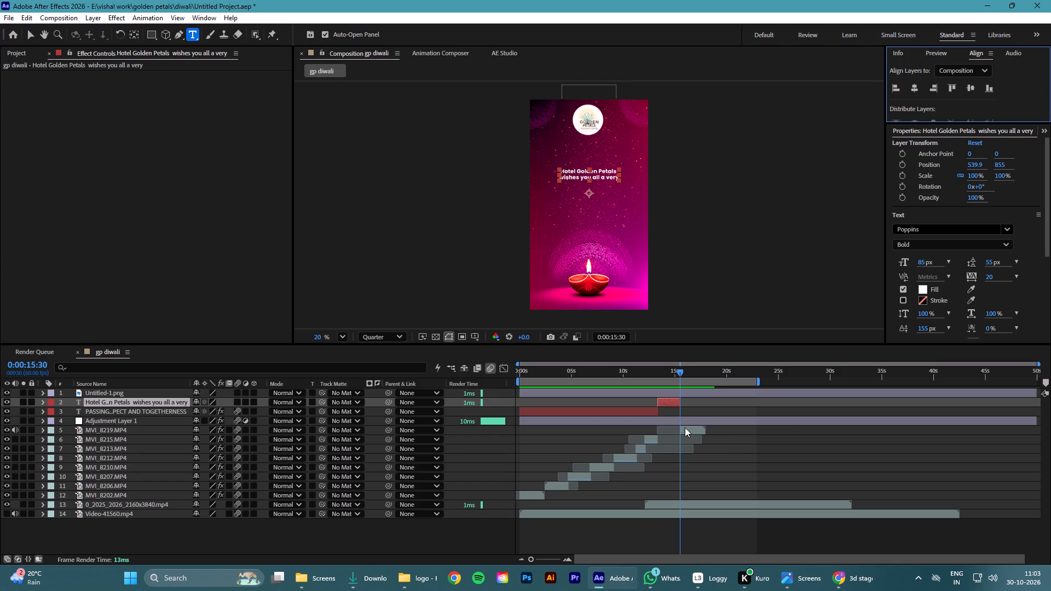
click(690, 428)
click(669, 403)
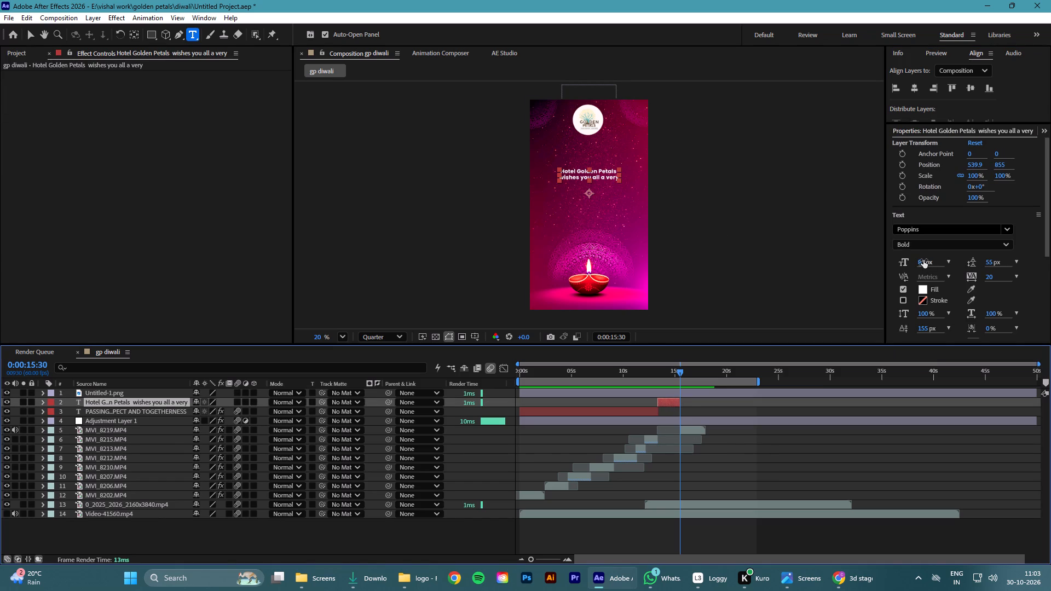
drag(919, 264, 944, 266)
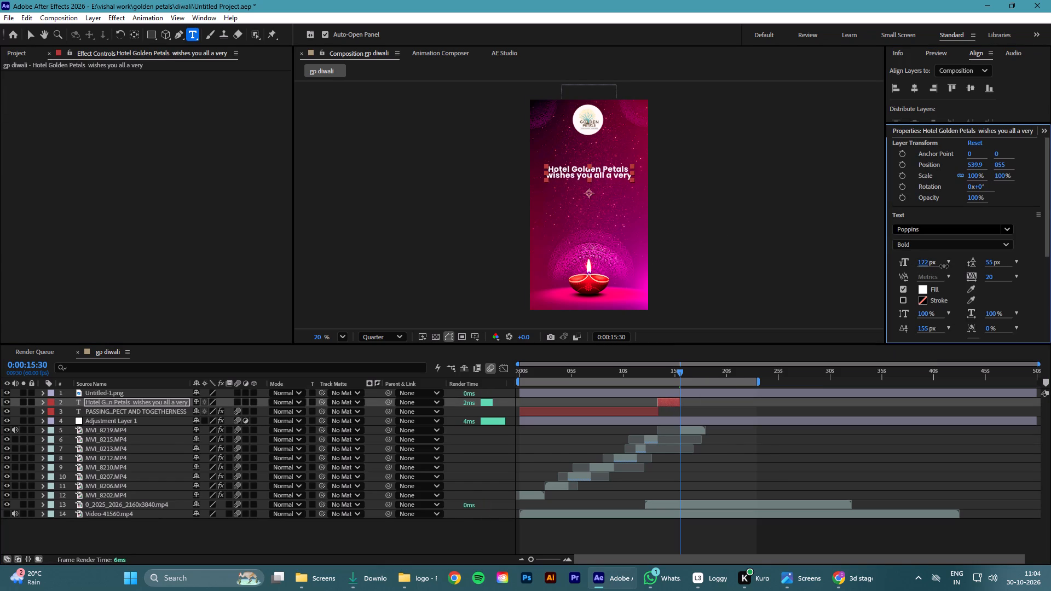
drag(944, 266, 954, 265)
click(1018, 260)
click(980, 275)
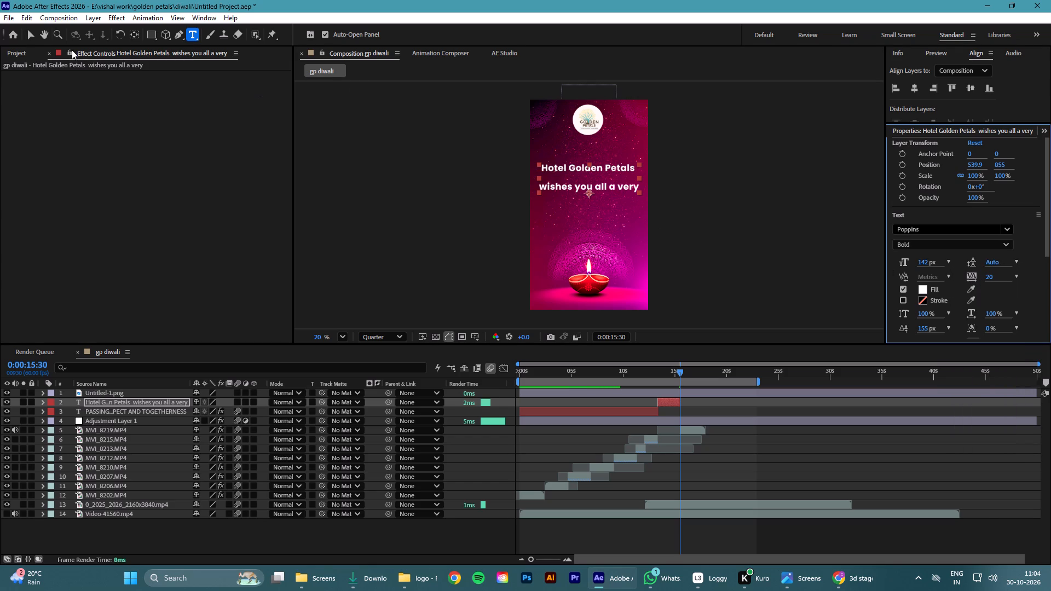
Move the greeting text down to a vertical position of 940 and centre it horizontally in the composition.
click(31, 31)
click(918, 84)
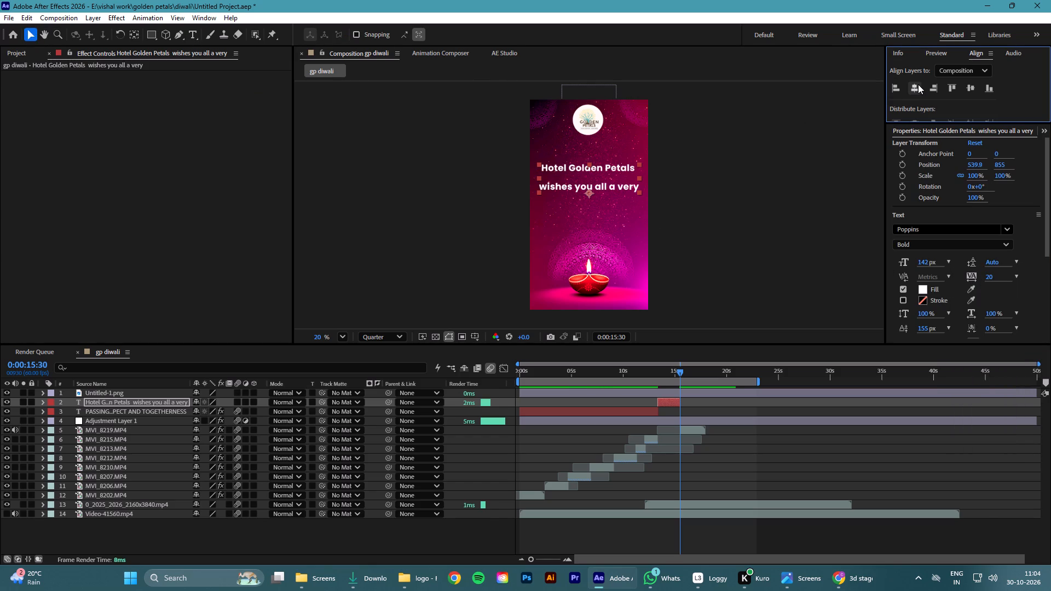
drag(588, 194, 587, 206)
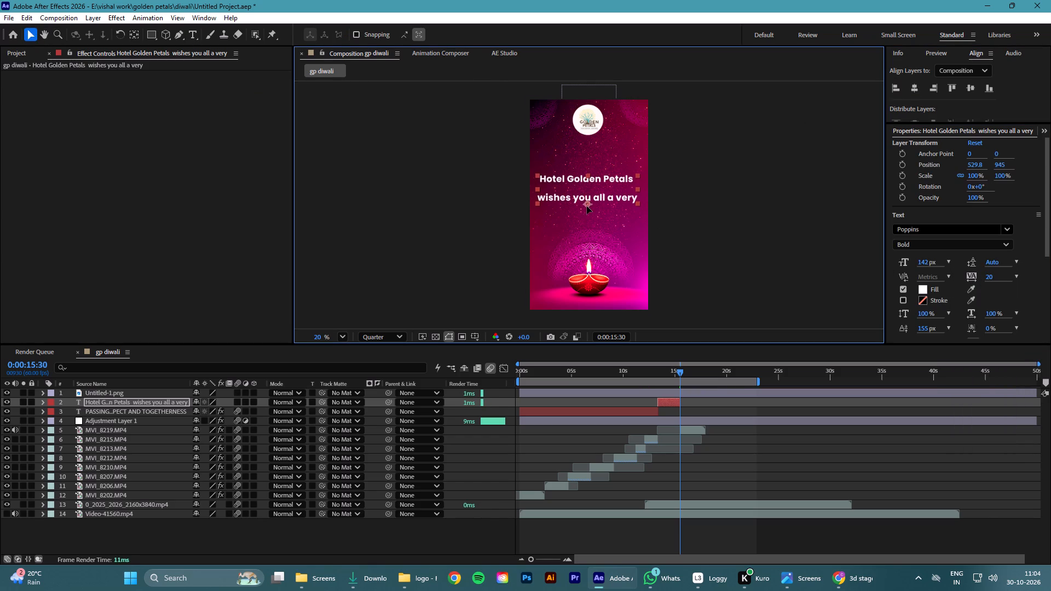
drag(587, 206, 590, 204)
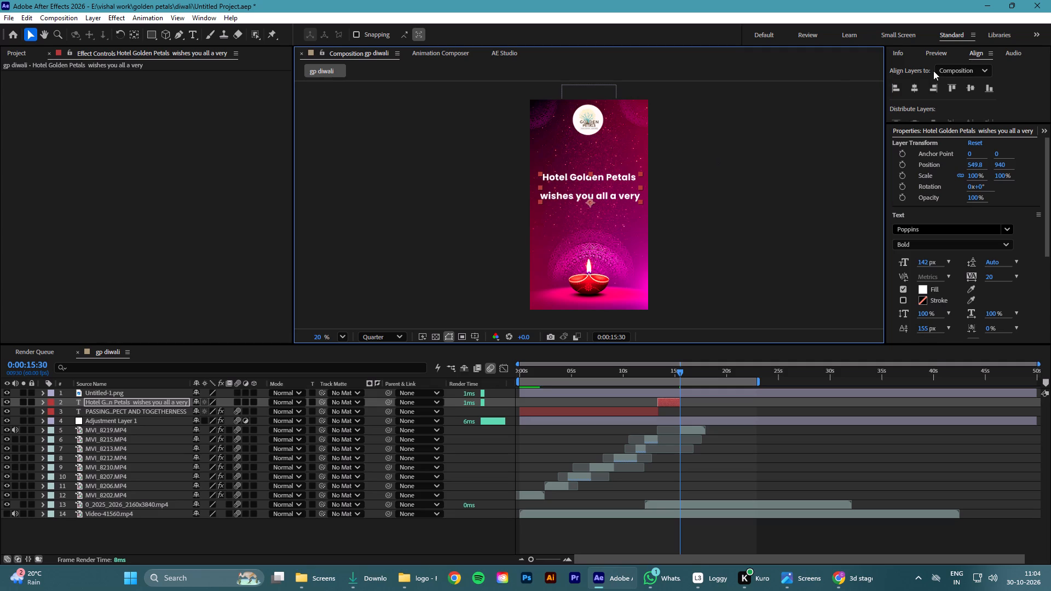
click(917, 85)
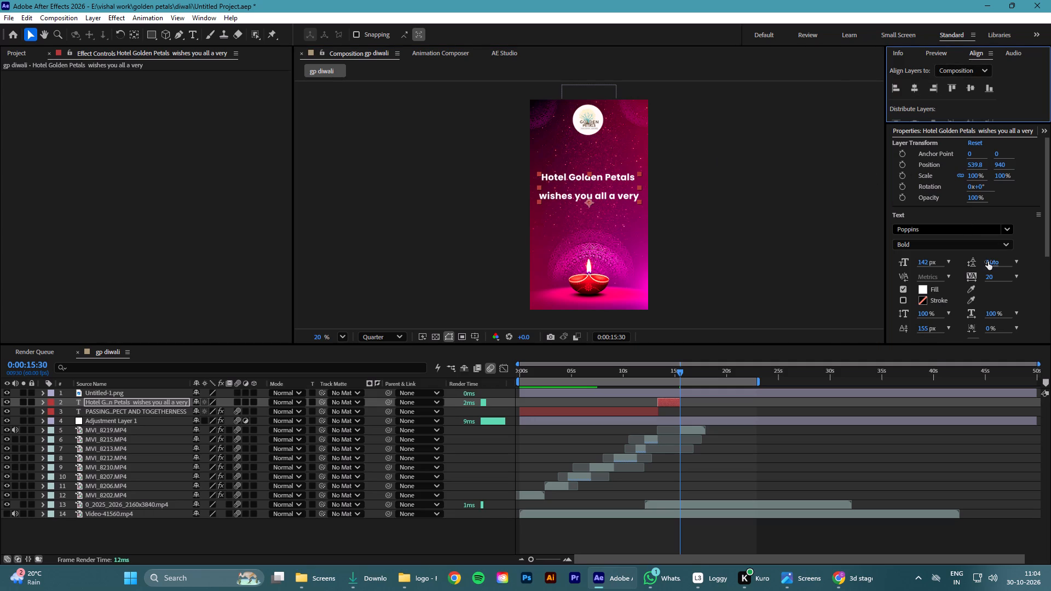
Tighten the greeting text's line spacing by setting its leading to 83 px.
click(1018, 273)
click(798, 250)
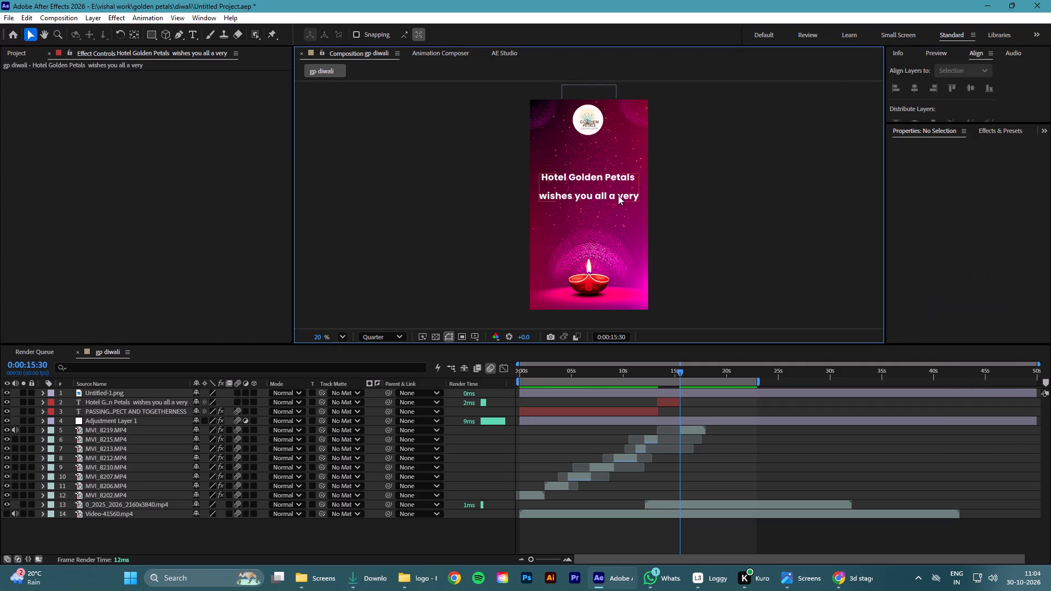
click(666, 399)
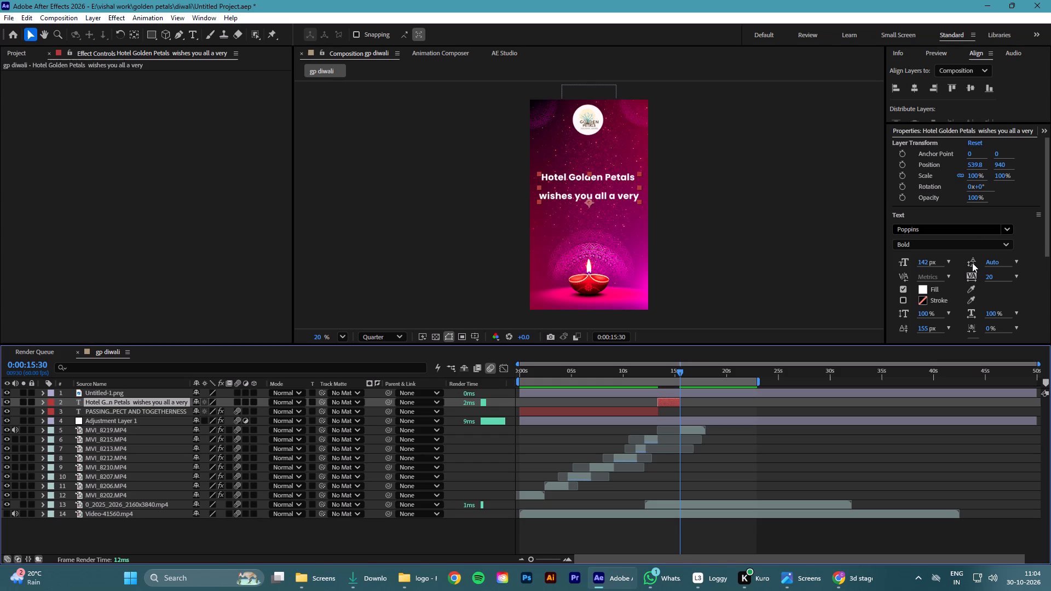
drag(990, 259, 997, 262)
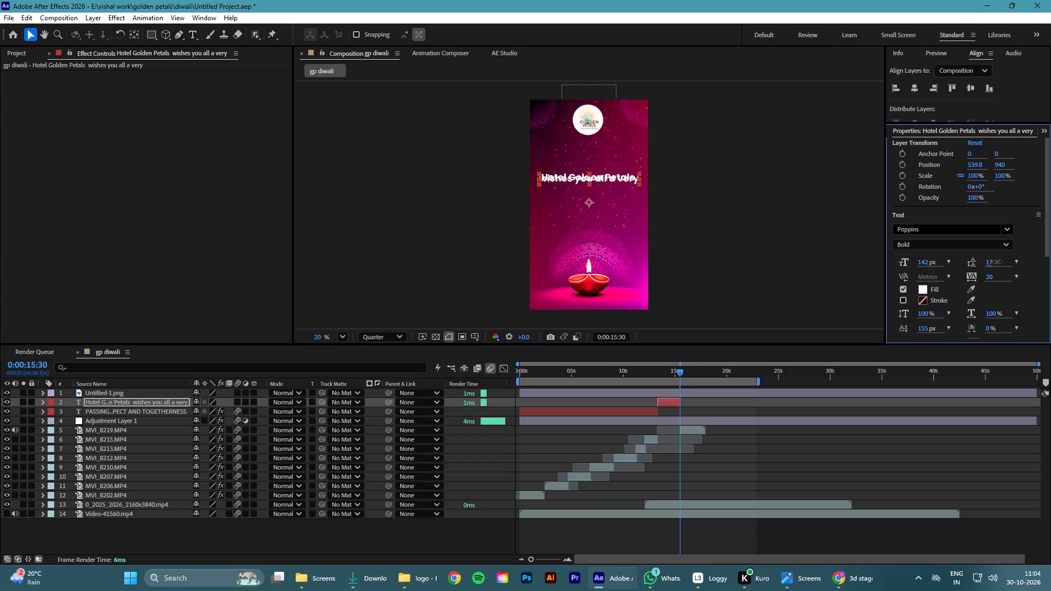
drag(997, 262, 1006, 257)
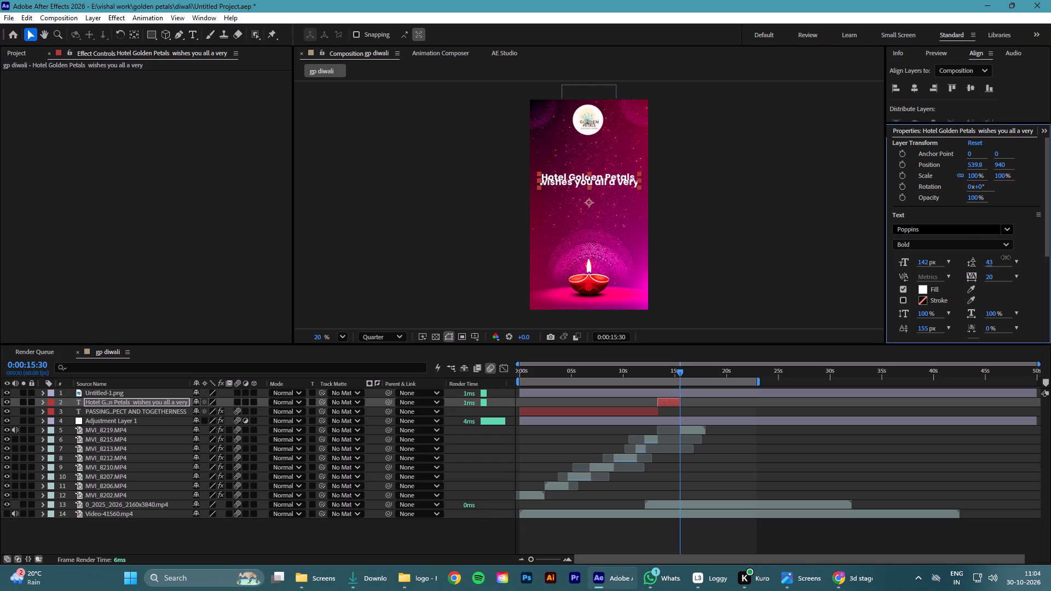
drag(1006, 257, 1029, 259)
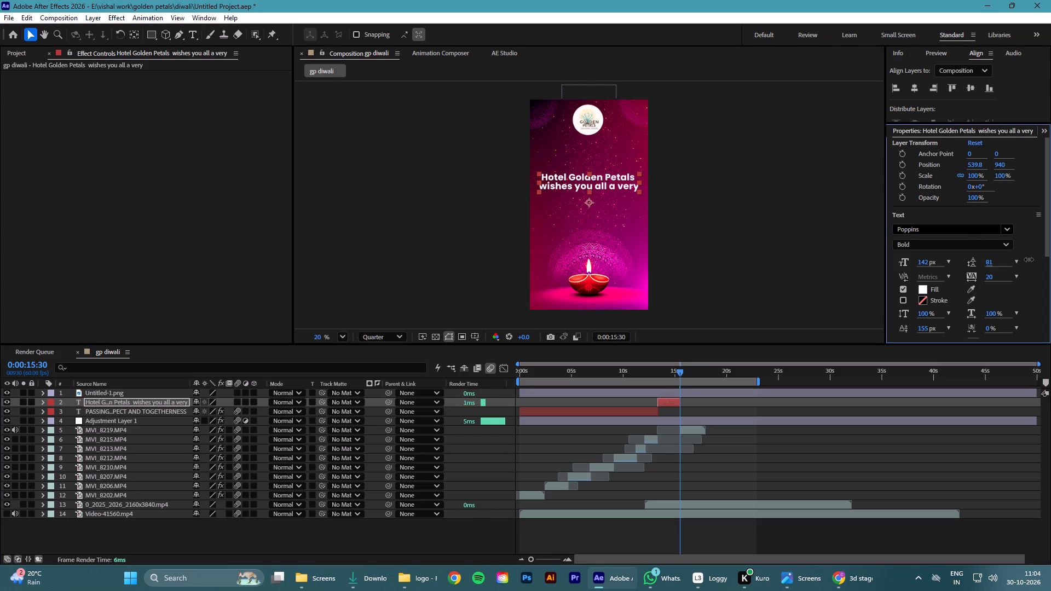
drag(1029, 259, 1030, 259)
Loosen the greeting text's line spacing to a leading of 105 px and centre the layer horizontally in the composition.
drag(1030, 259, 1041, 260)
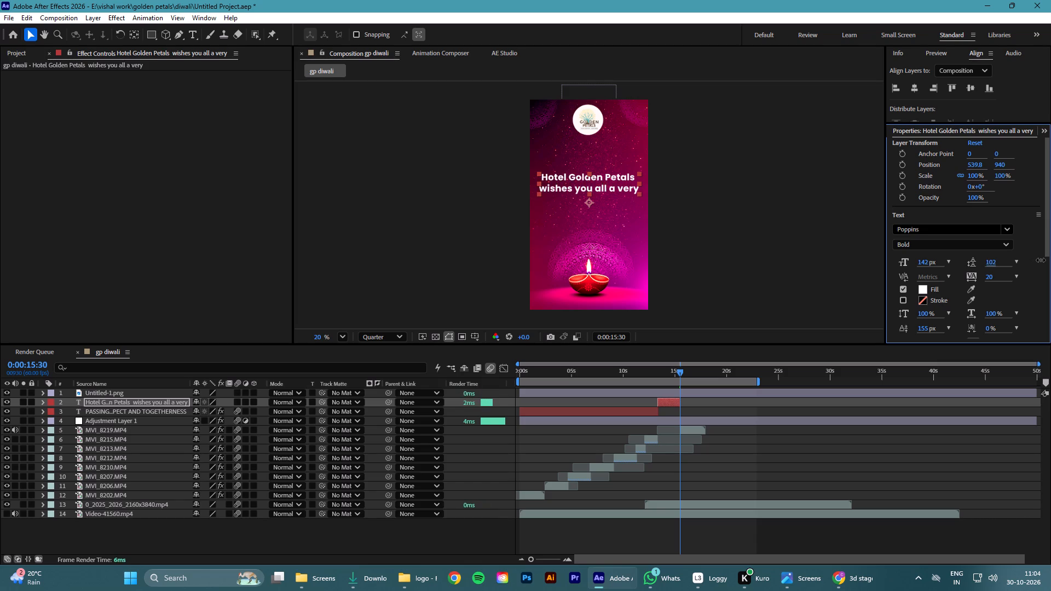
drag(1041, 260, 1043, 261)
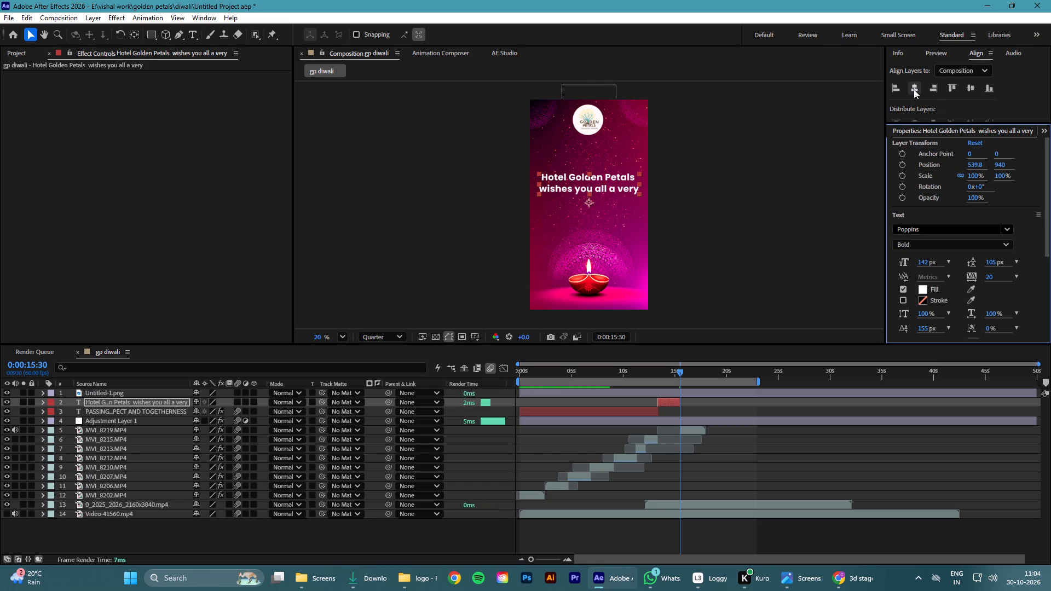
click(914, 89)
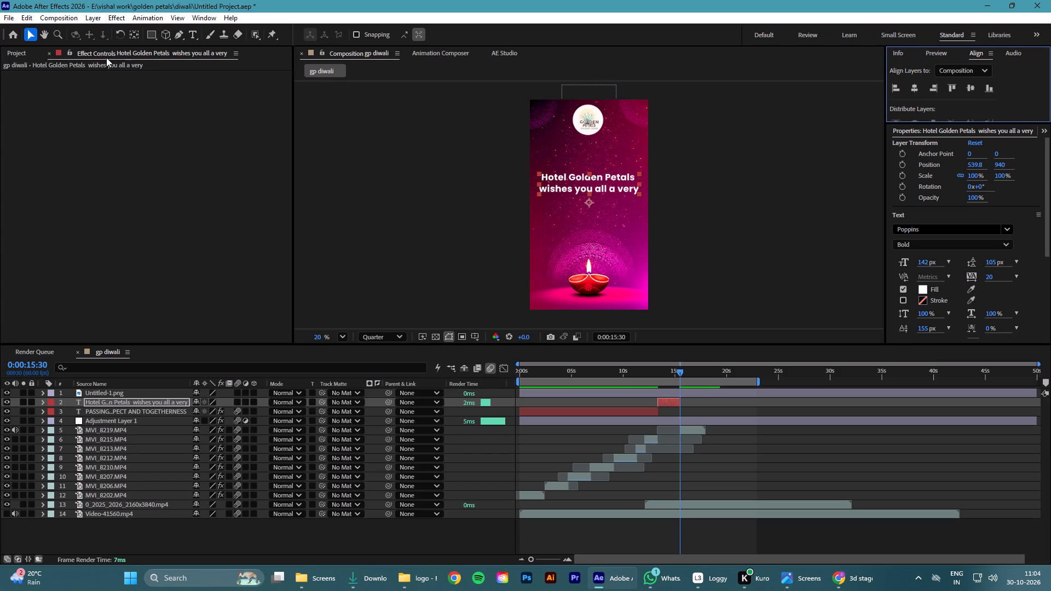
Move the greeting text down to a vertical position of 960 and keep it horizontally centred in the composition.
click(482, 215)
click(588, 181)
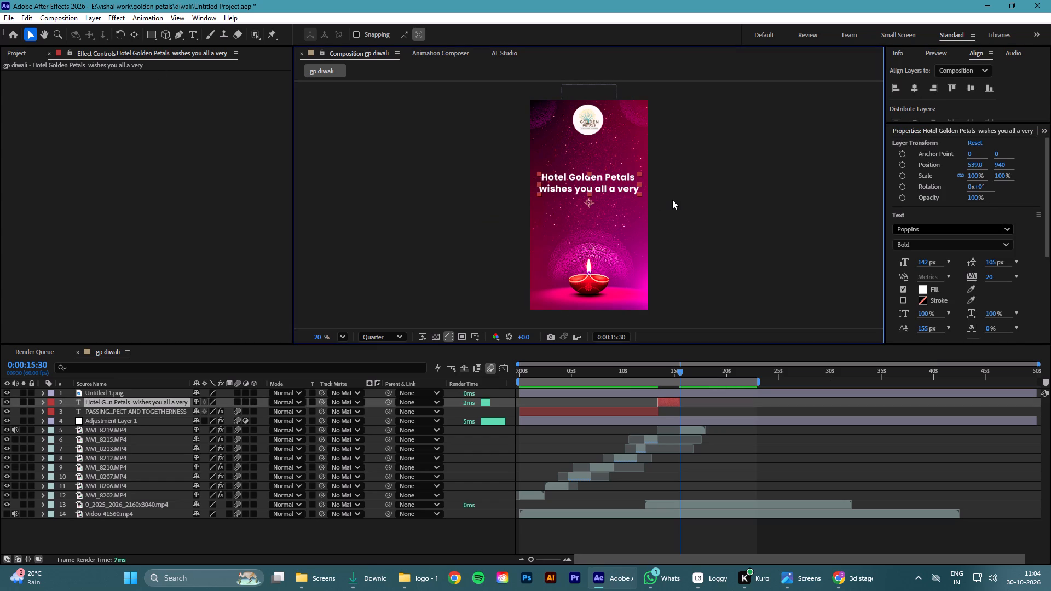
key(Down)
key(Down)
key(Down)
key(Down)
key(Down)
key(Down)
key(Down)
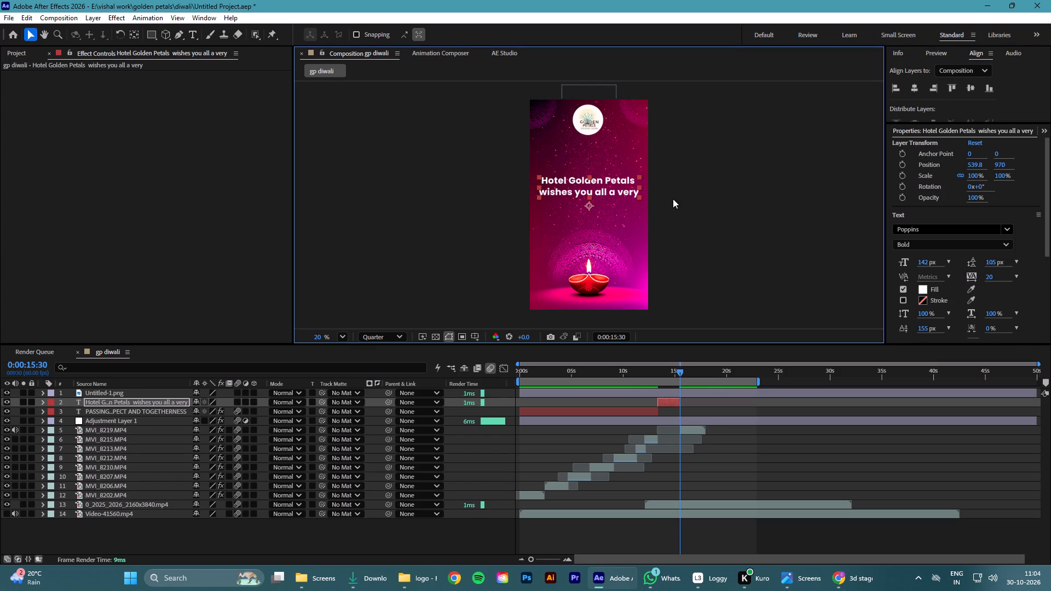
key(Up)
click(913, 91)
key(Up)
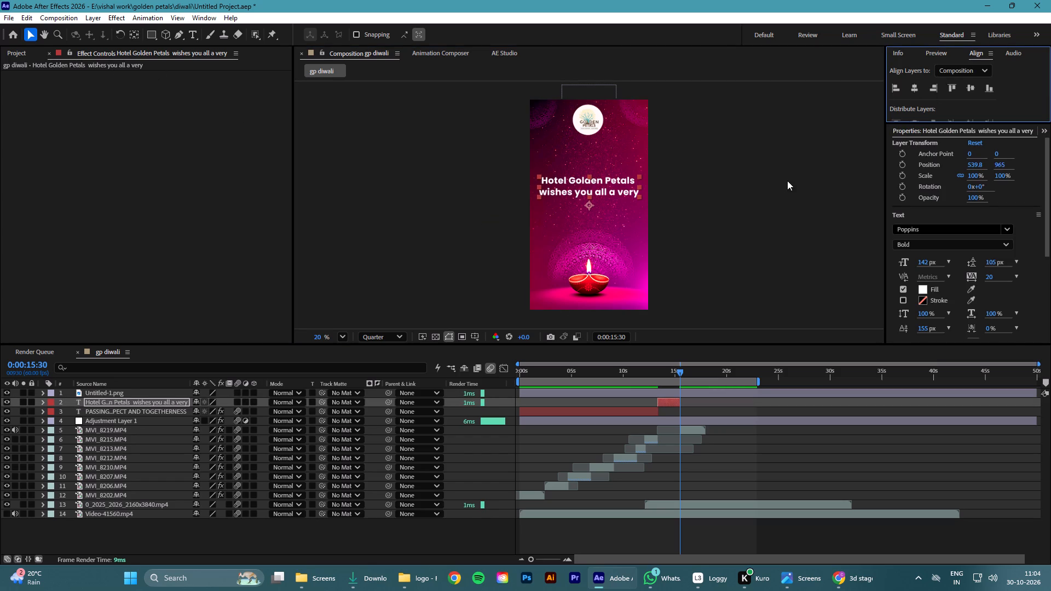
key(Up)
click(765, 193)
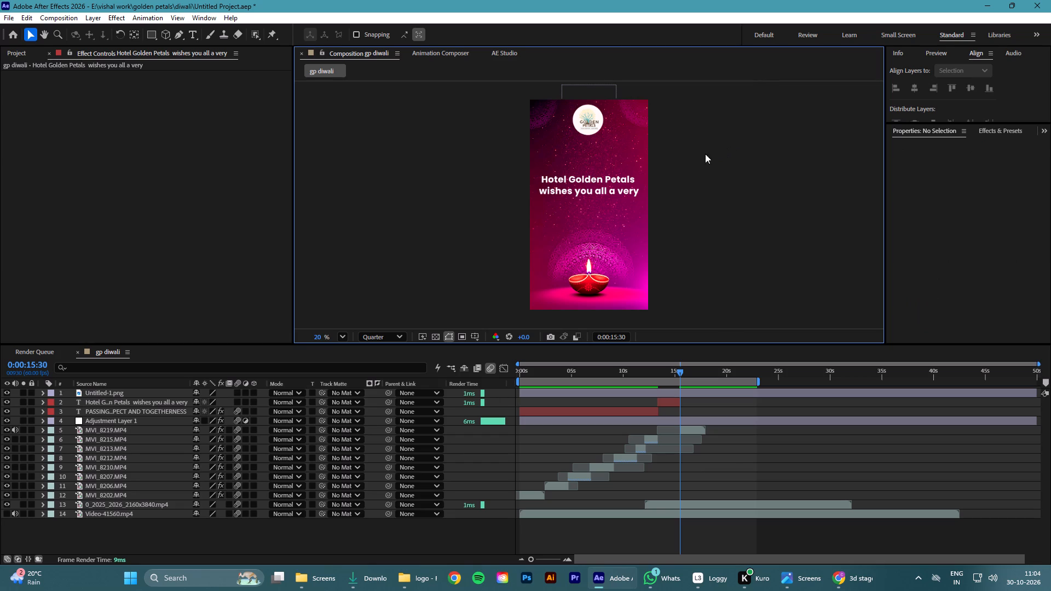
Centre the round Golden Petals logo layer horizontally in the composition.
click(590, 122)
click(915, 91)
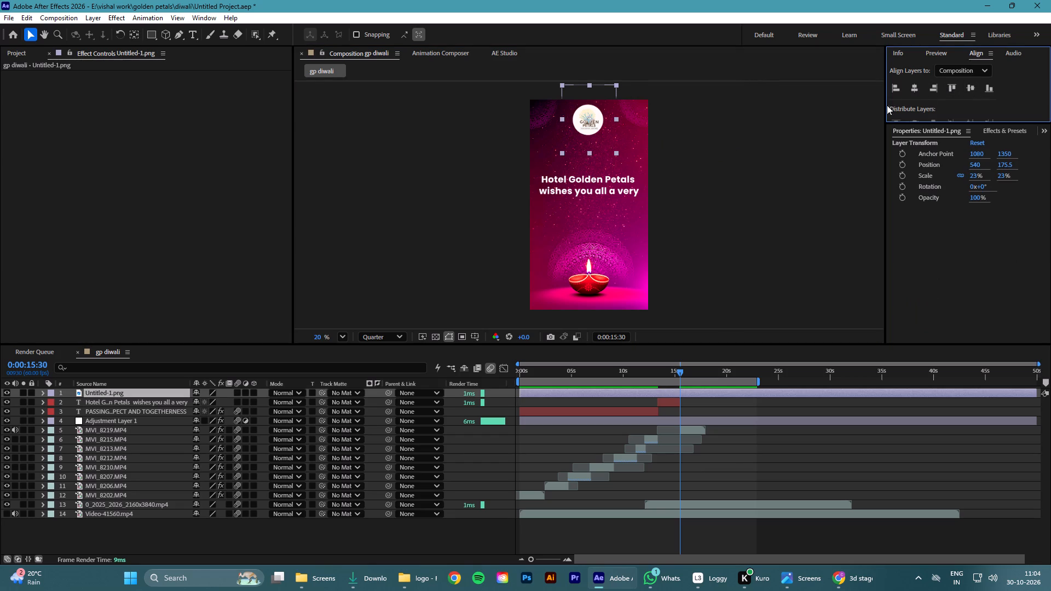
click(781, 162)
click(572, 181)
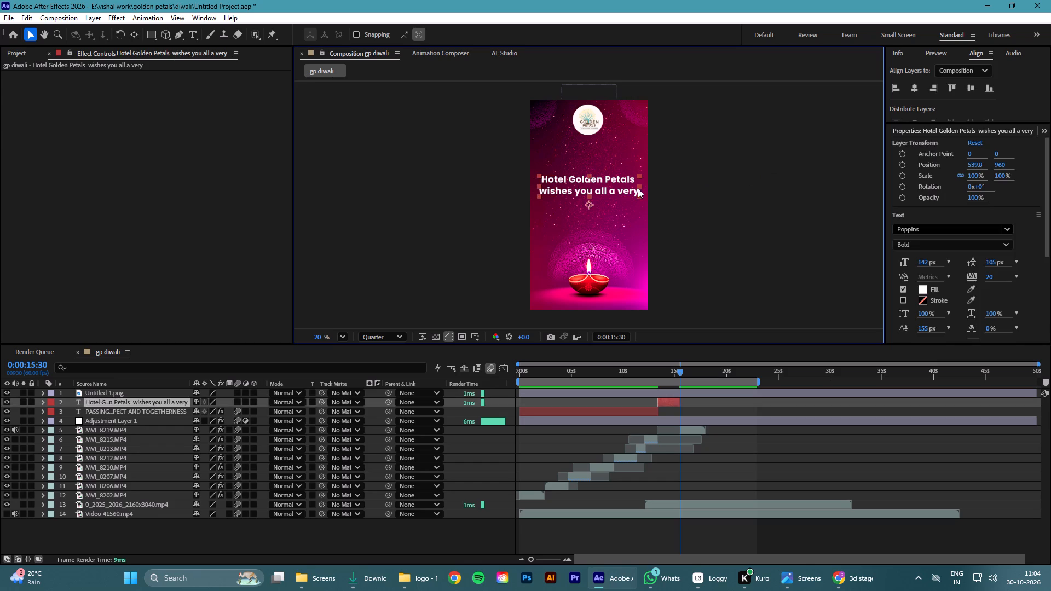
click(724, 183)
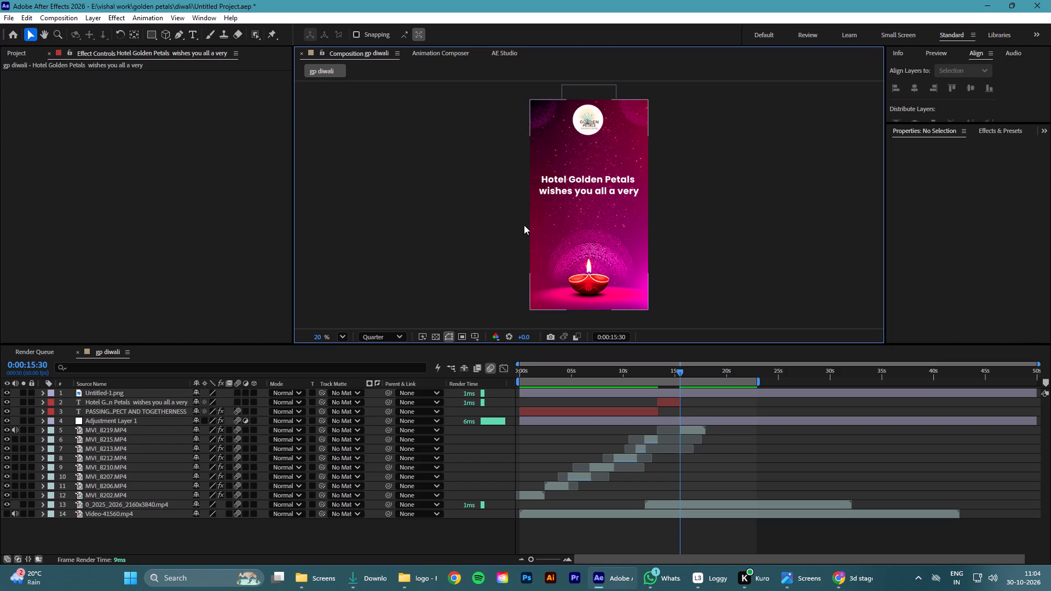
Apply All Caps to both lines of the Hotel Golden Petals greeting text.
click(190, 31)
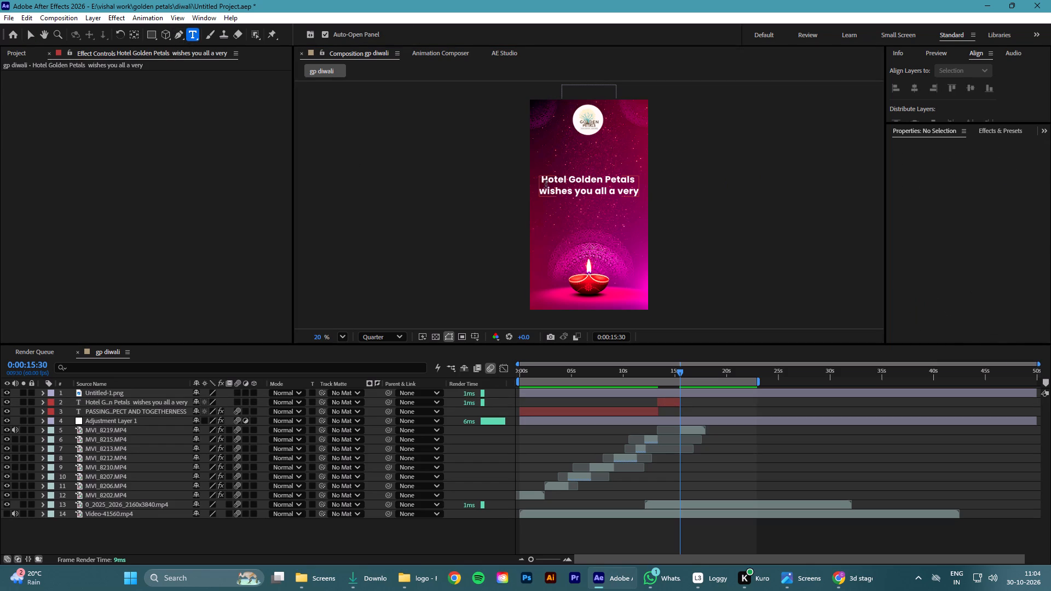
drag(542, 179, 611, 177)
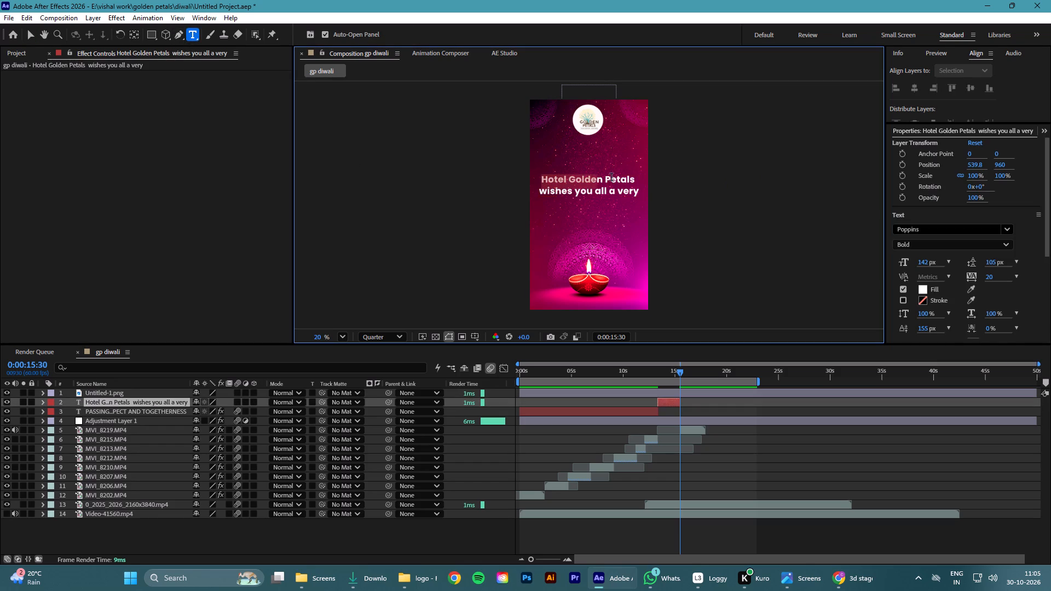
drag(611, 177, 640, 179)
scroll(963, 310, down, 4)
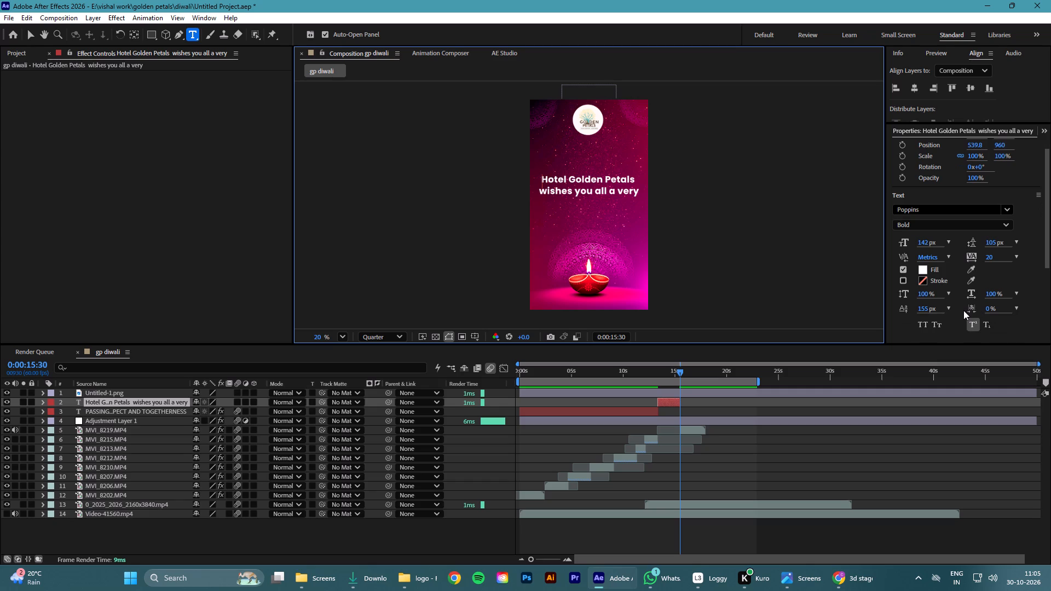
click(917, 320)
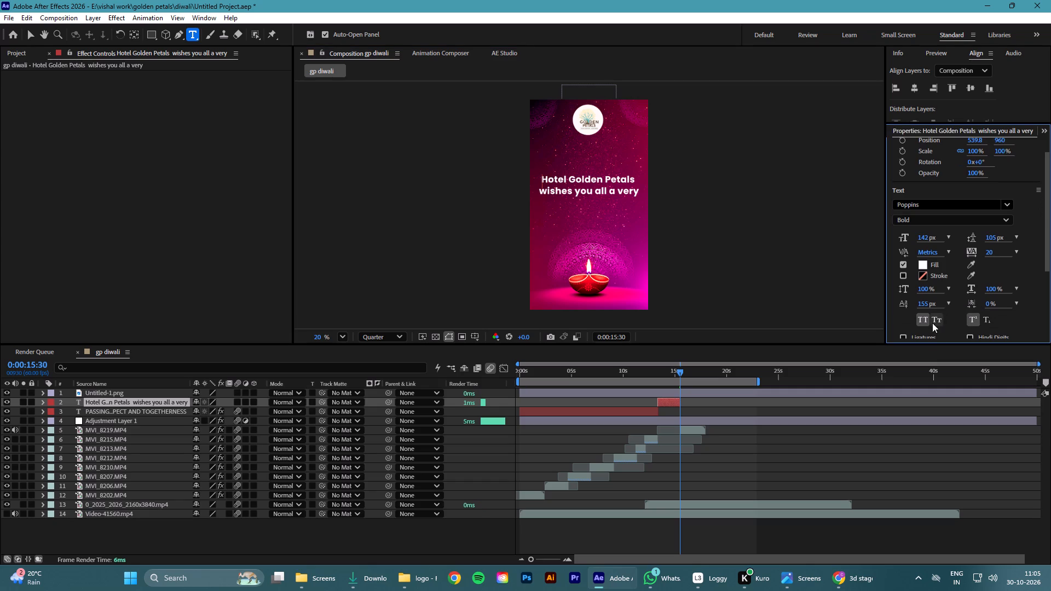
click(634, 409)
click(669, 399)
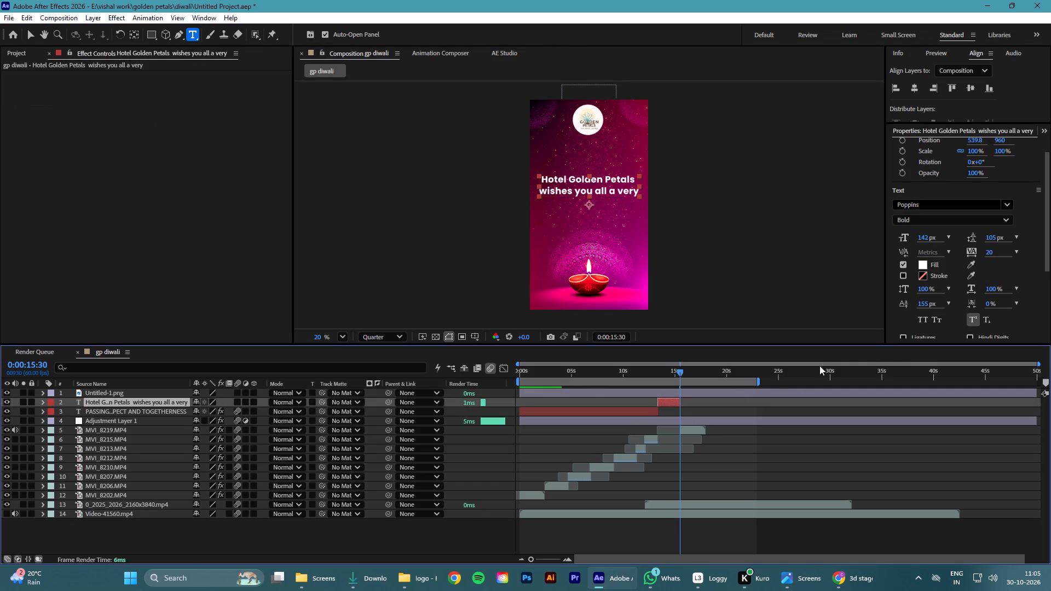
click(921, 321)
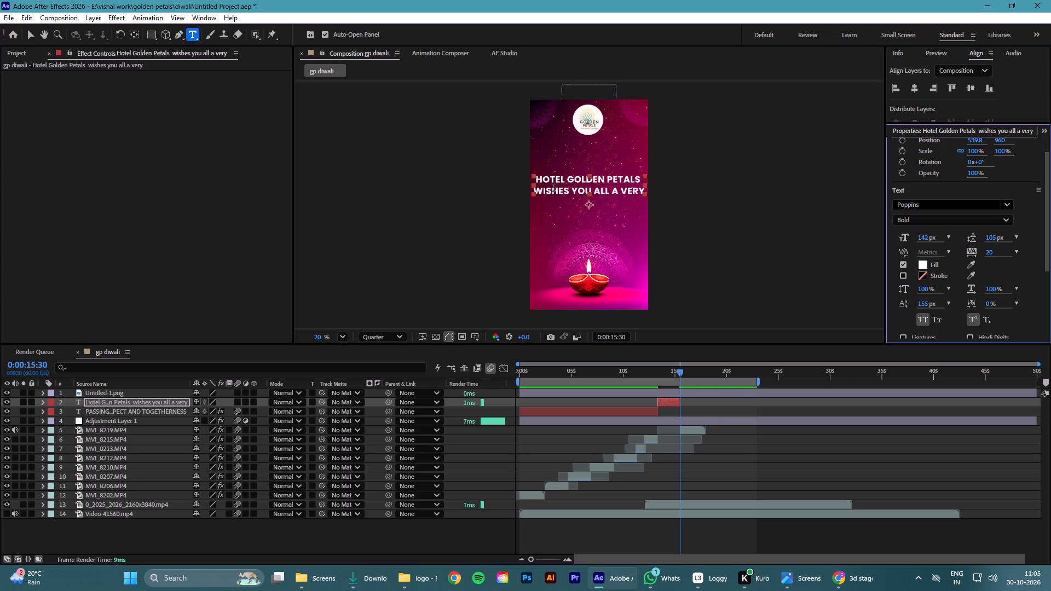
Centre the all-caps greeting text horizontally in the composition.
click(27, 36)
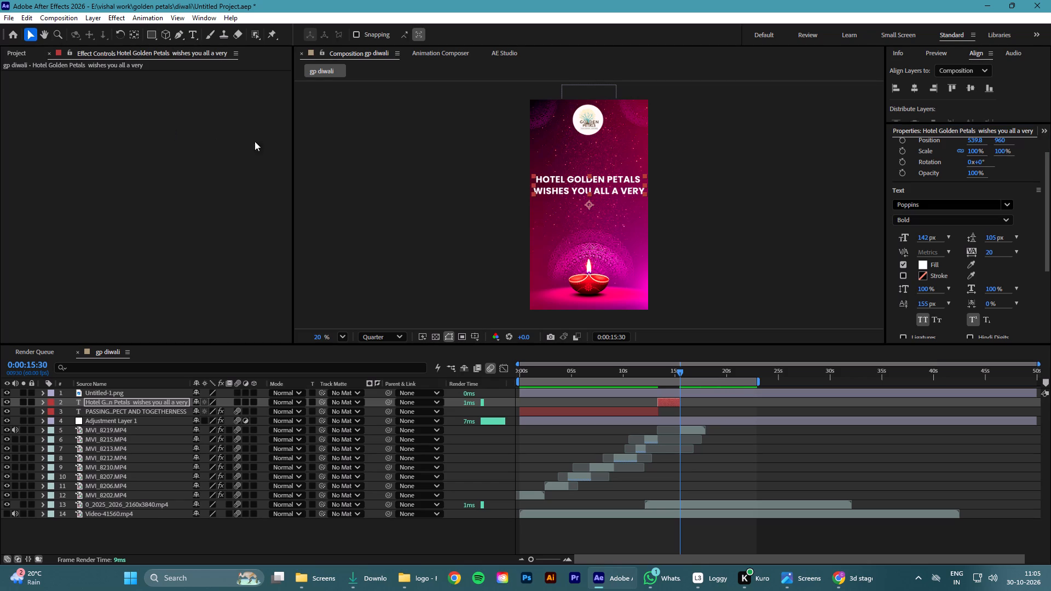
click(302, 147)
click(591, 184)
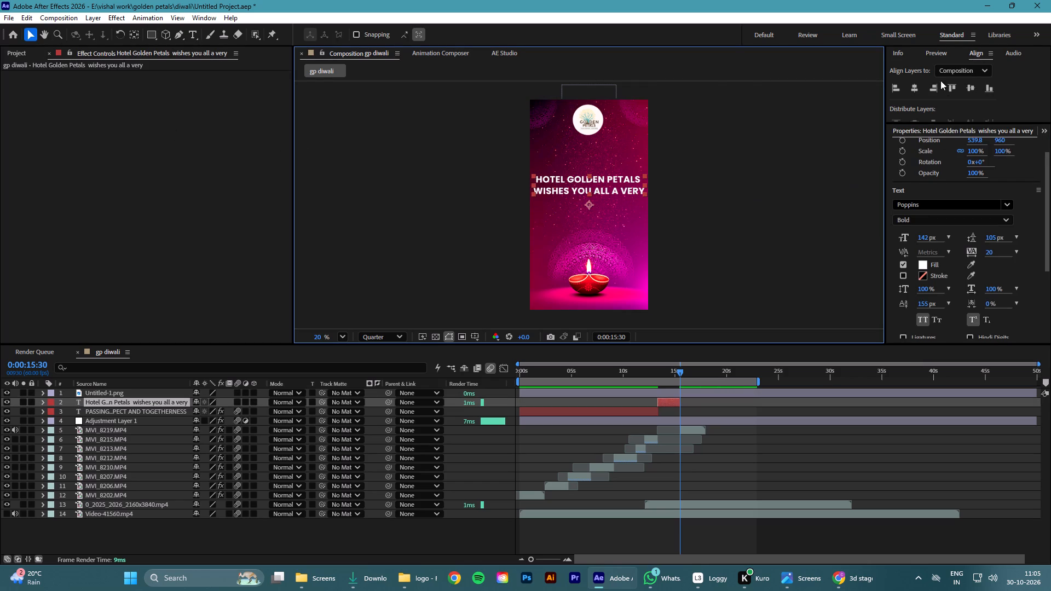
click(916, 87)
click(672, 246)
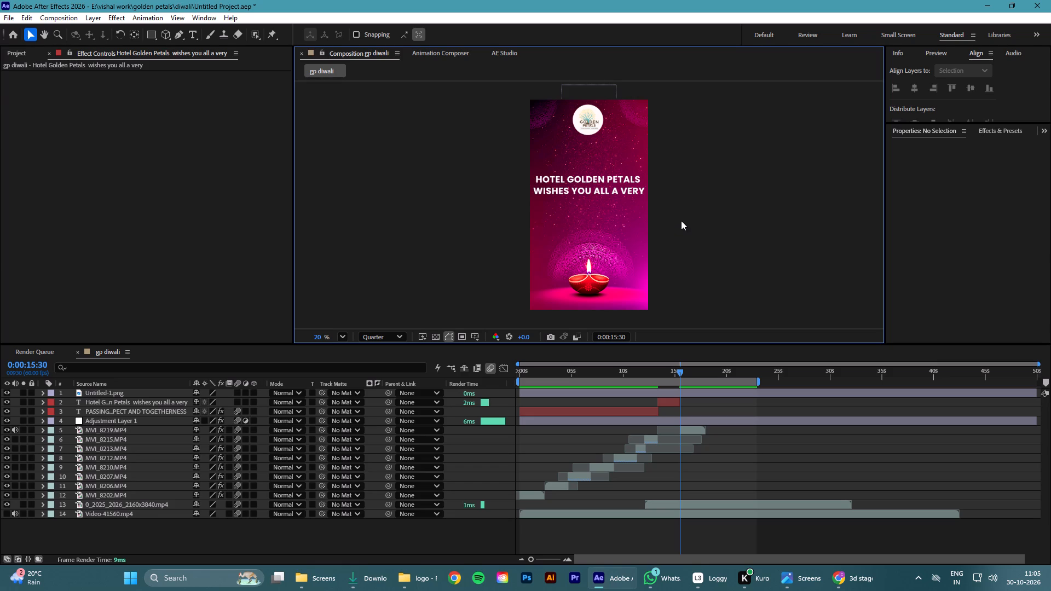
click(586, 187)
click(909, 91)
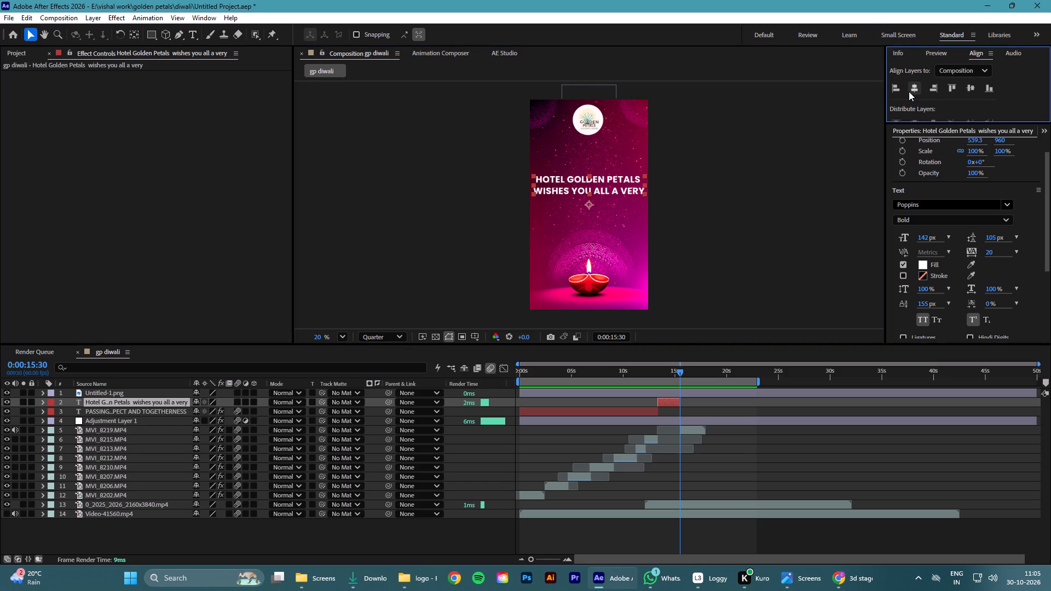
Set the greeting text's leading to 117 px.
click(717, 156)
click(626, 186)
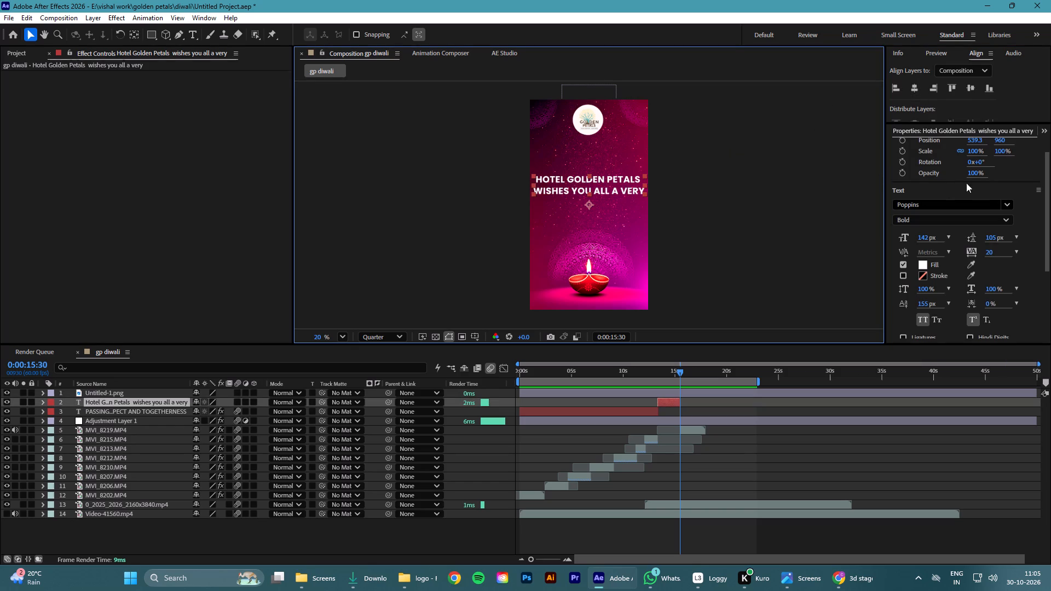
drag(994, 237, 991, 240)
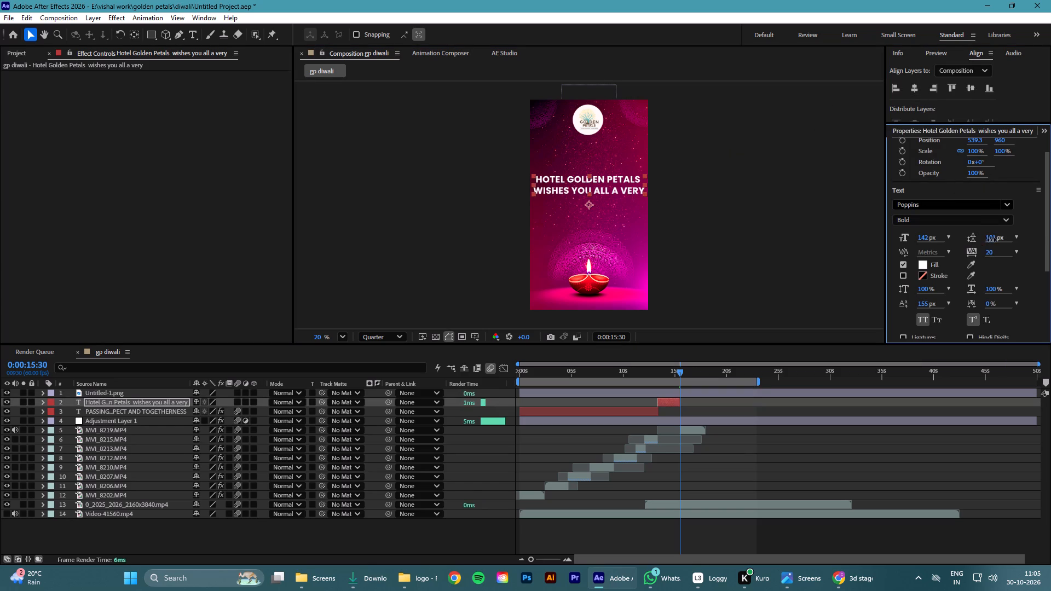
drag(991, 240, 1000, 239)
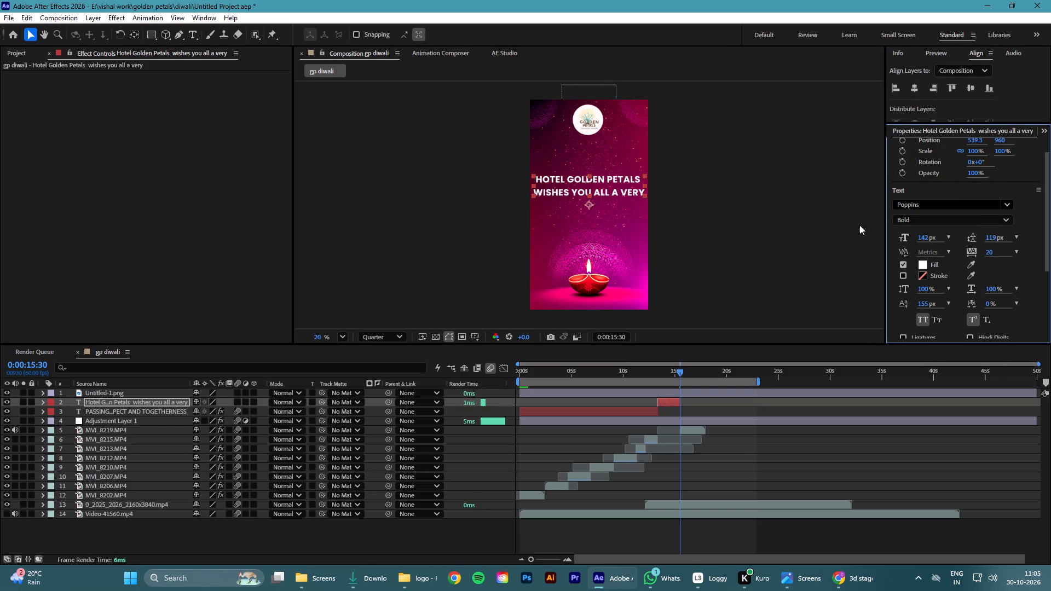
click(827, 222)
click(608, 194)
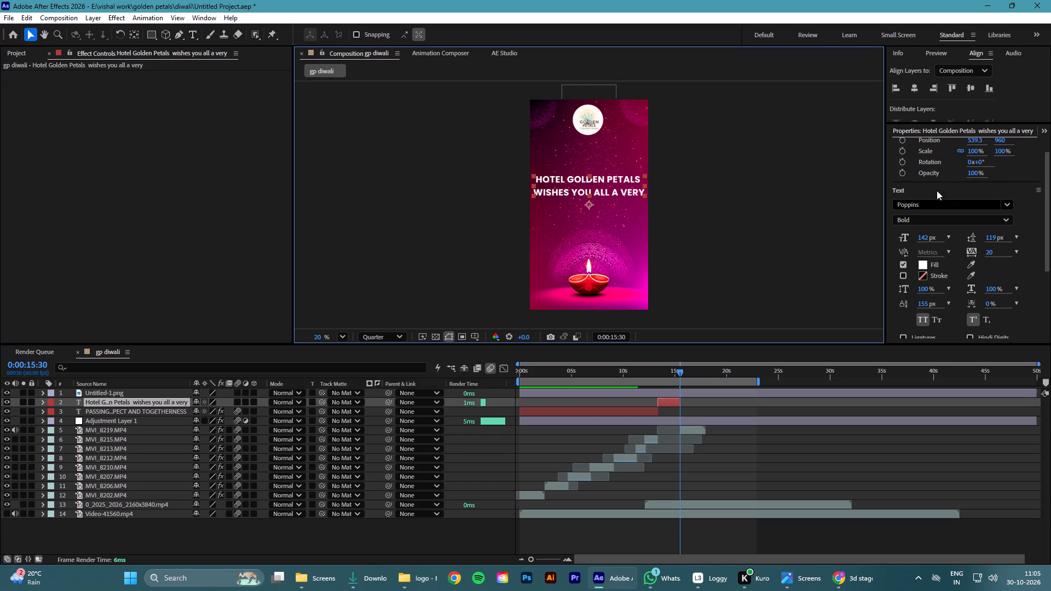
click(990, 237)
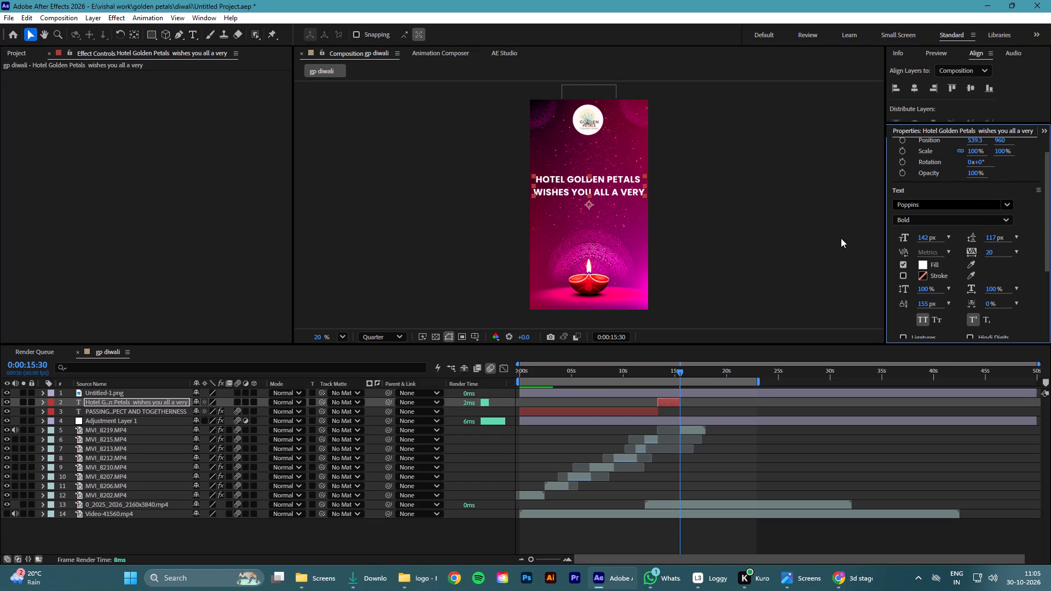
Reduce the greeting text's font size to 133 px and centre the layer horizontally in the composition.
drag(926, 234, 921, 236)
click(782, 213)
click(615, 188)
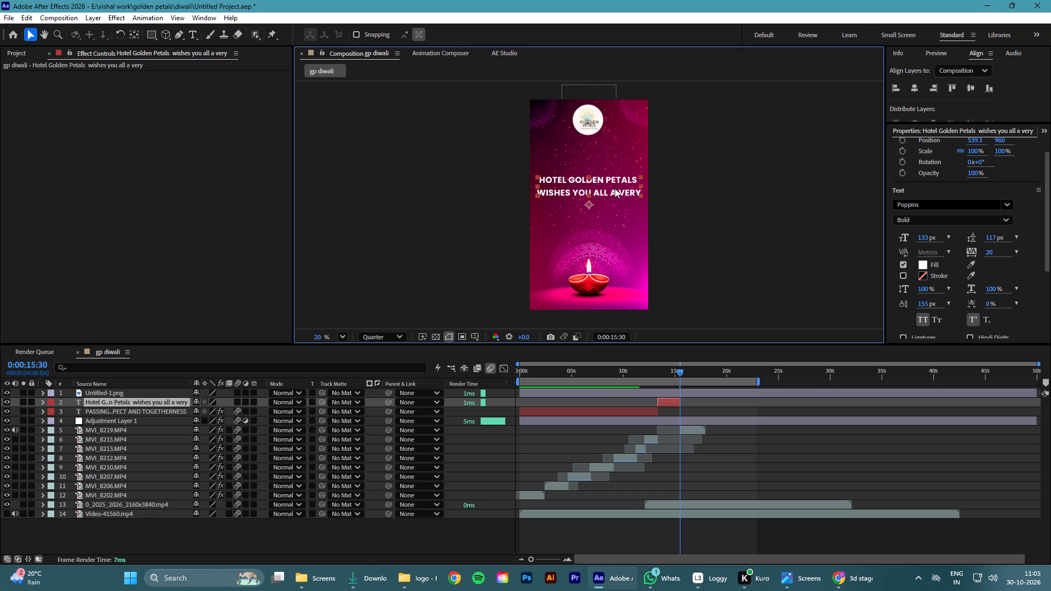
click(916, 83)
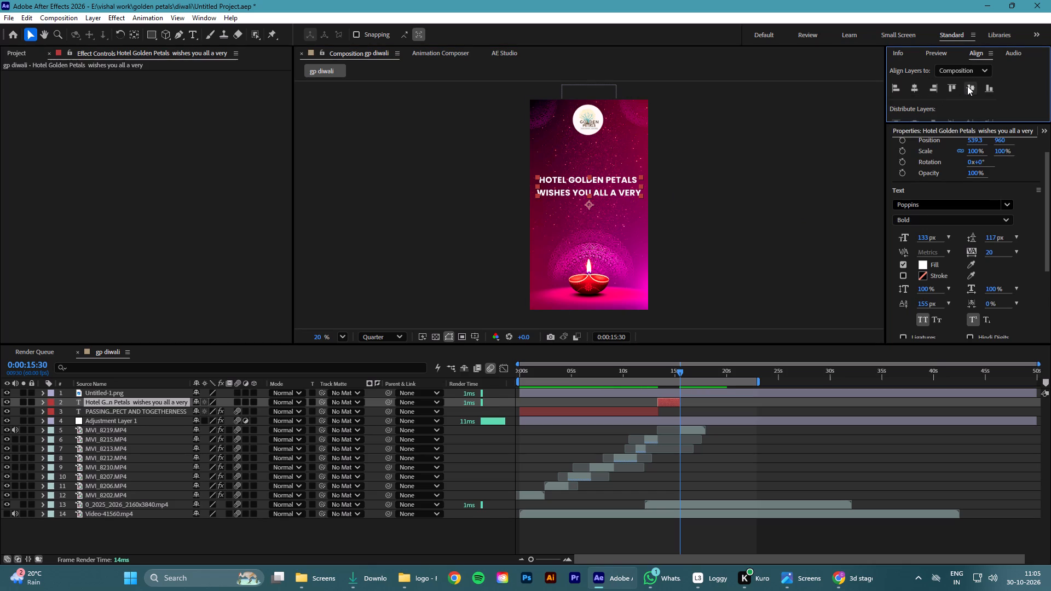
Centre the greeting text vertically in the composition, and raise it to a vertical position of 918.1, between logo and diya.
click(967, 86)
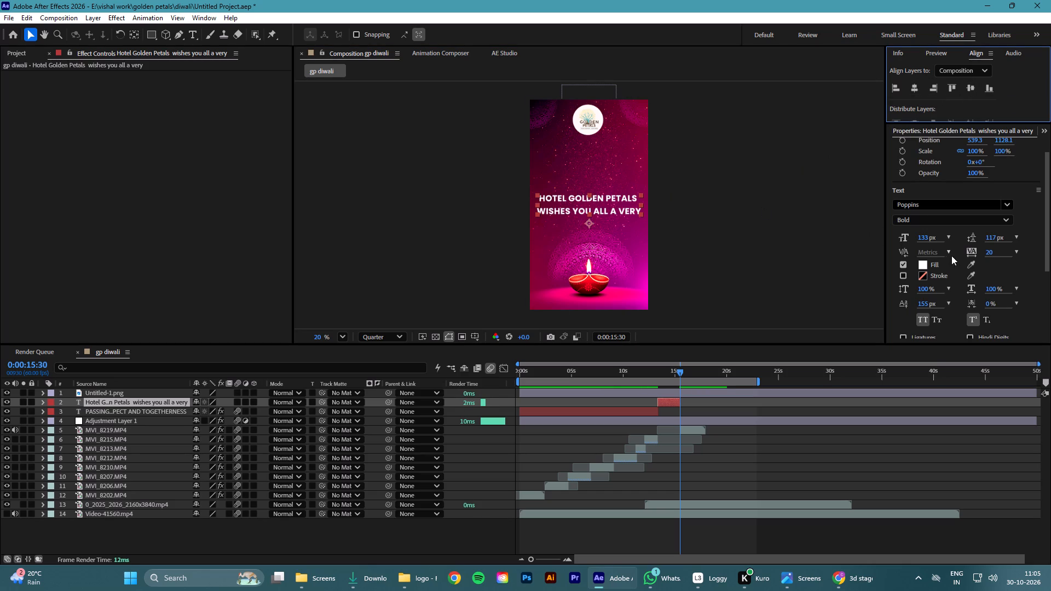
key(shift+Up)
key(shift+Up)
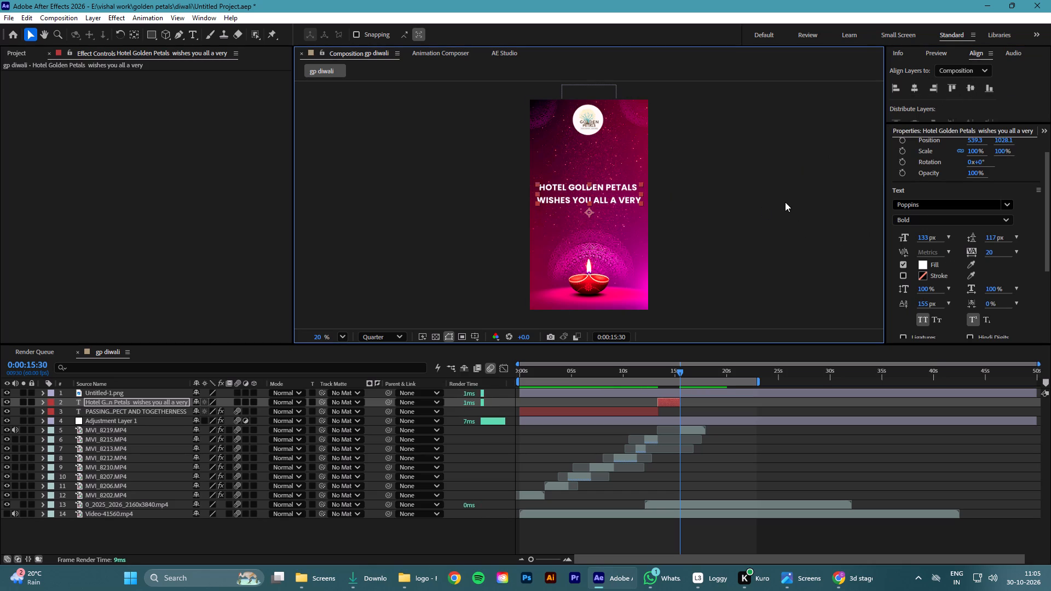
key(shift+Up)
key(shift+Up)
key(shift+Up)
key(shift+Down)
click(785, 202)
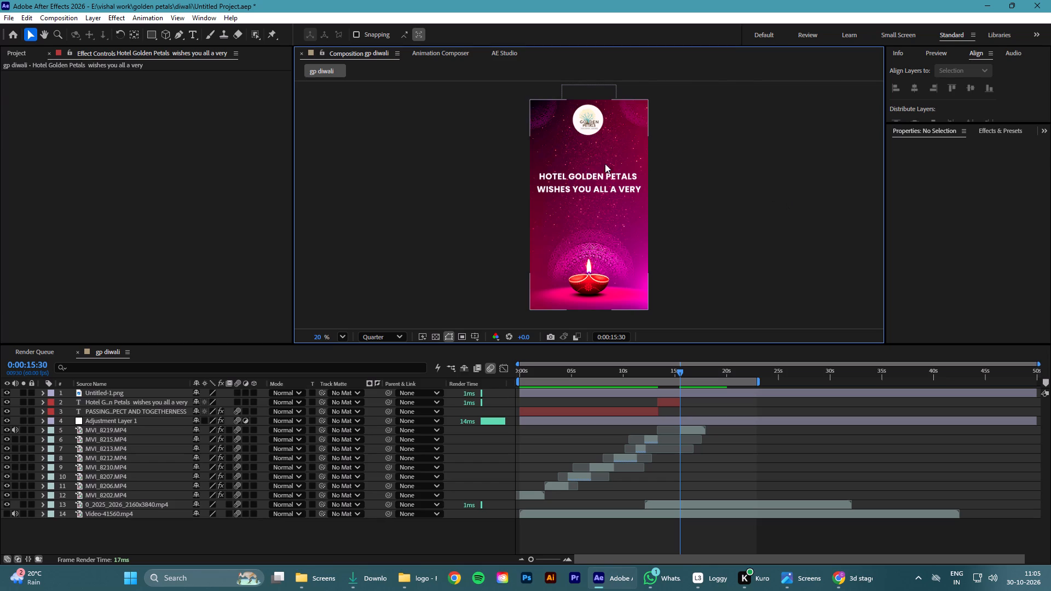
click(590, 182)
key(Up)
key(Up)
click(752, 175)
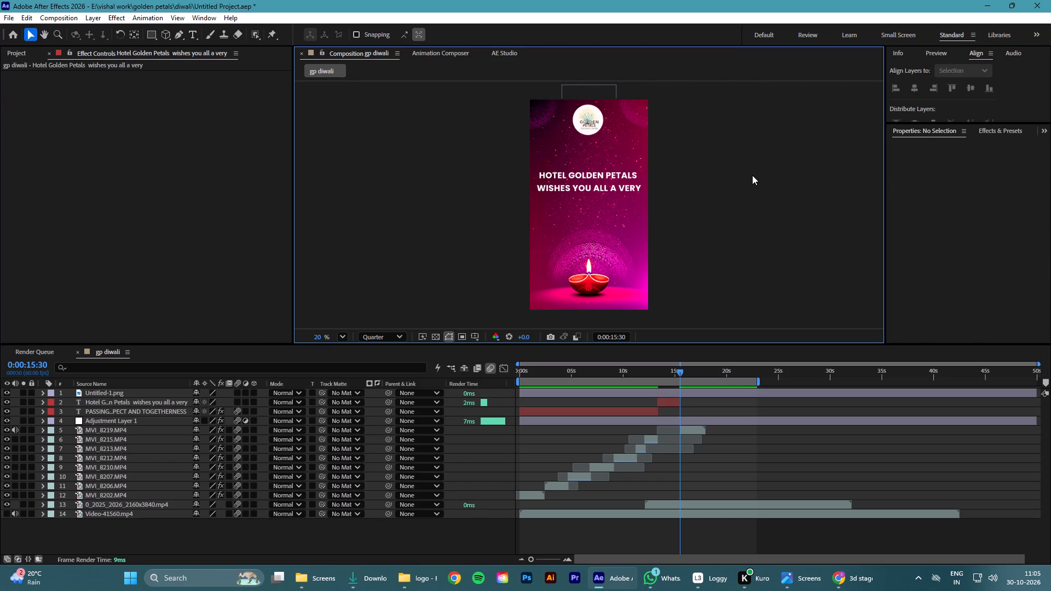
click(752, 175)
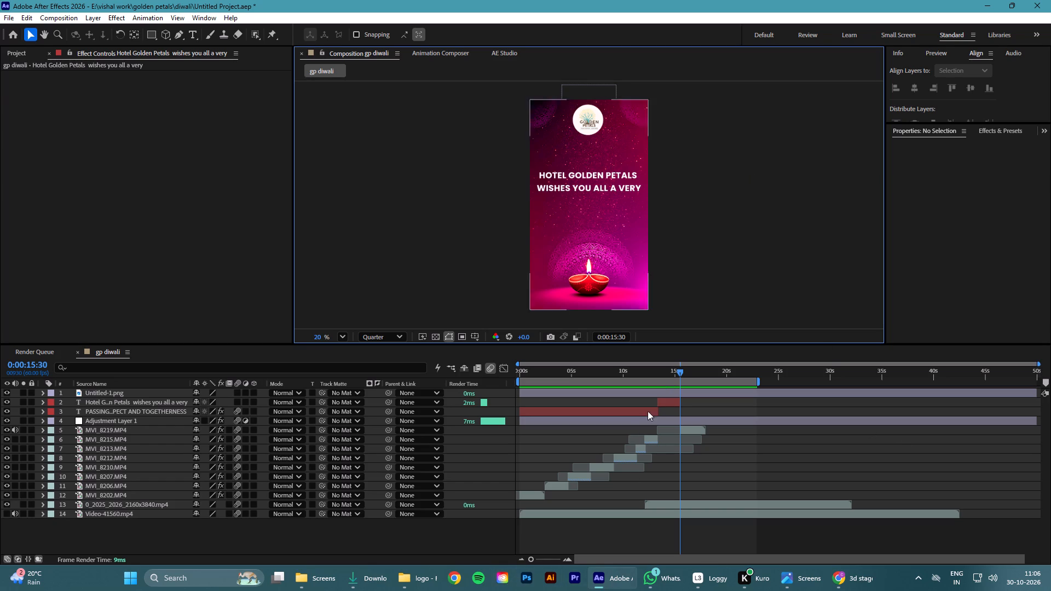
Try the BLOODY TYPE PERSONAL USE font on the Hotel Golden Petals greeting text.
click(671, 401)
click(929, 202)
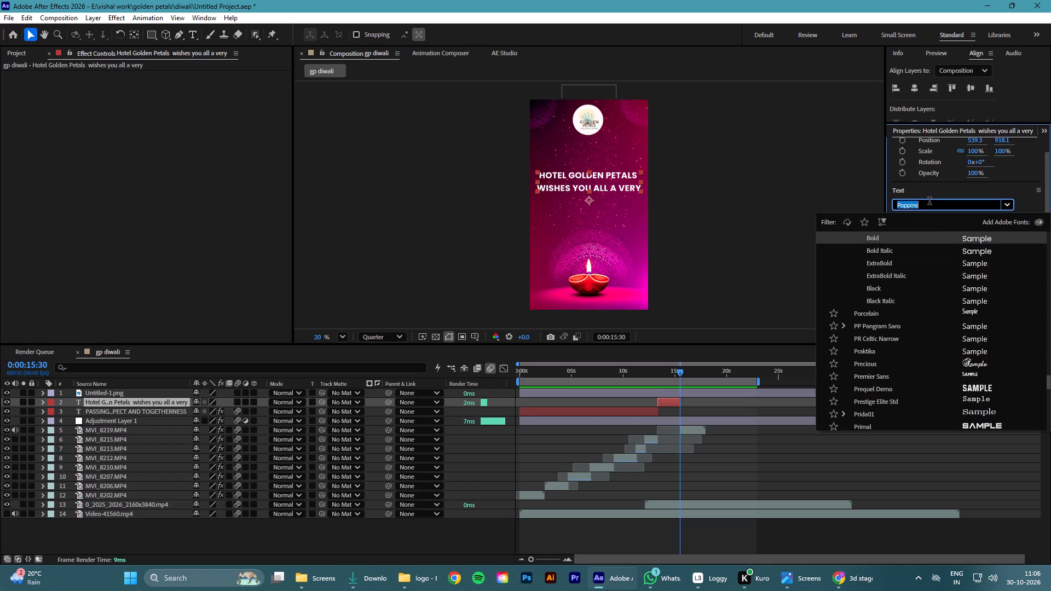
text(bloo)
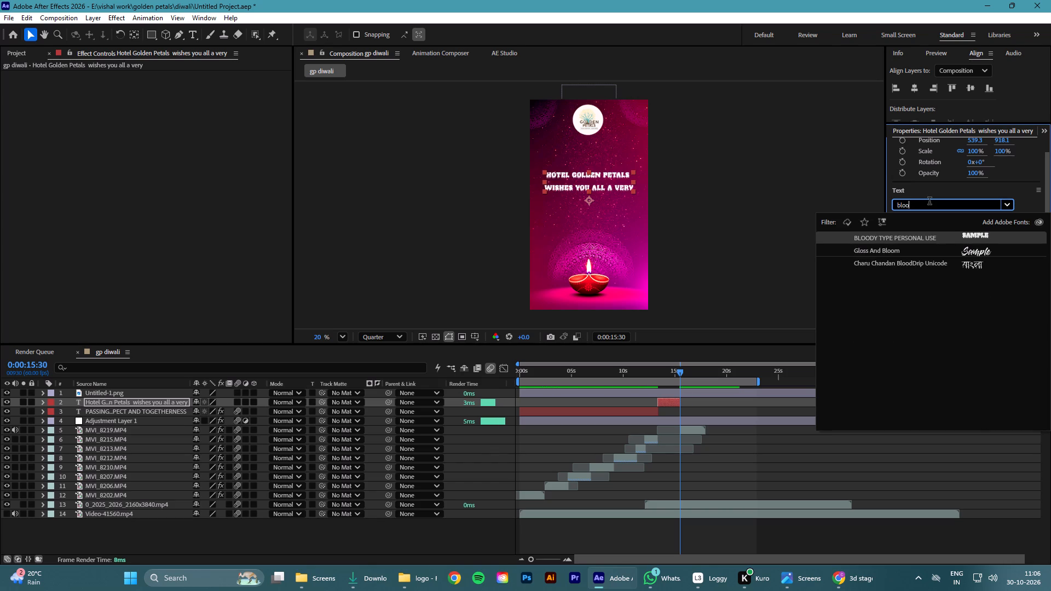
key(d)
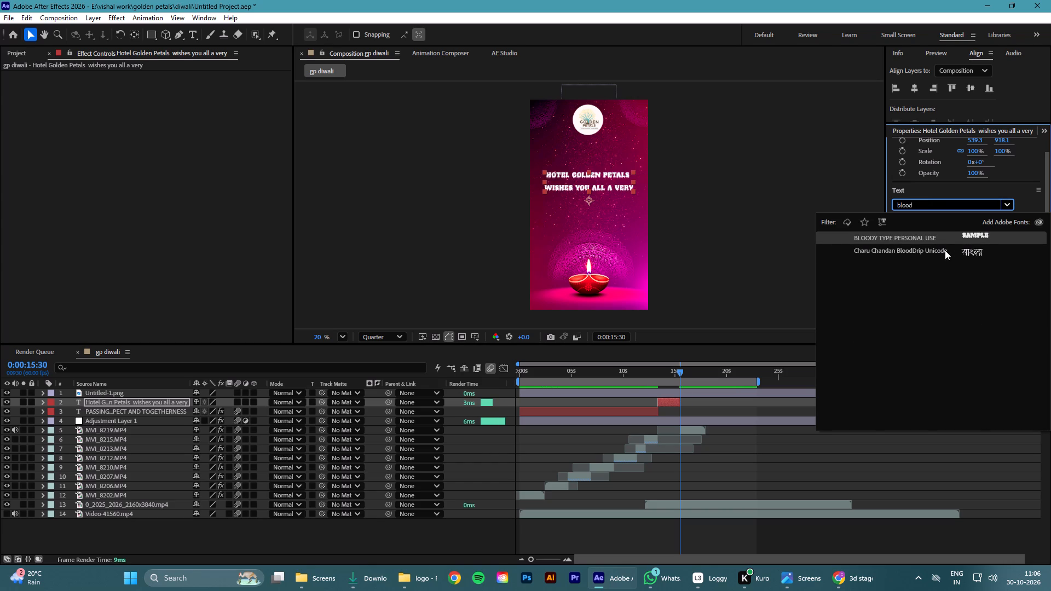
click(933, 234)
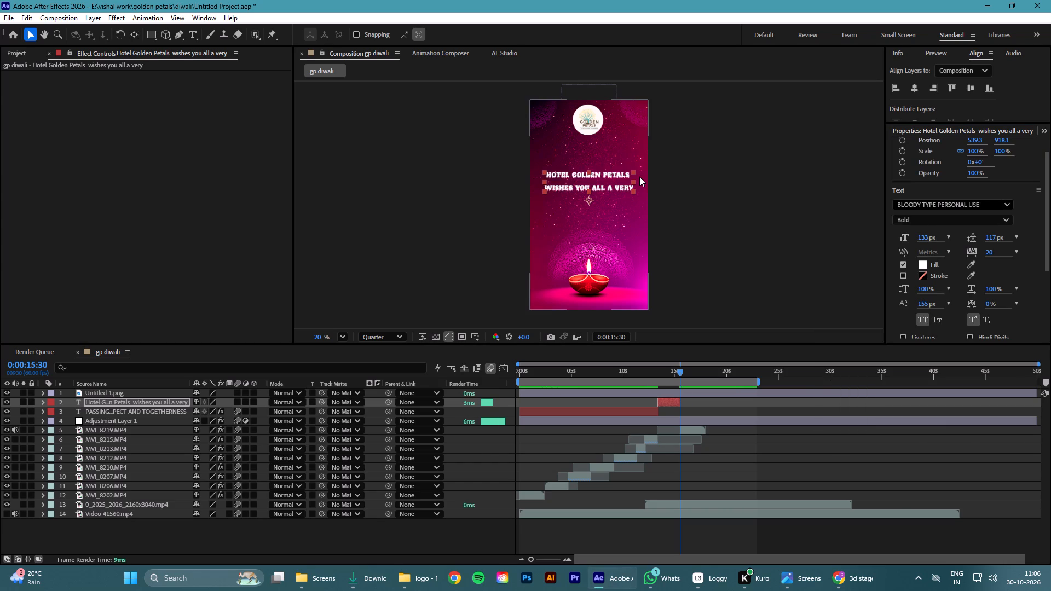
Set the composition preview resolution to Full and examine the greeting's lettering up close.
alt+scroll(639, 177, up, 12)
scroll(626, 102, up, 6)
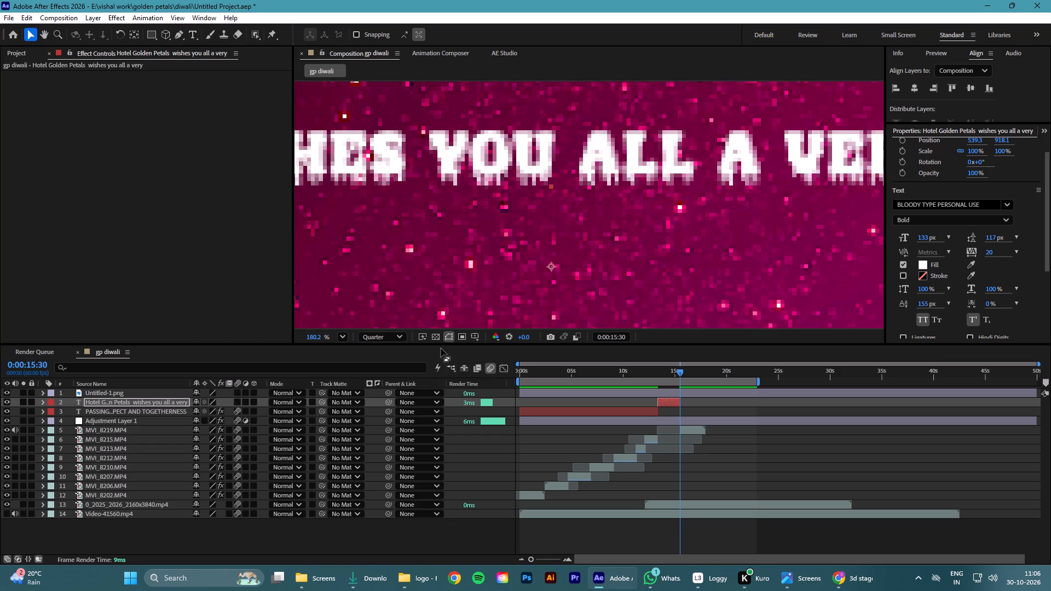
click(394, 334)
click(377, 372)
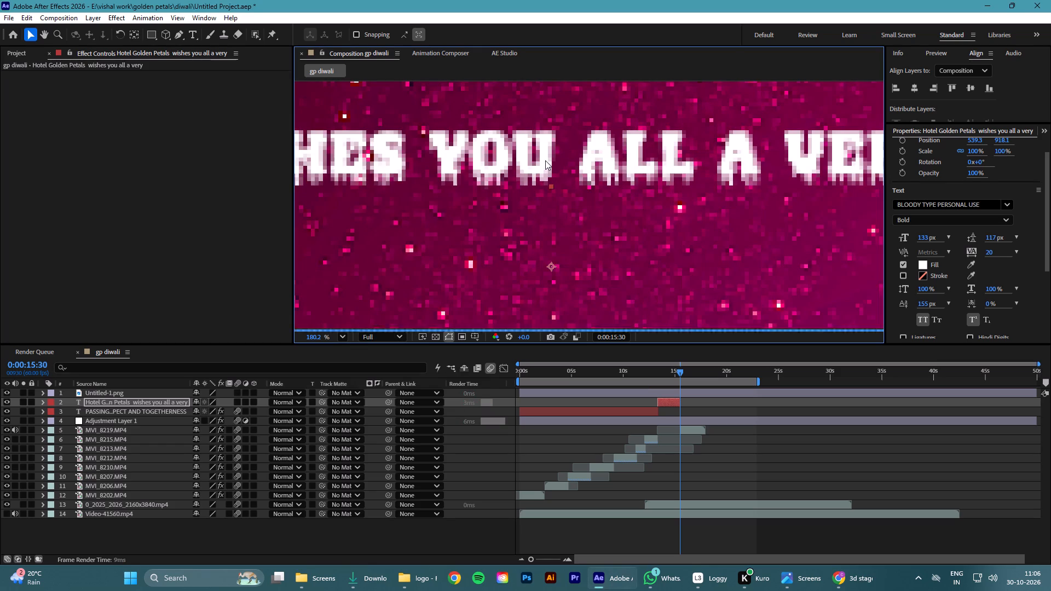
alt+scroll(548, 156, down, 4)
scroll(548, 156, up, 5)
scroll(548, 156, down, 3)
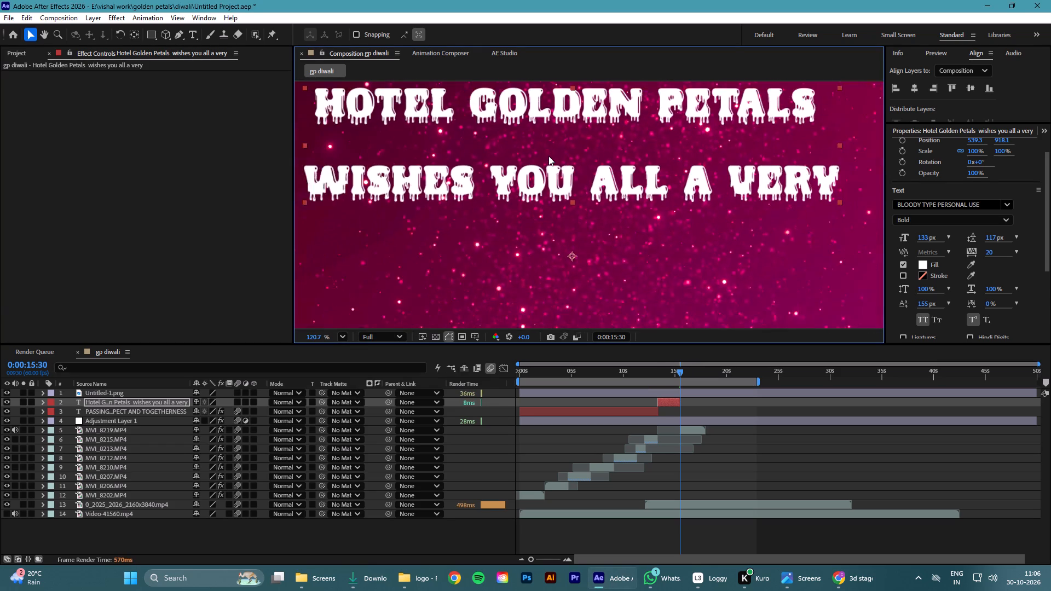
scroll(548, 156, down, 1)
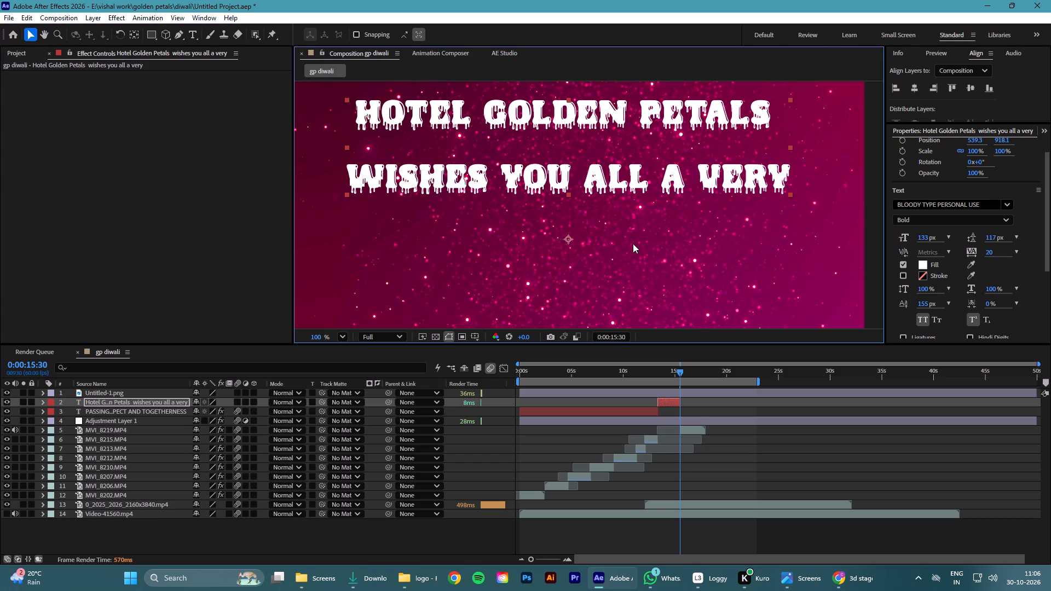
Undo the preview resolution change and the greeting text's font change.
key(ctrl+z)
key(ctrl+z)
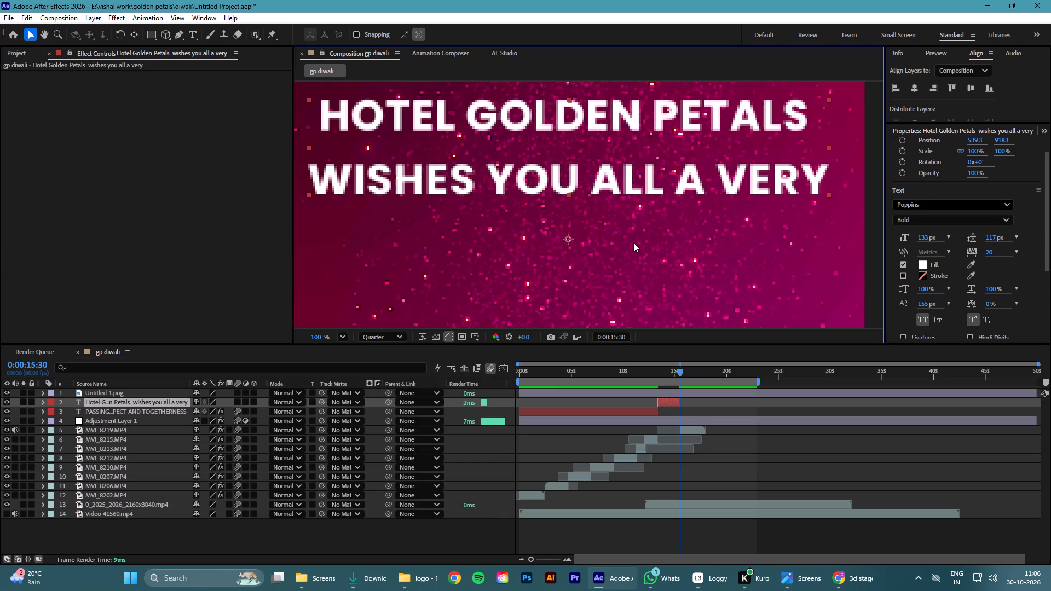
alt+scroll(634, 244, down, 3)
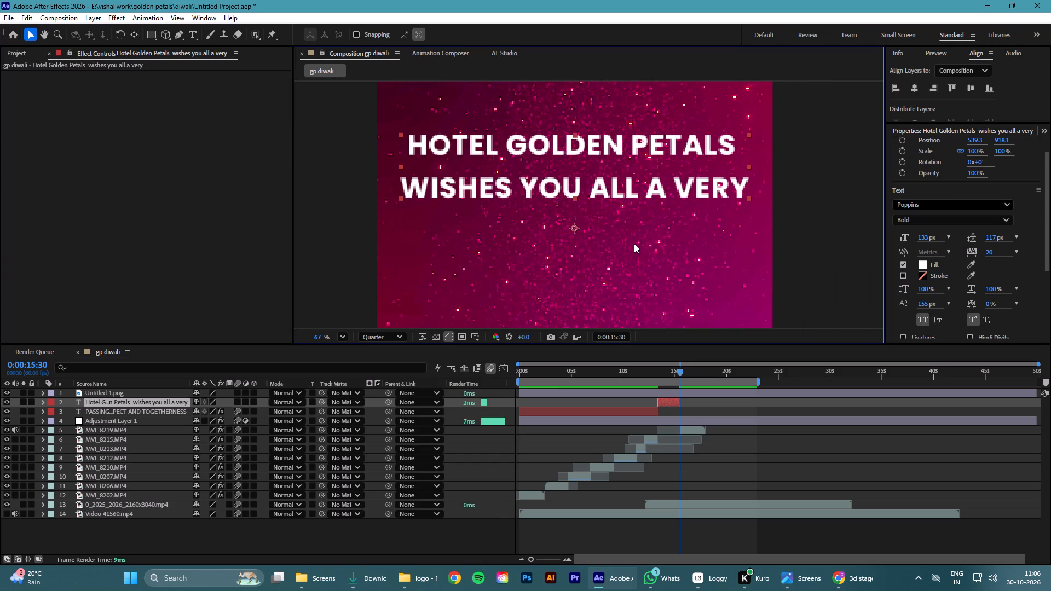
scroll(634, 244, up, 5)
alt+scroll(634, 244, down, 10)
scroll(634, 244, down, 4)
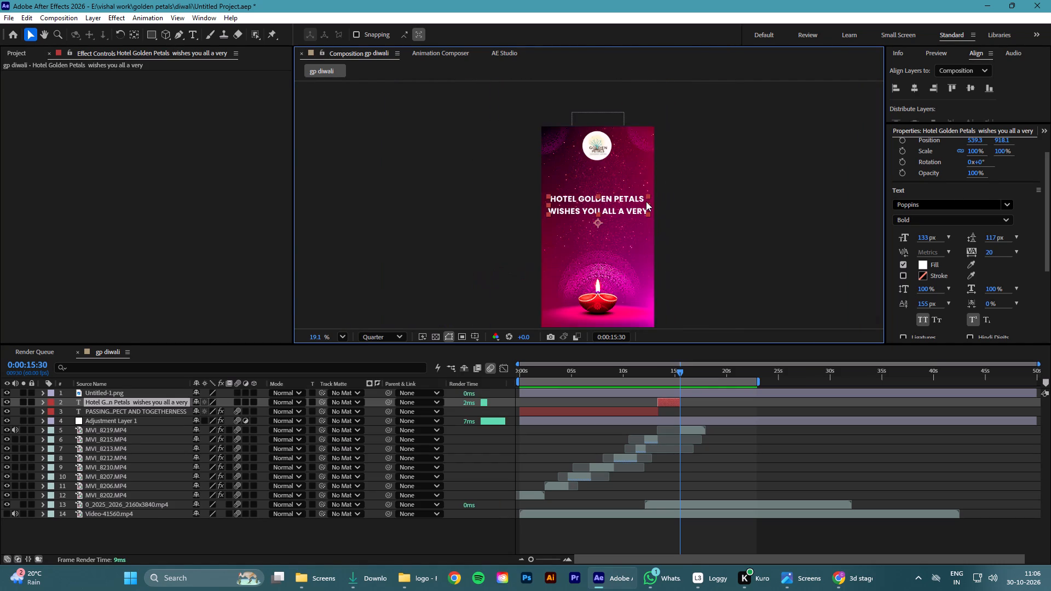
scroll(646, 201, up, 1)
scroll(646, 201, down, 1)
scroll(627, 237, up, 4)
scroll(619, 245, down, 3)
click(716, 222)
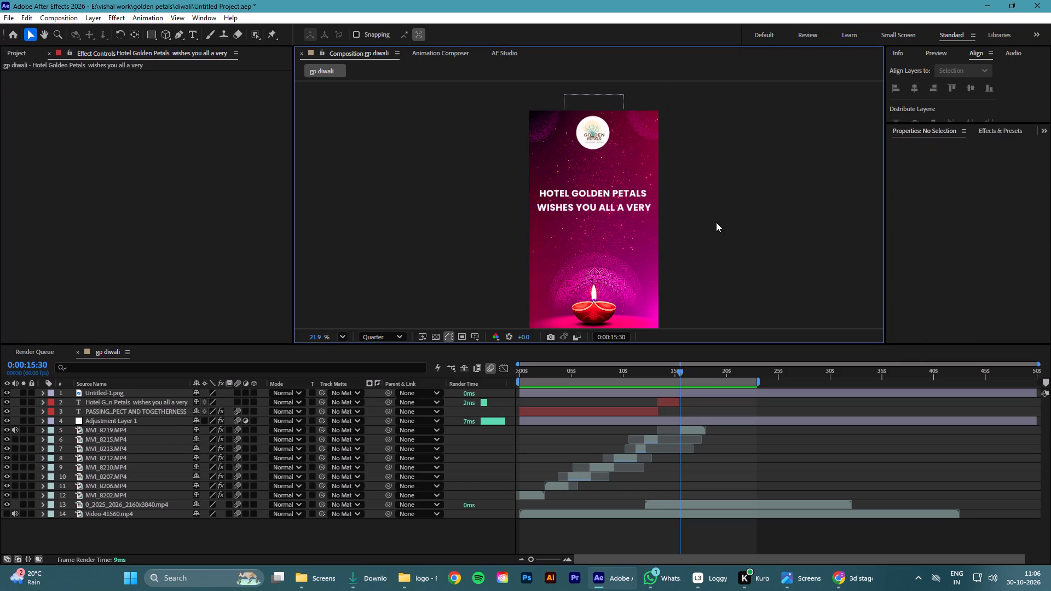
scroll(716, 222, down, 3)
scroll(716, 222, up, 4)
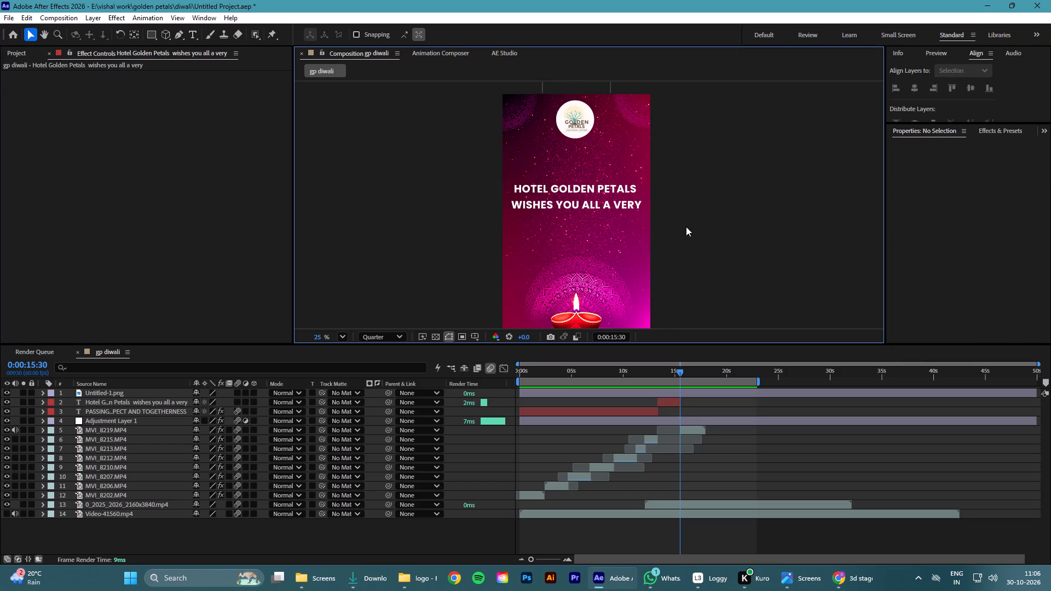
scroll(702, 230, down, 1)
Change the fill colour of the greeting's first line, HOTEL GOLDEN PETALS, to pale yellow.
click(590, 202)
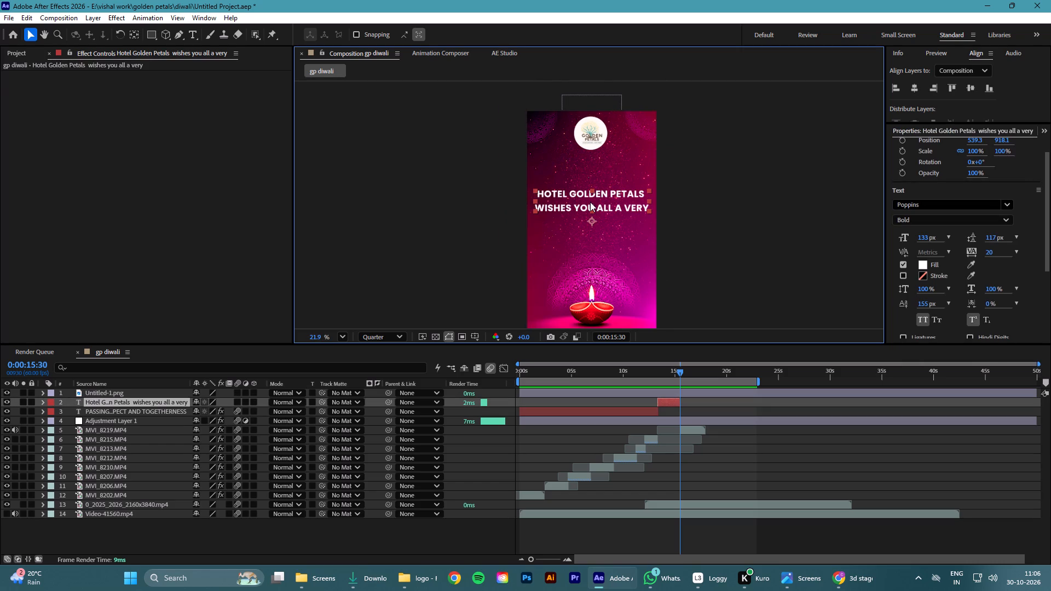
click(195, 35)
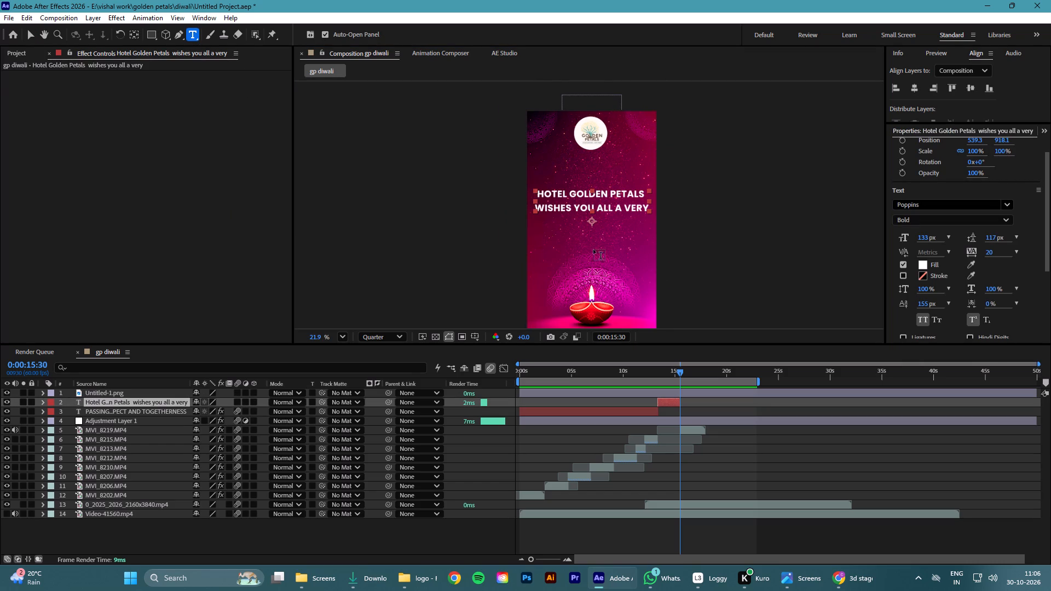
drag(537, 193, 666, 191)
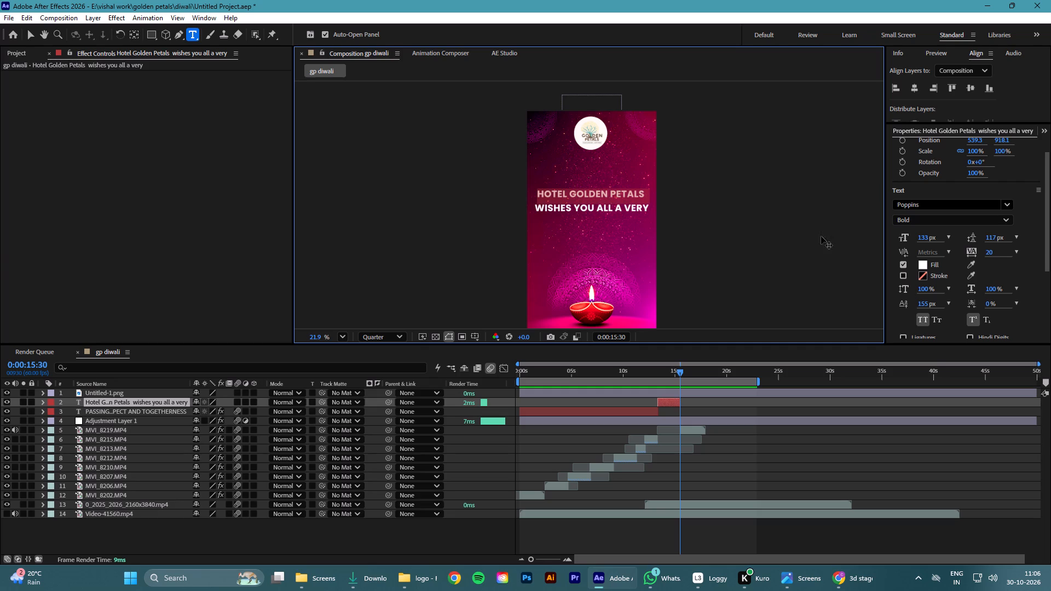
click(925, 262)
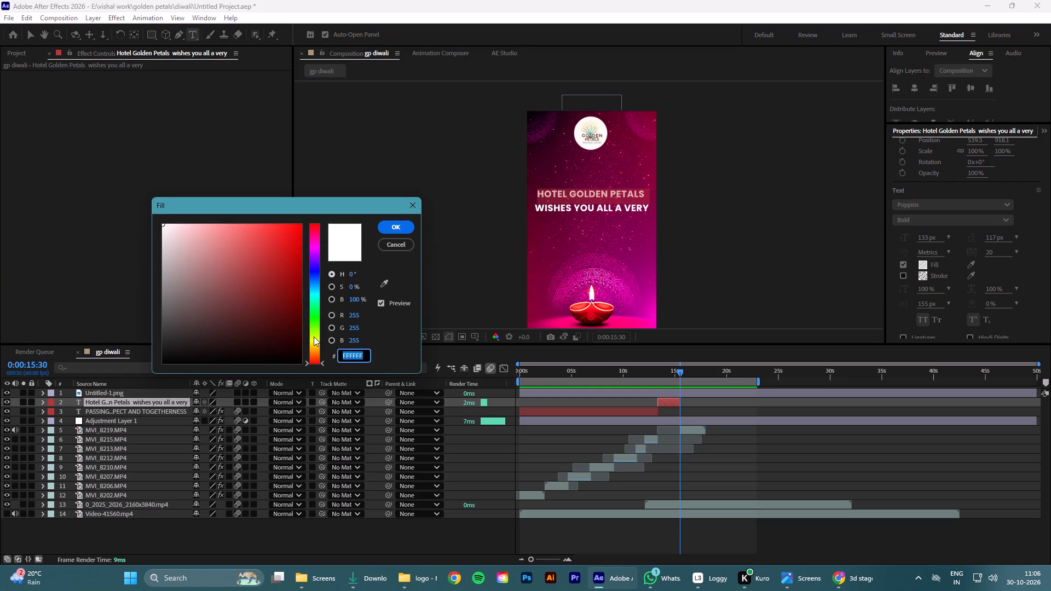
click(314, 337)
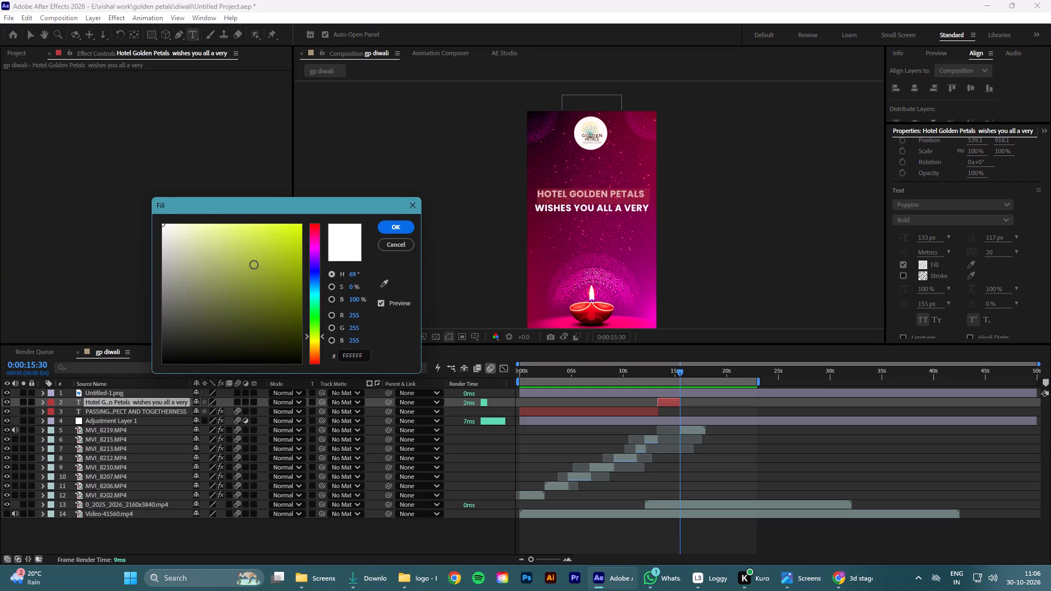
drag(202, 233, 206, 207)
click(396, 226)
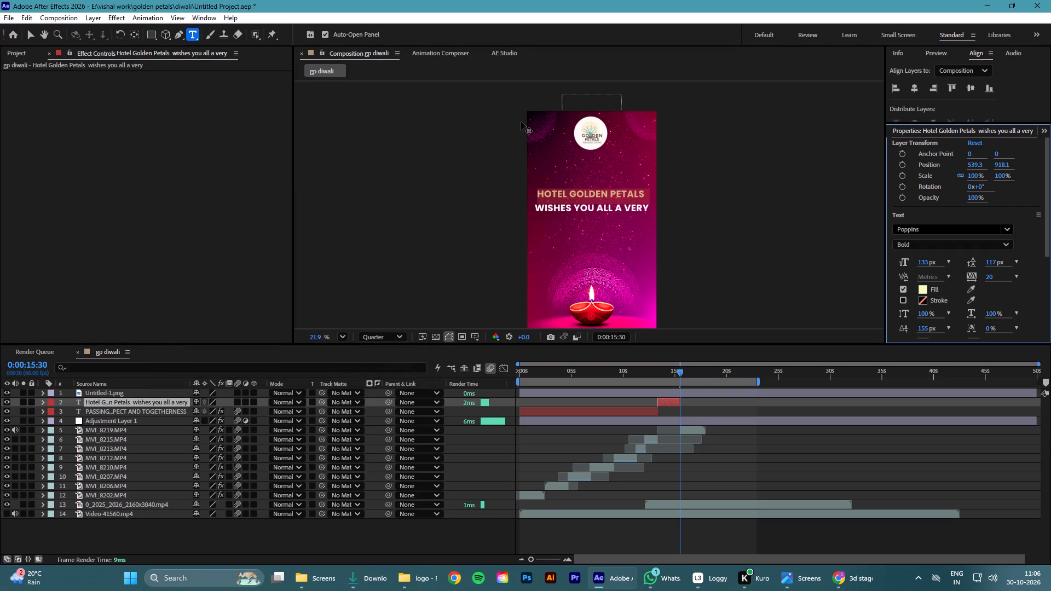
click(32, 35)
click(373, 229)
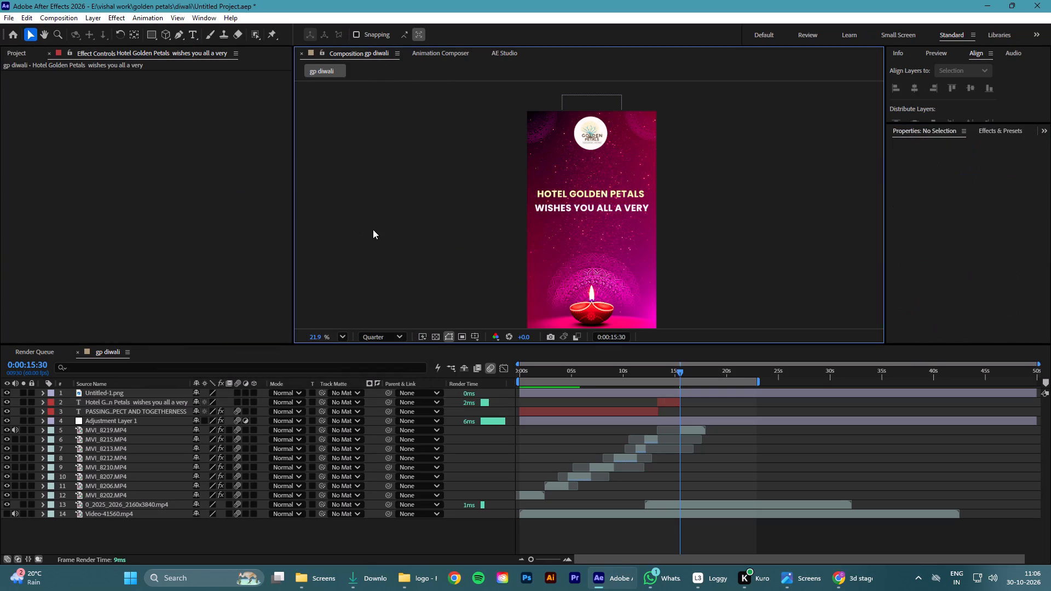
Insert a line break after HOTEL so that GOLDEN PETALS sits on its own line in the greeting.
click(607, 196)
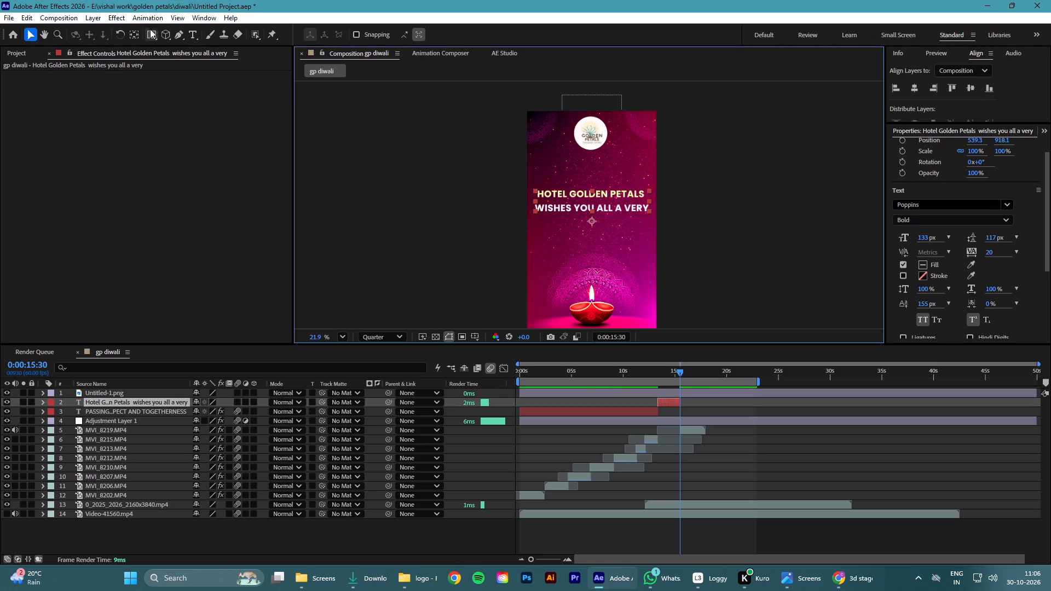
click(194, 32)
click(571, 193)
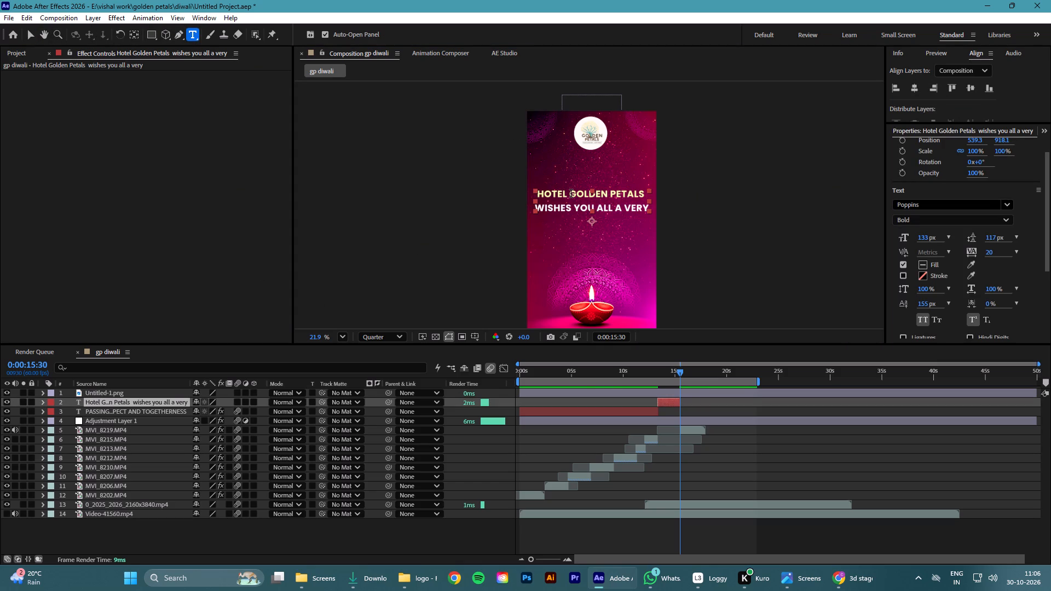
key(Return)
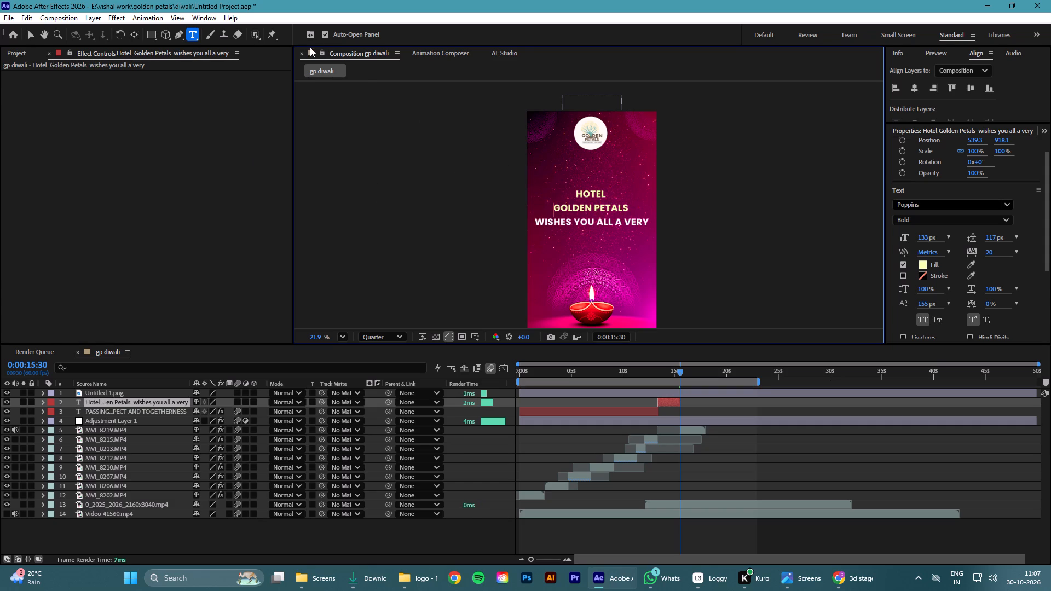
click(33, 36)
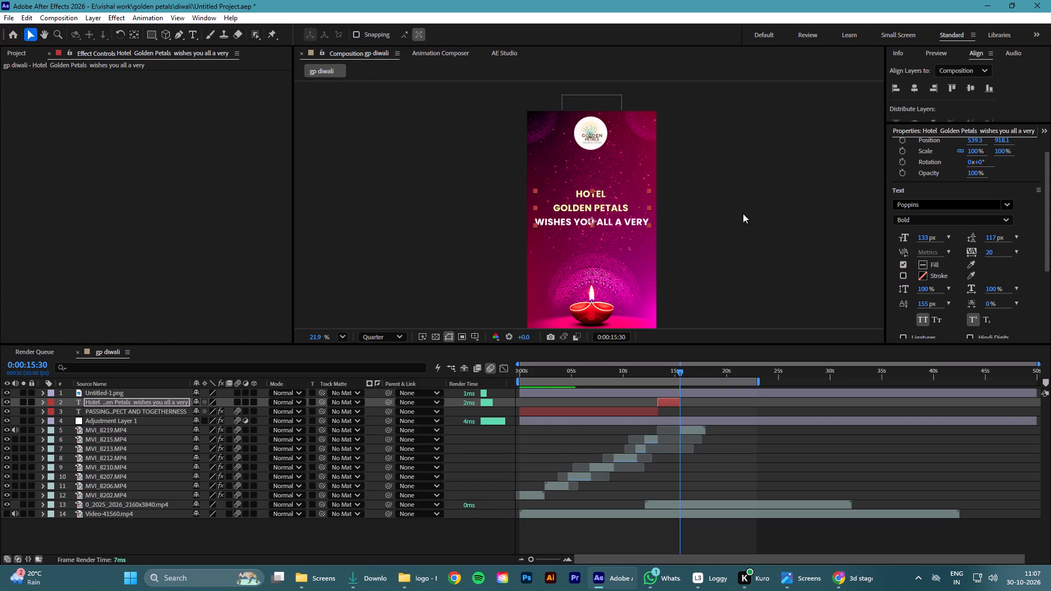
Centre the three-line greeting text horizontally in the composition.
click(578, 208)
click(916, 85)
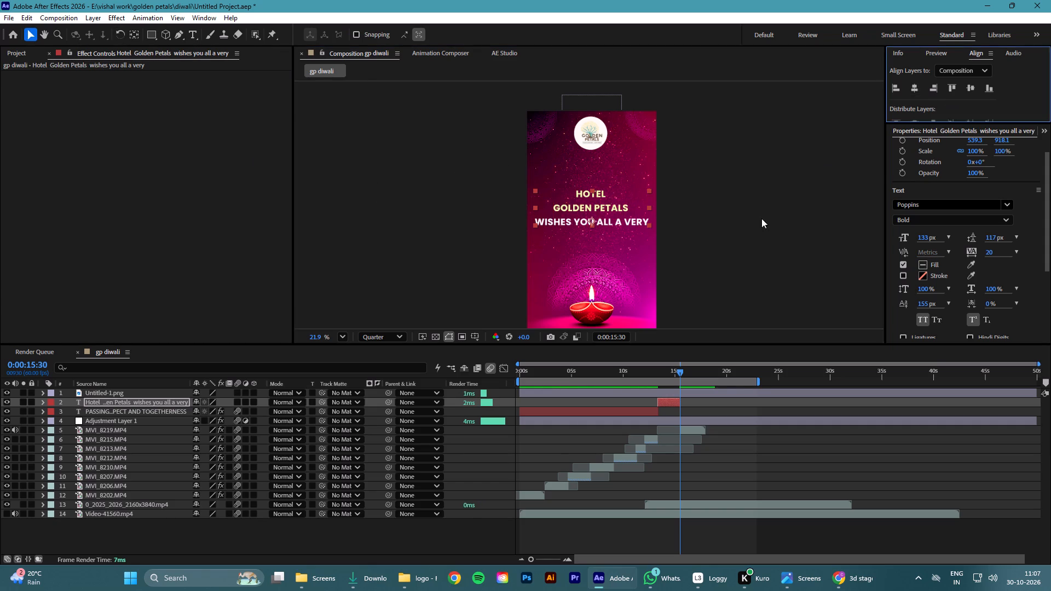
click(745, 229)
Raise the three-line greeting text to a vertical position of 858.1, between the logo and the diya.
click(592, 205)
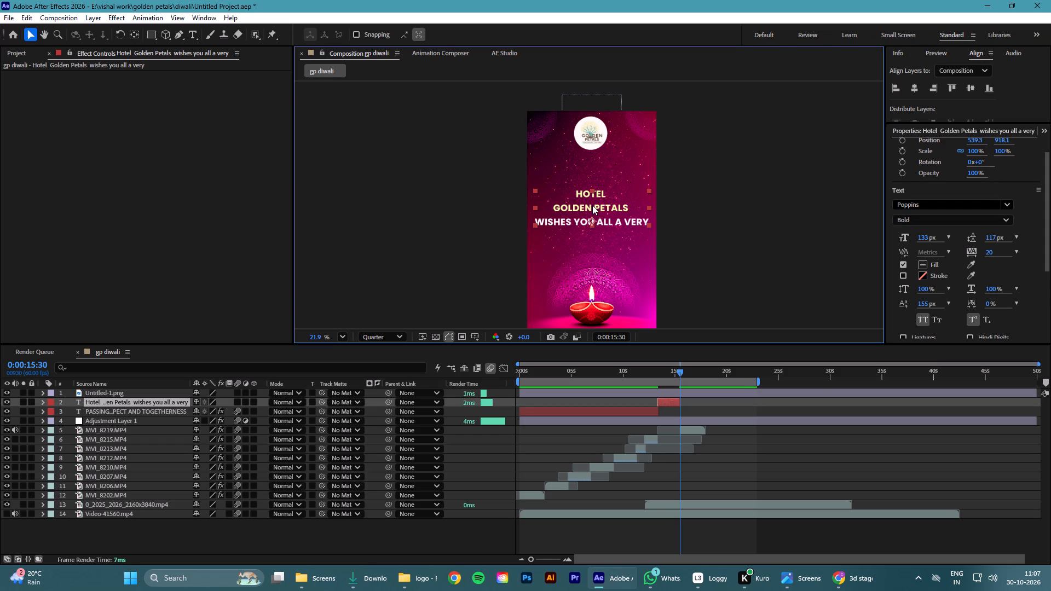
key(shift+Up)
key(shift+Up)
key(shift+Up)
key(shift+Down)
key(shift+Down)
key(shift+Up)
key(Down)
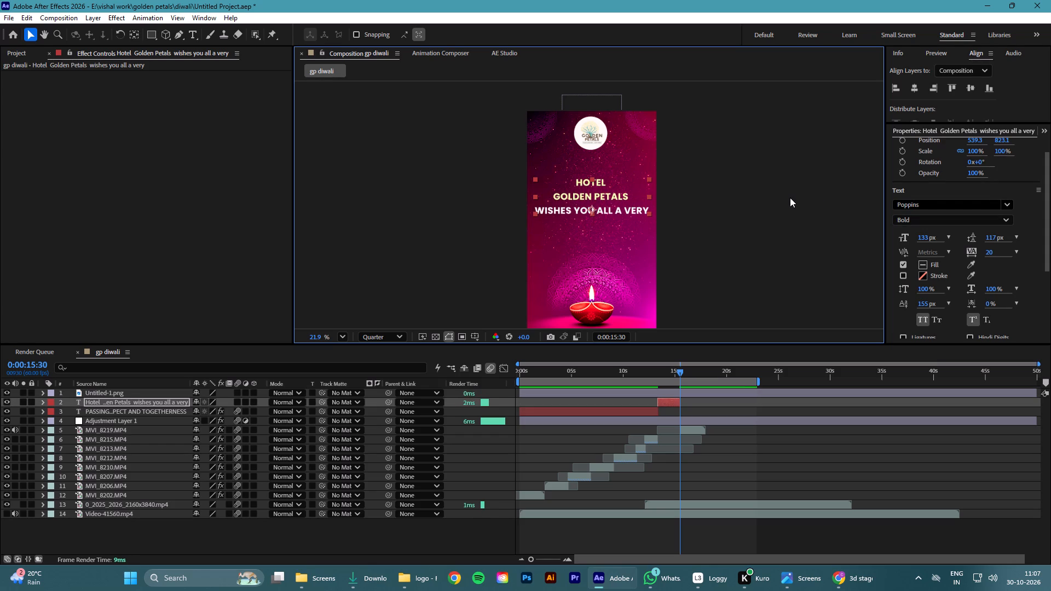
click(778, 218)
click(628, 206)
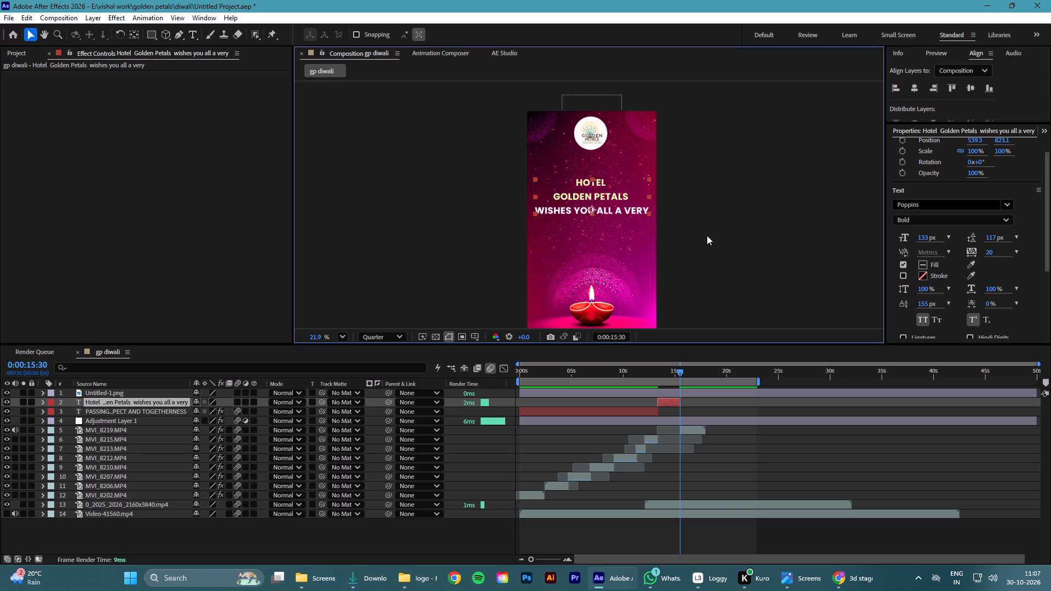
key(Down)
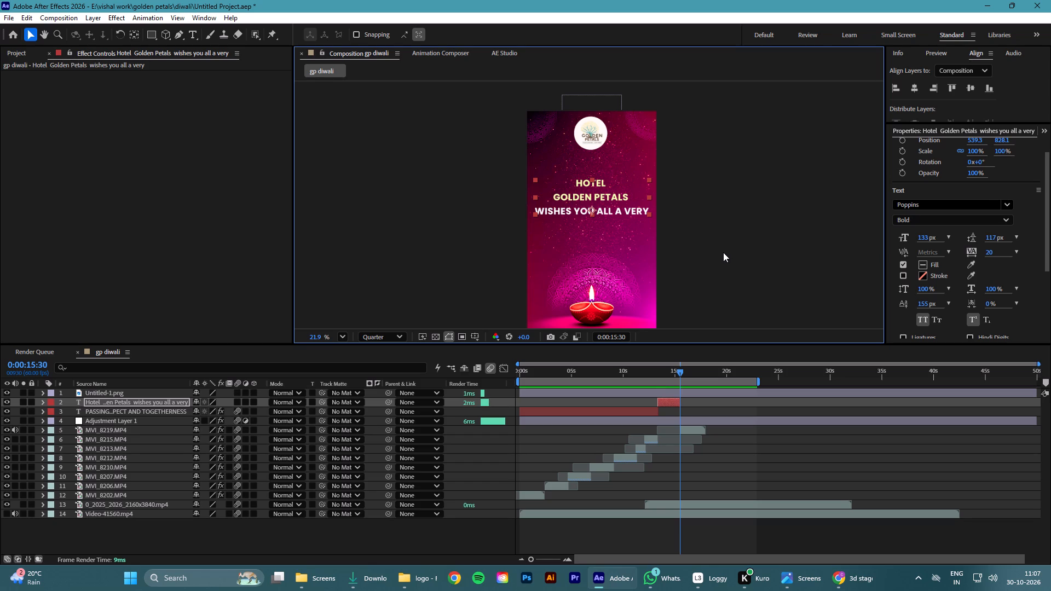
click(602, 201)
key(Down)
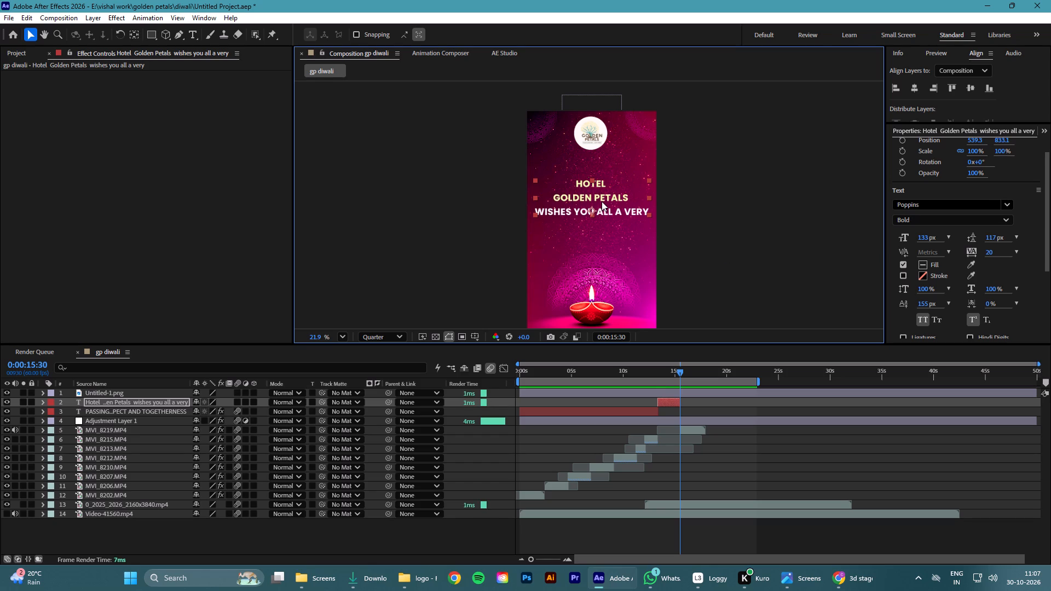
key(Down)
key(Down)
key(Down)
key(Down)
key(Down)
click(760, 234)
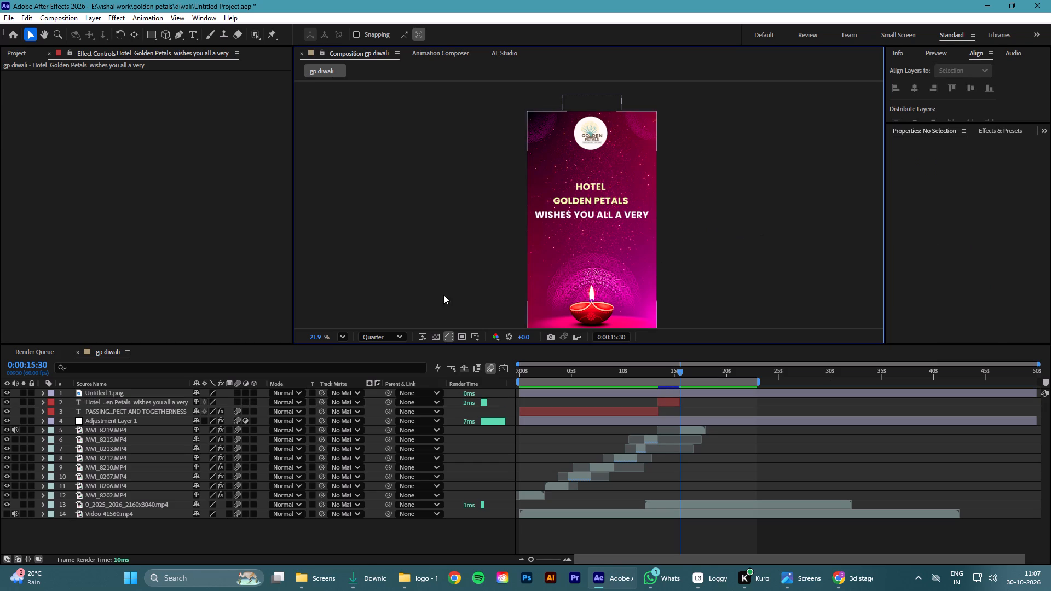
Set the font weight of the GOLDEN PETALS line in the greeting to ExtraBold.
click(190, 34)
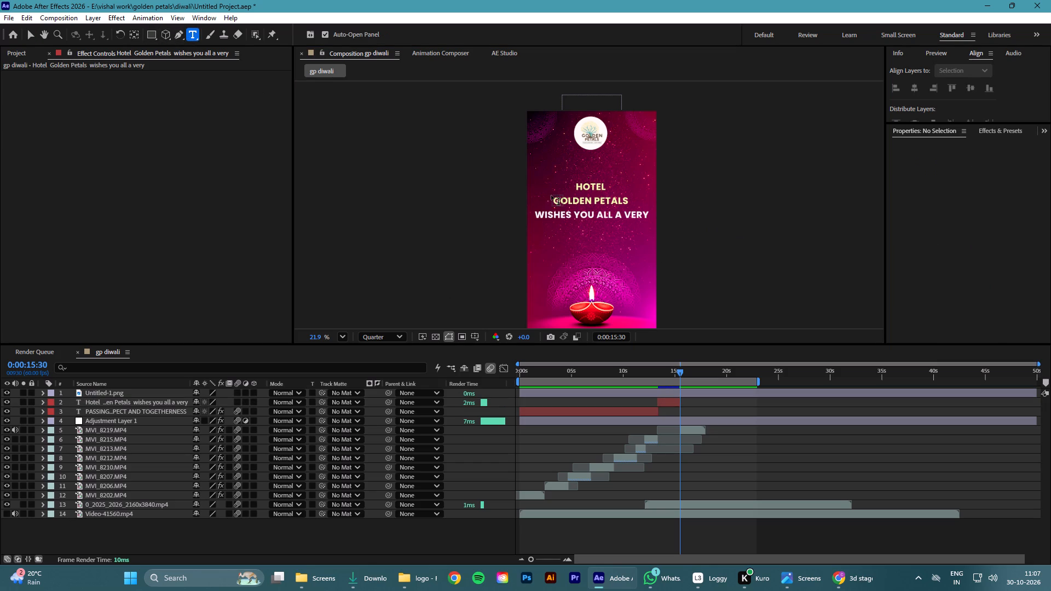
drag(555, 201, 634, 200)
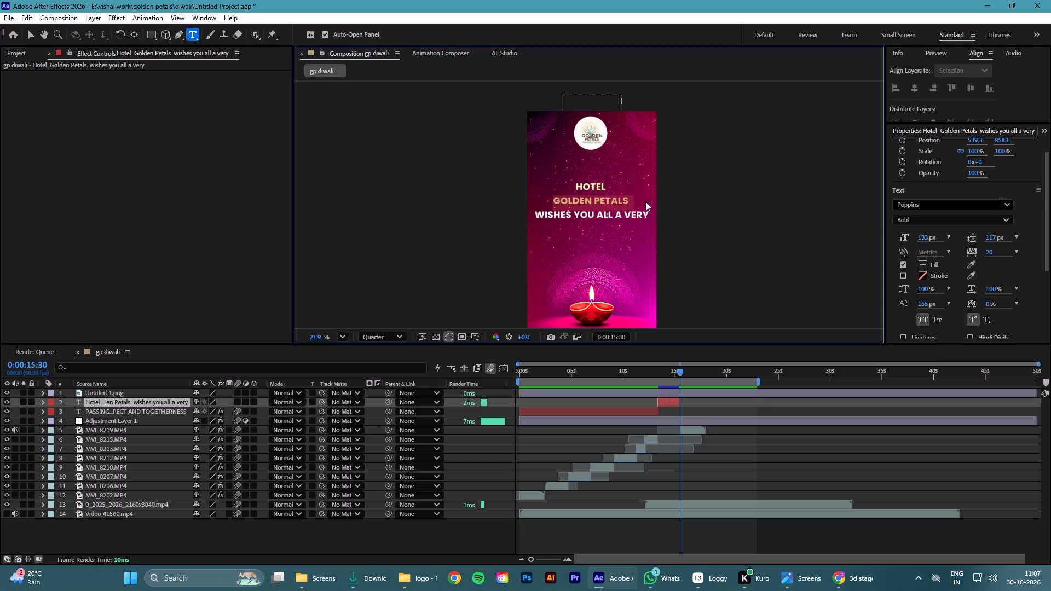
click(1003, 221)
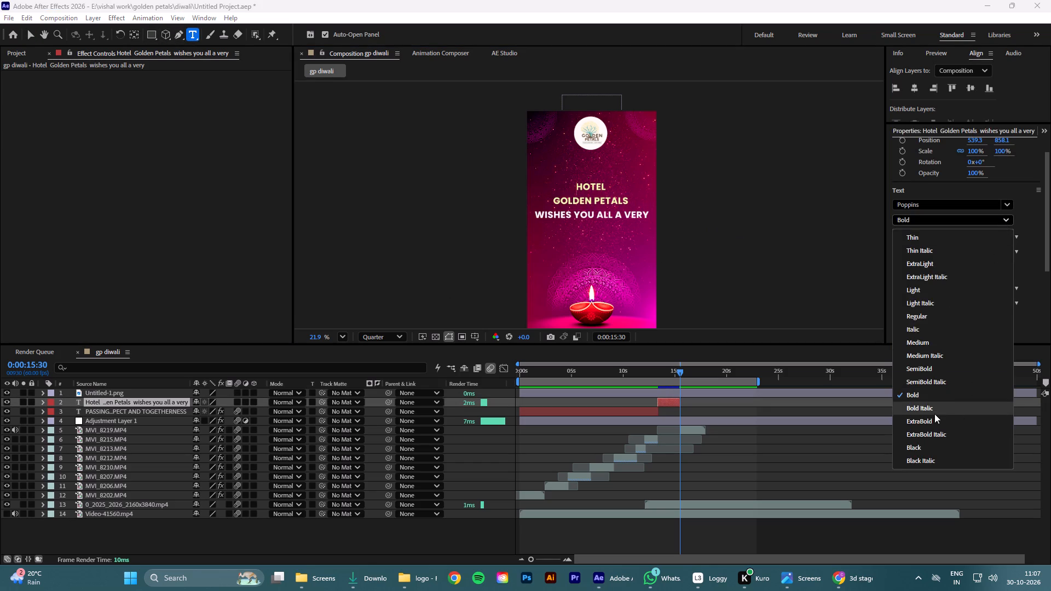
click(921, 420)
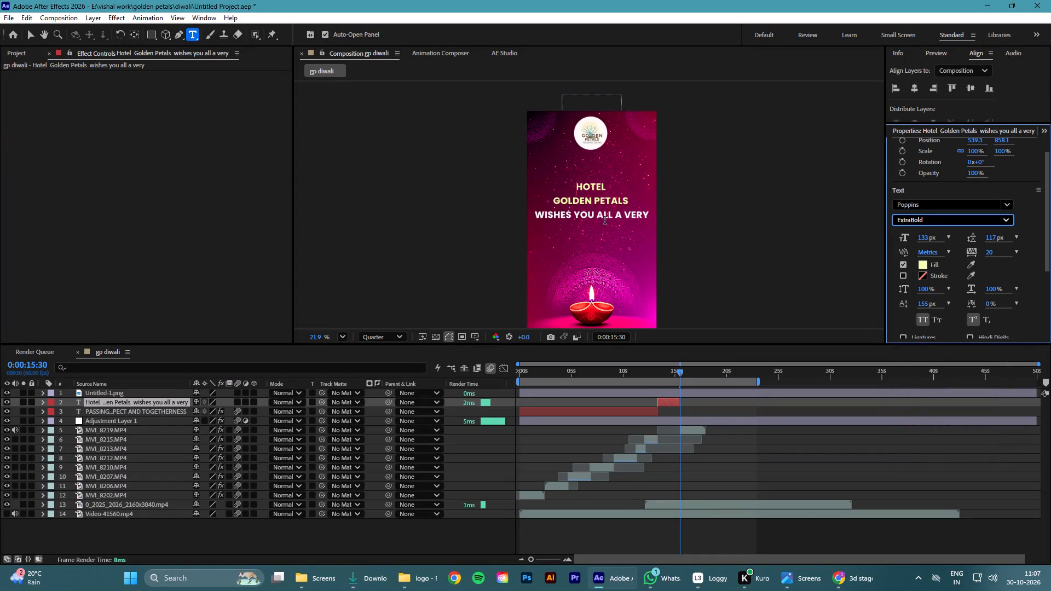
Set the font weight of the complete GOLDEN PETALS line in the greeting text to ExtraBold.
drag(555, 200, 631, 206)
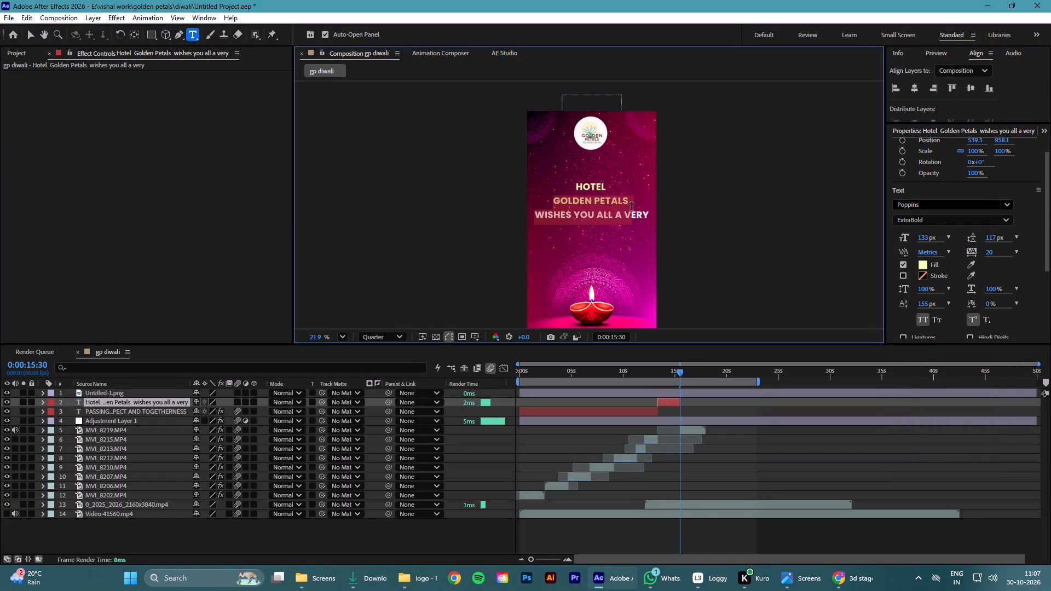
drag(631, 206, 636, 200)
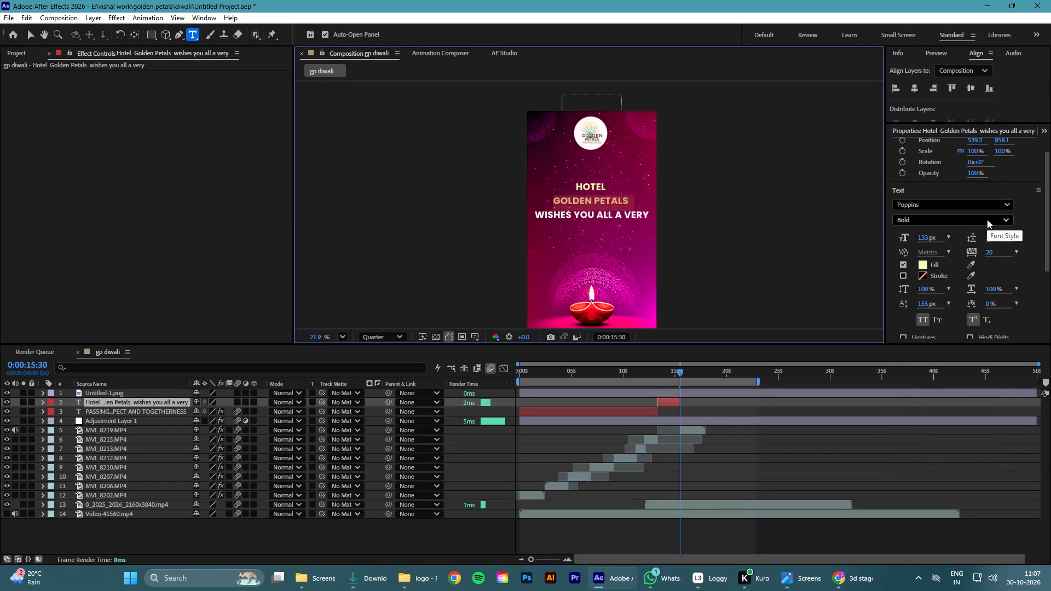
click(1009, 222)
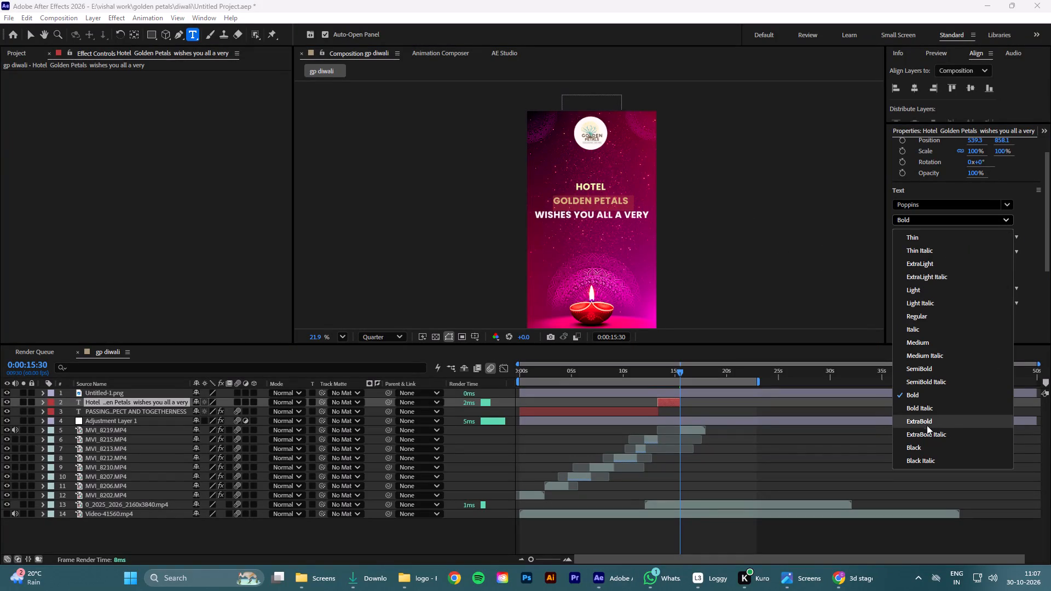
click(925, 424)
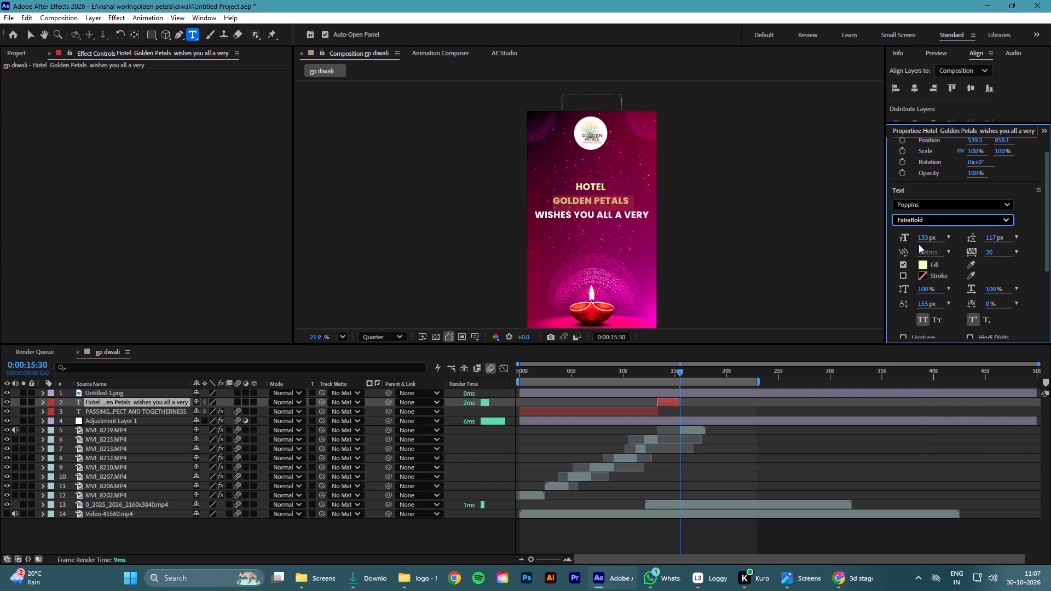
Enlarge the GOLDEN PETALS line to 154 px and reduce its baseline shift slightly to even out the line spacing.
drag(925, 239, 940, 241)
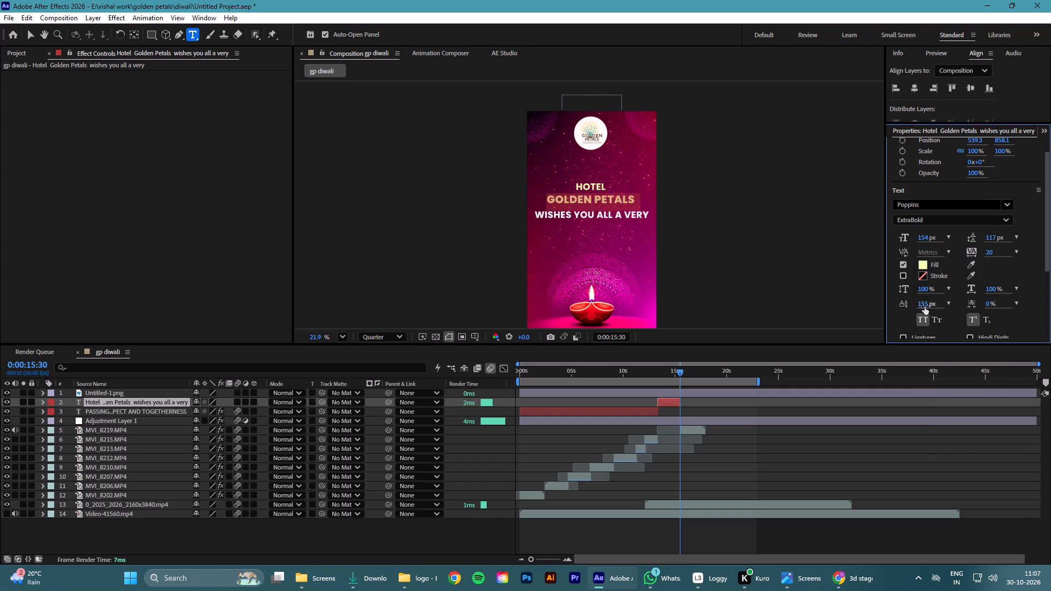
drag(924, 303, 917, 306)
click(28, 39)
click(301, 194)
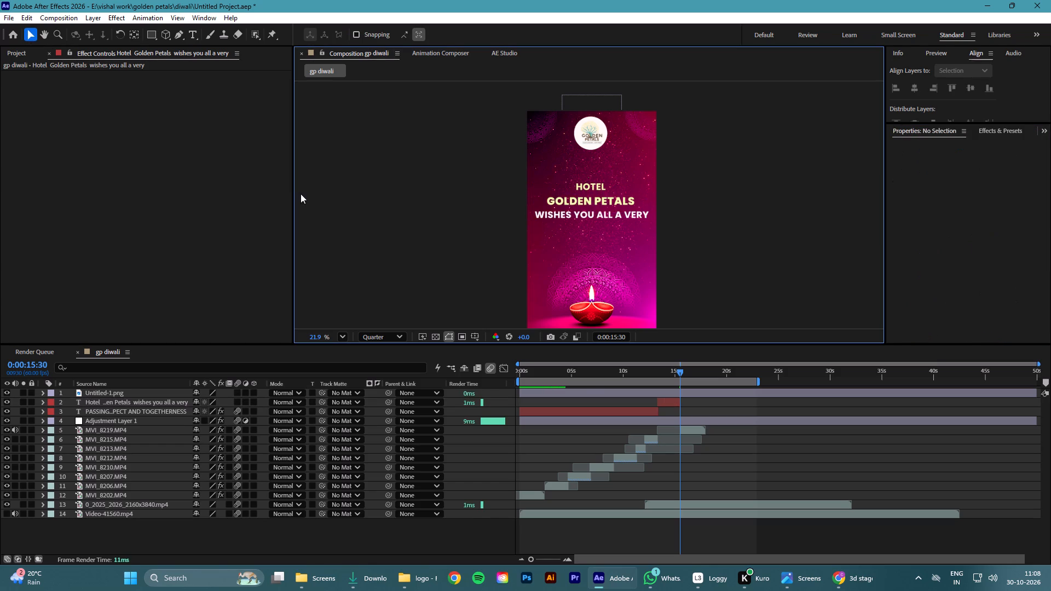
click(754, 216)
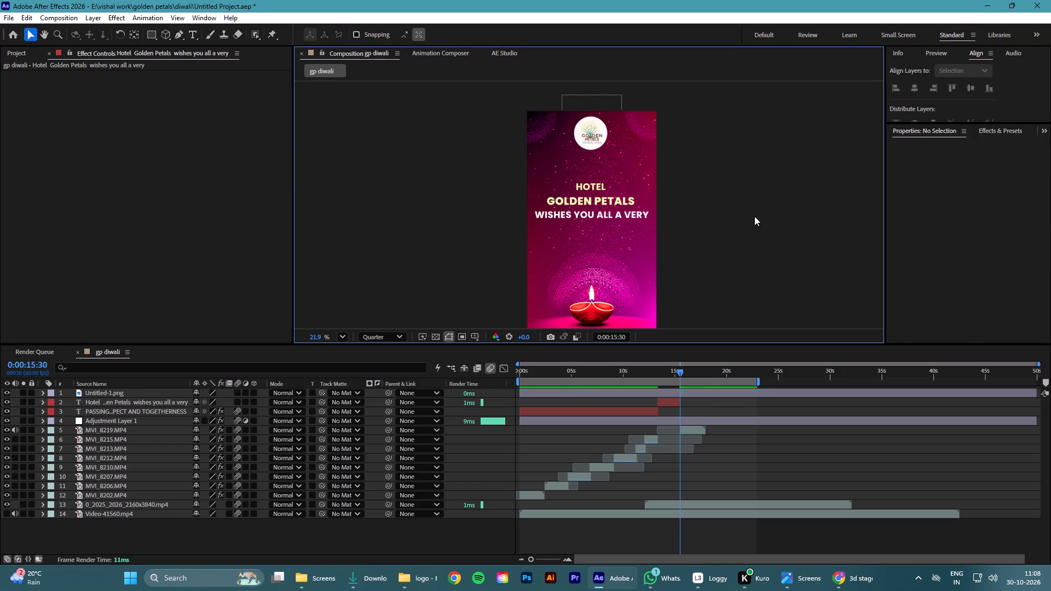
Examine the greeting layer's timing on the timeline between about 0:00:14:00 and its end near 0:00:15:30.
drag(679, 372, 663, 380)
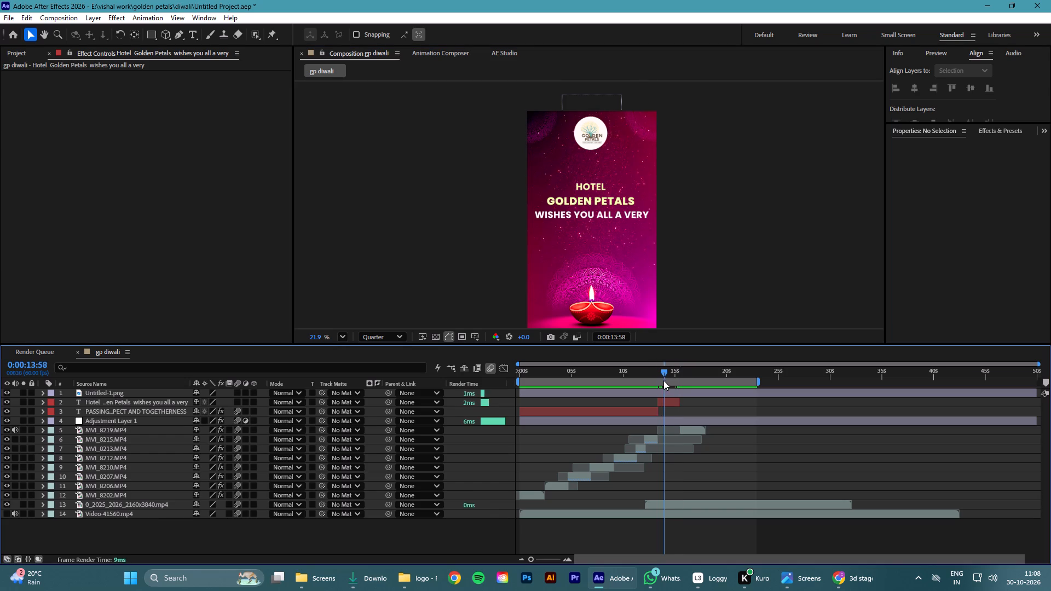
drag(663, 380, 664, 380)
click(674, 402)
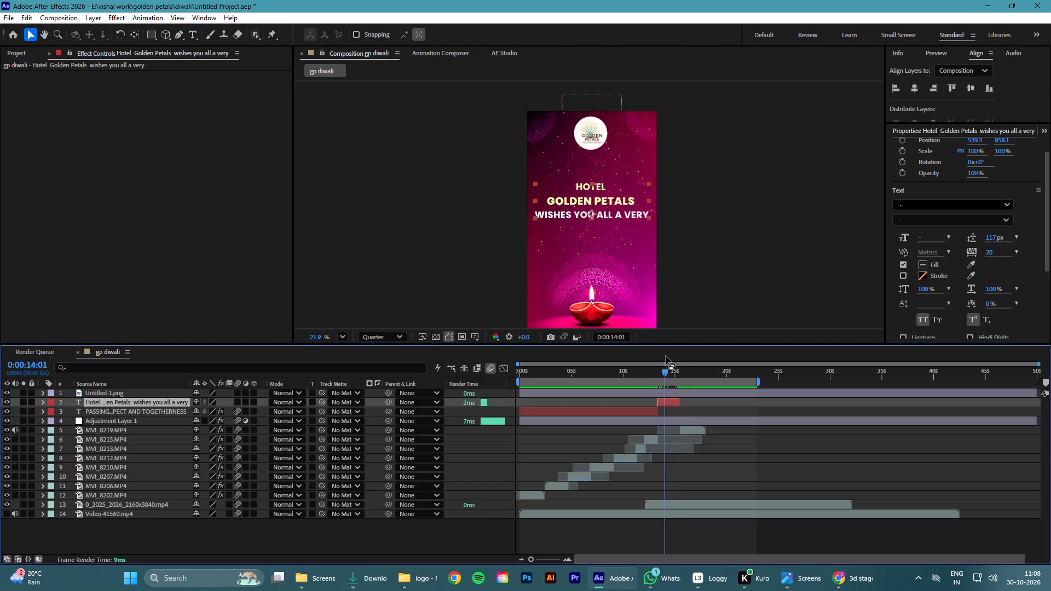
drag(663, 374, 678, 378)
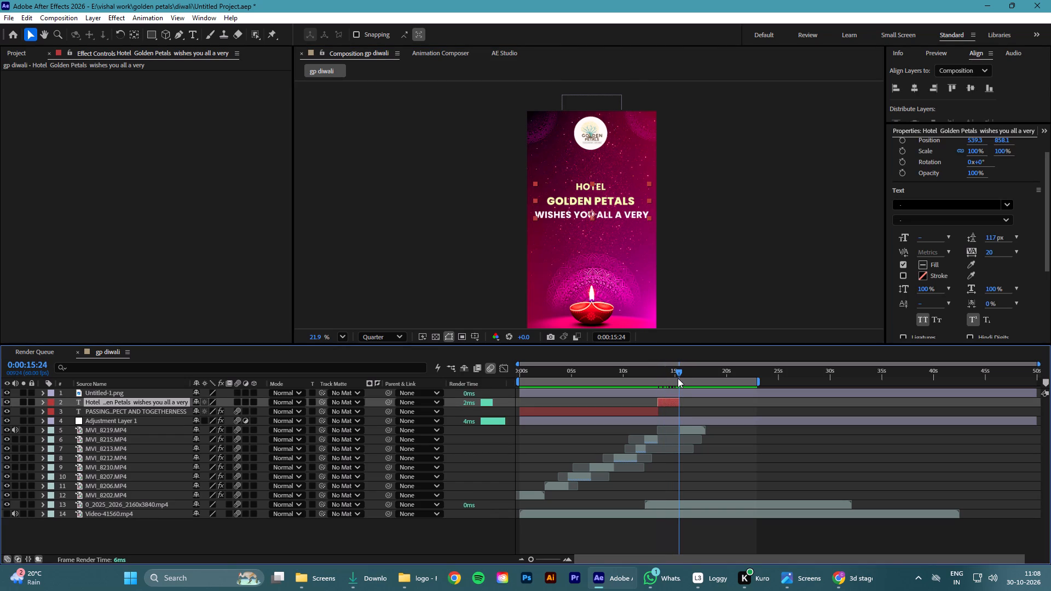
drag(678, 378, 679, 380)
drag(530, 561, 580, 564)
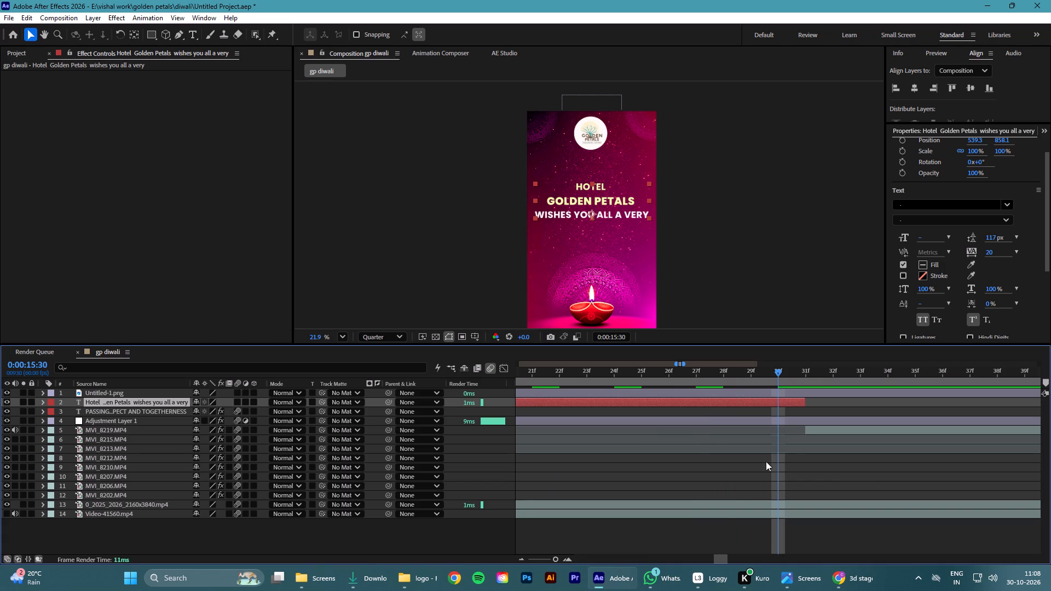
drag(775, 373, 784, 383)
drag(555, 561, 513, 563)
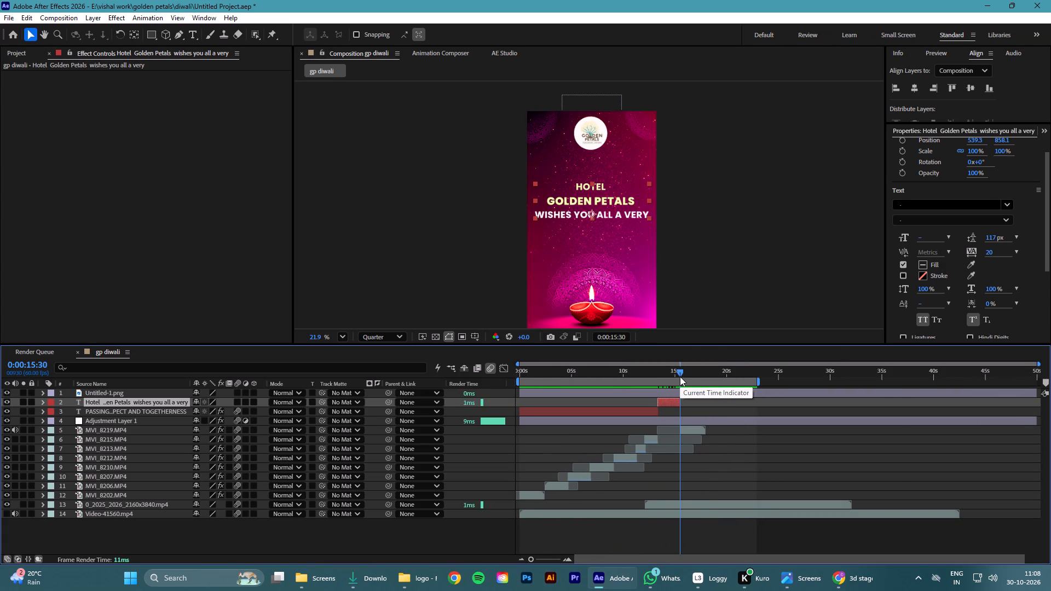
Save the project.
key(ctrl+s)
Apply the Animation Composer text preset Ease Fade Together 3 as an In animation to the greeting layer.
drag(678, 372, 673, 374)
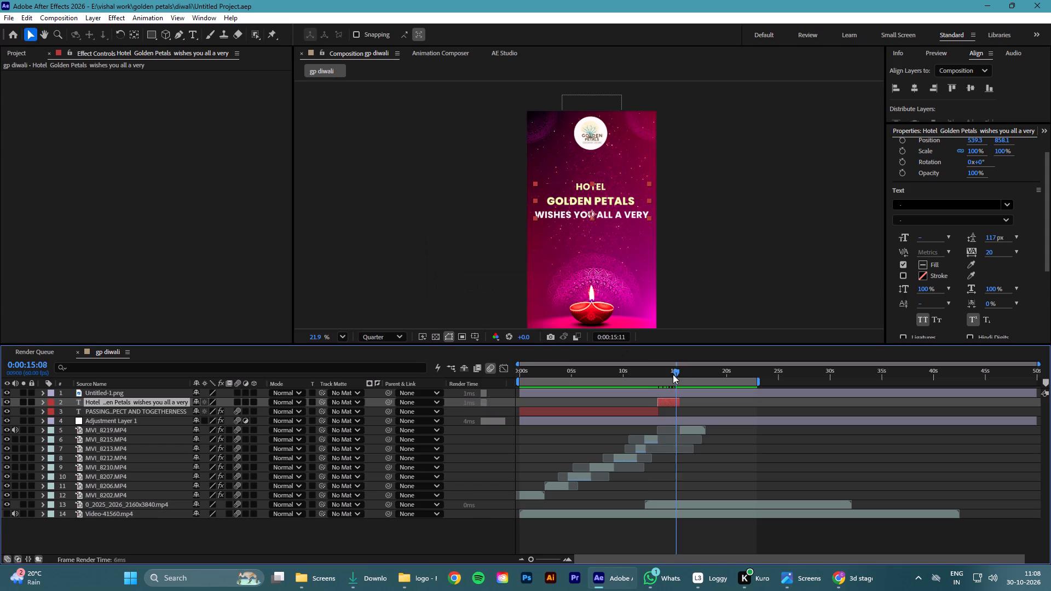
drag(673, 374, 657, 392)
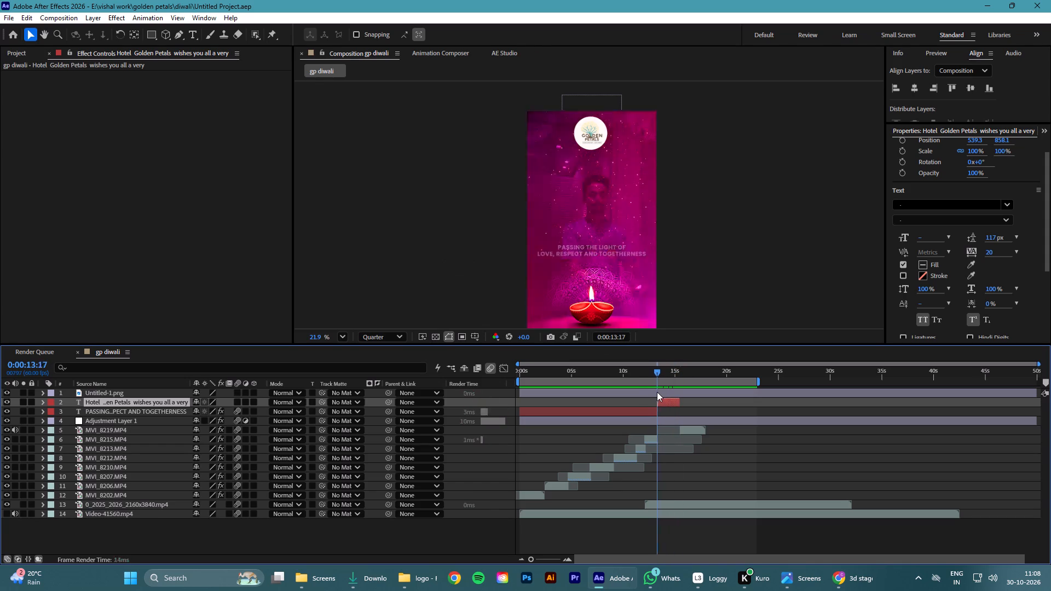
drag(657, 392, 661, 393)
click(669, 403)
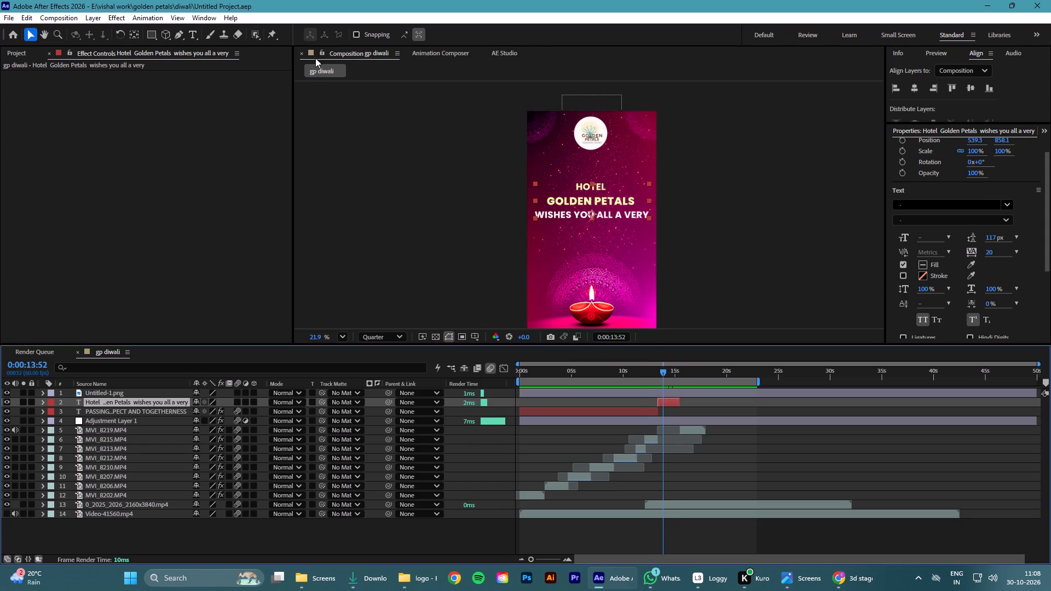
click(431, 50)
click(332, 134)
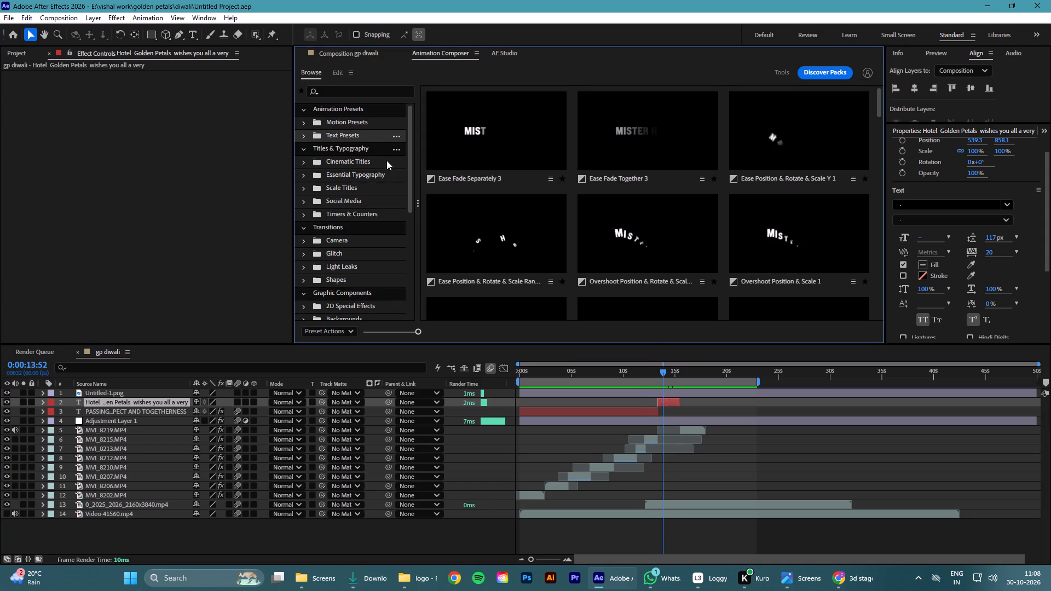
click(630, 146)
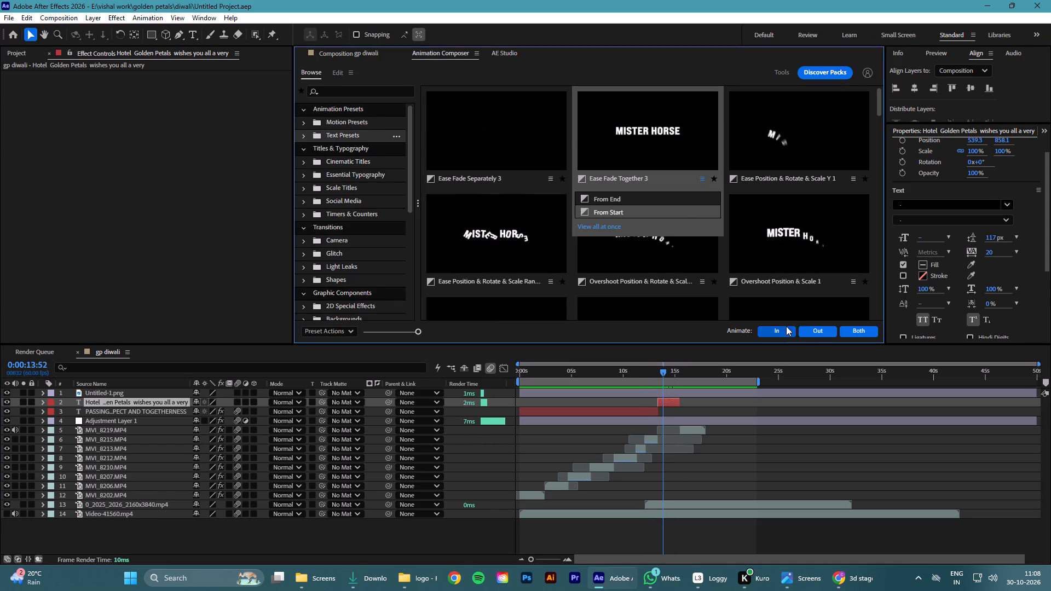
click(783, 332)
click(306, 73)
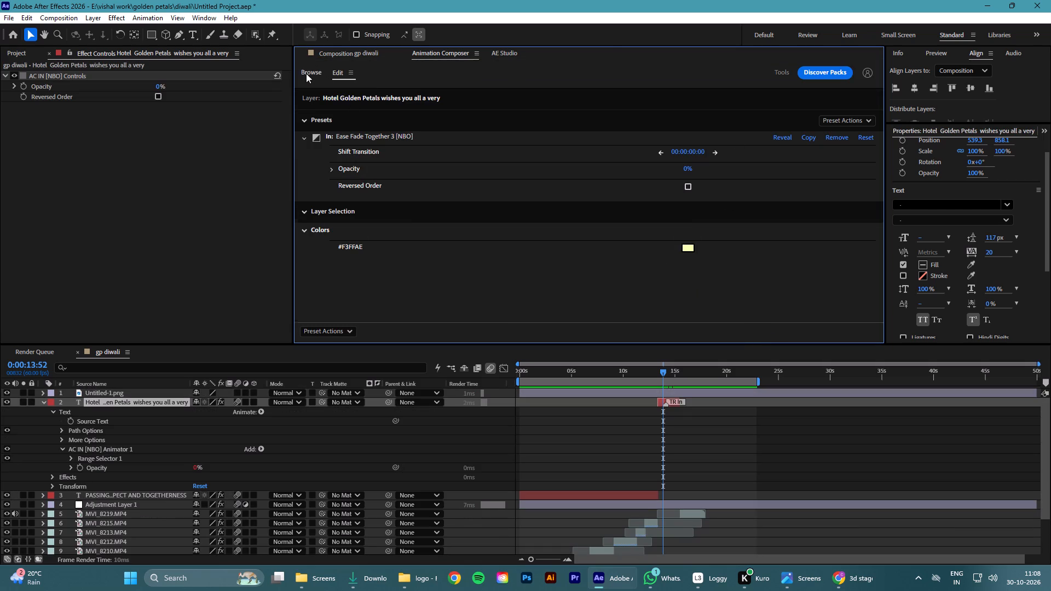
click(989, 2)
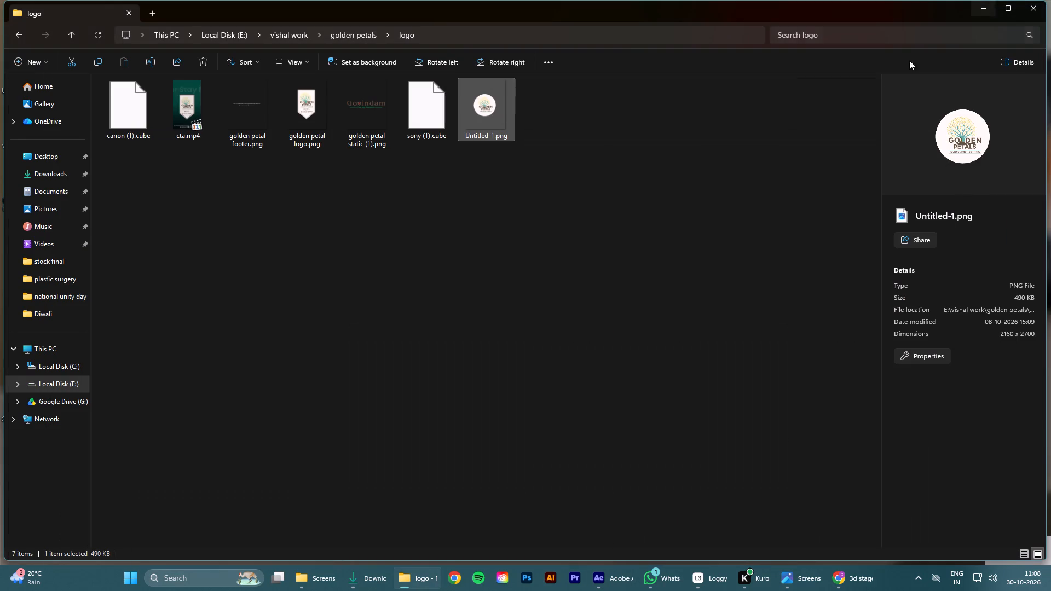
click(609, 582)
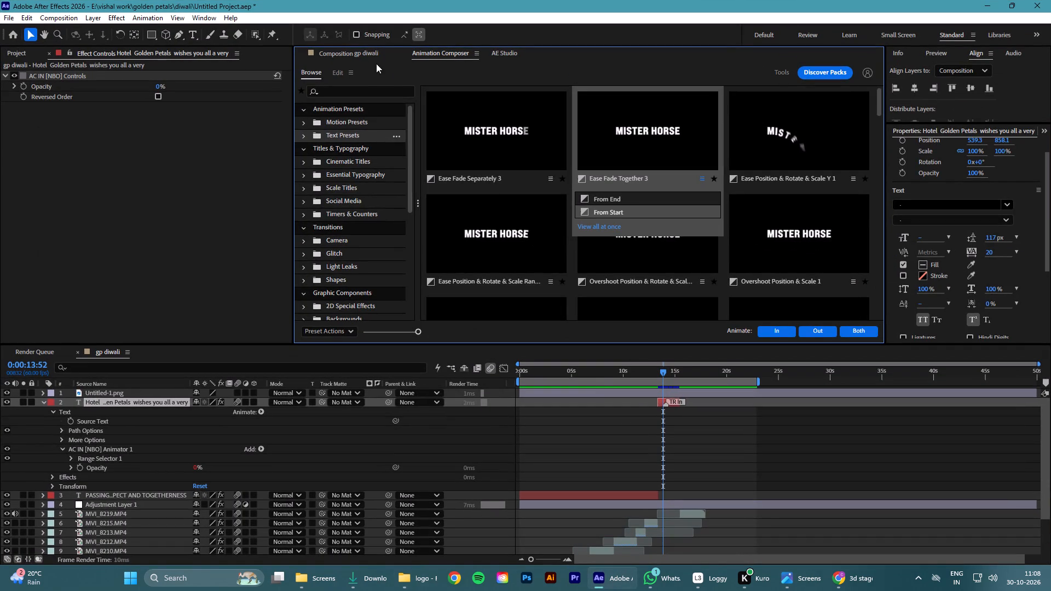
Return to the gp diwali composition view, collapse the greeting layer's properties and save the project.
click(353, 54)
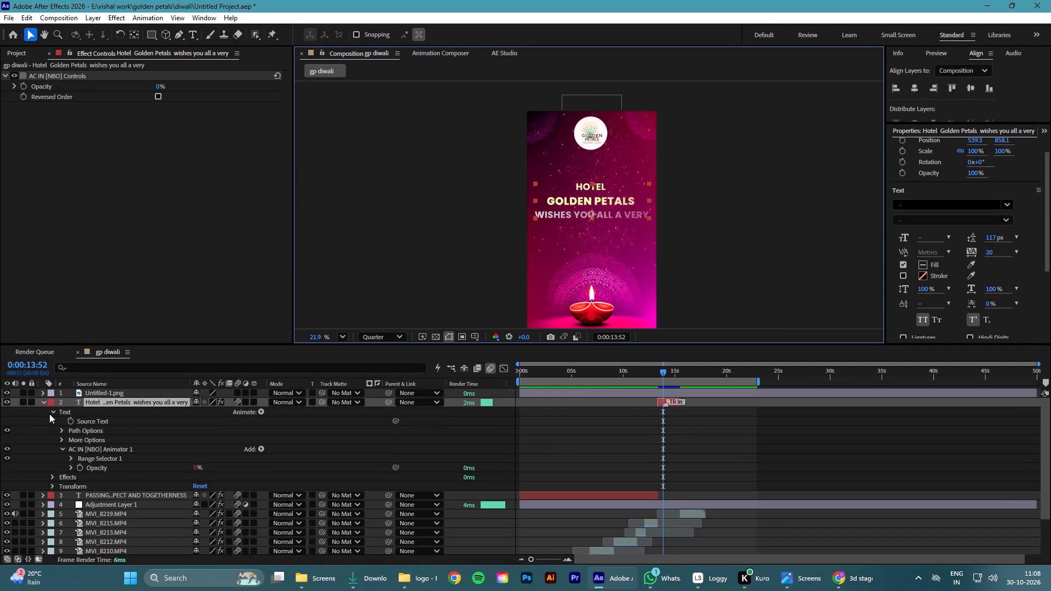
click(41, 400)
click(684, 525)
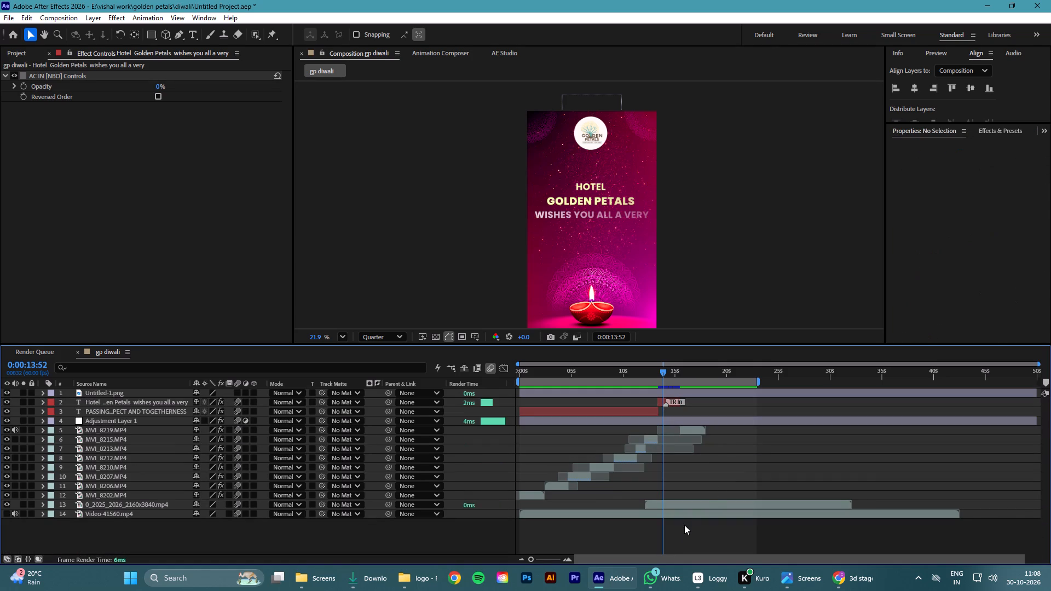
key(ctrl+s)
Go back to the start of the composition and enable motion blur on the Untitled-1.png logo layer.
click(538, 369)
drag(547, 373, 542, 375)
drag(542, 375, 410, 415)
click(456, 541)
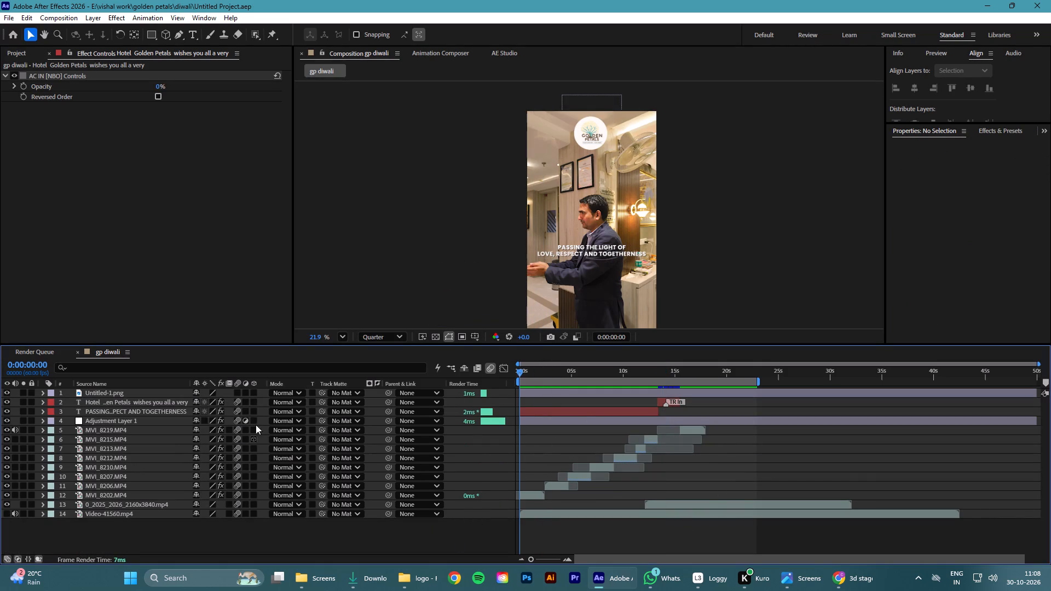
click(236, 393)
click(380, 546)
Preview the video from the start, then replay the greeting section from about 13 seconds to check its fade-in.
key(space)
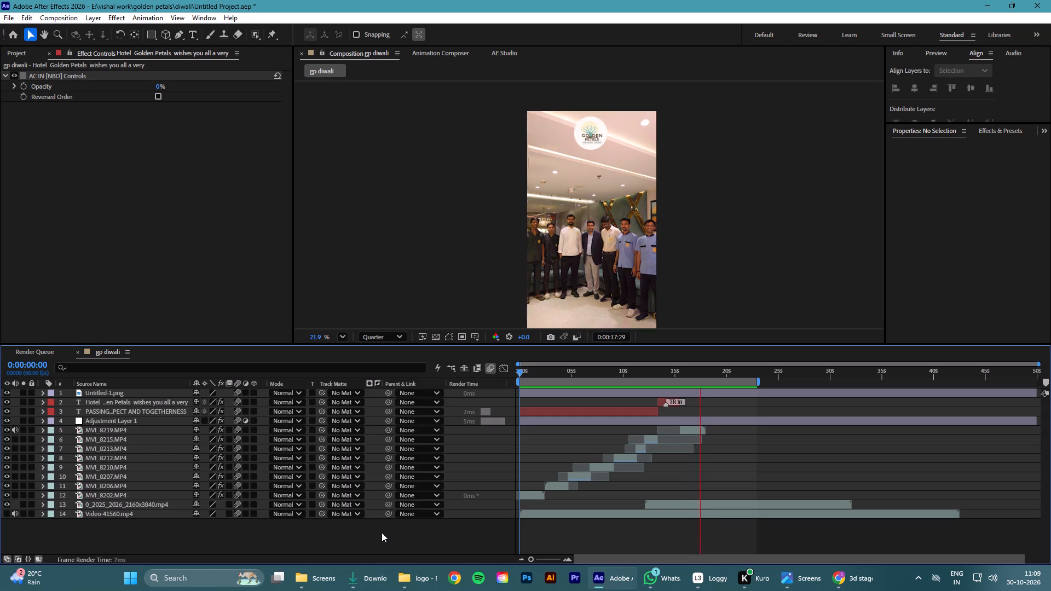
key(space)
drag(714, 376, 714, 376)
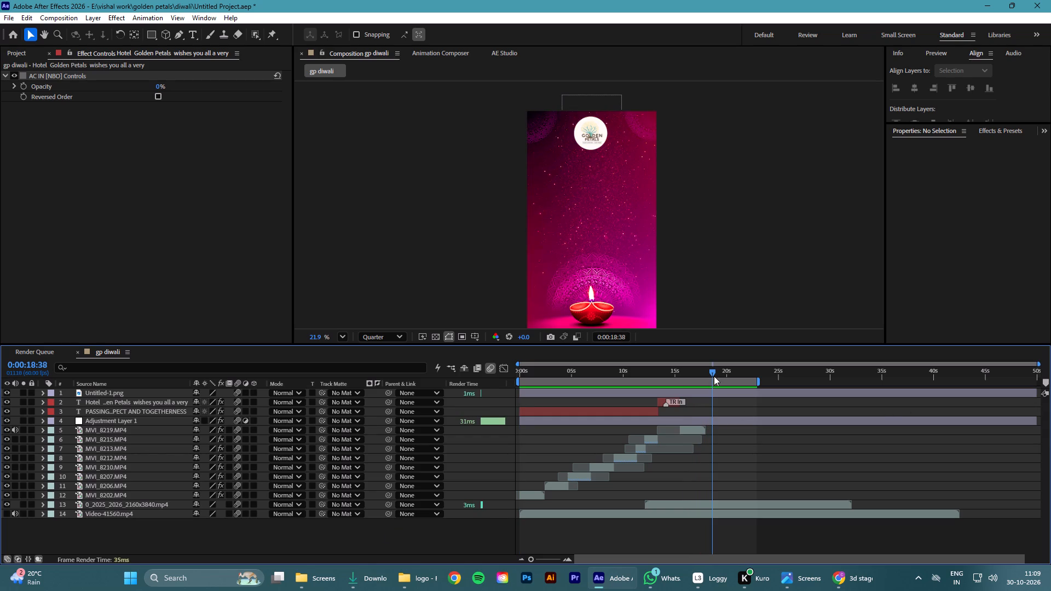
drag(714, 376, 655, 385)
key(space)
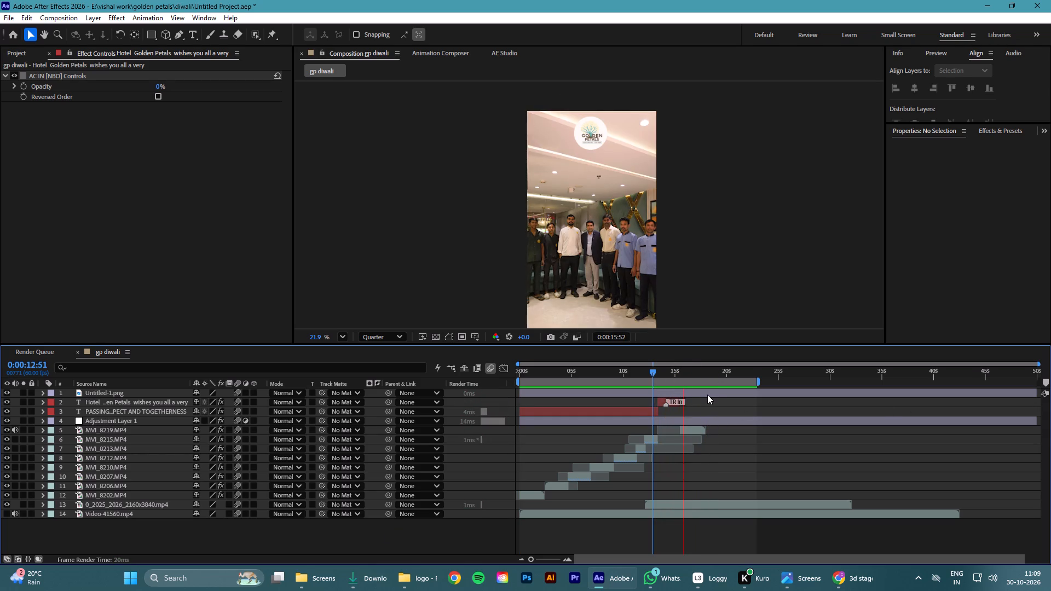
key(space)
drag(694, 374, 671, 379)
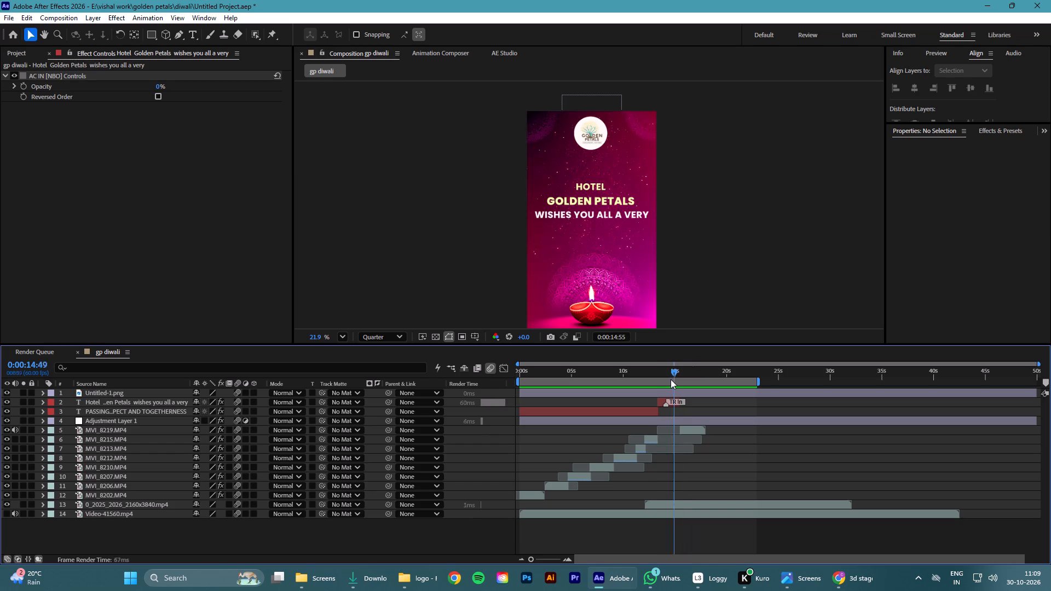
drag(671, 379, 659, 379)
key(space)
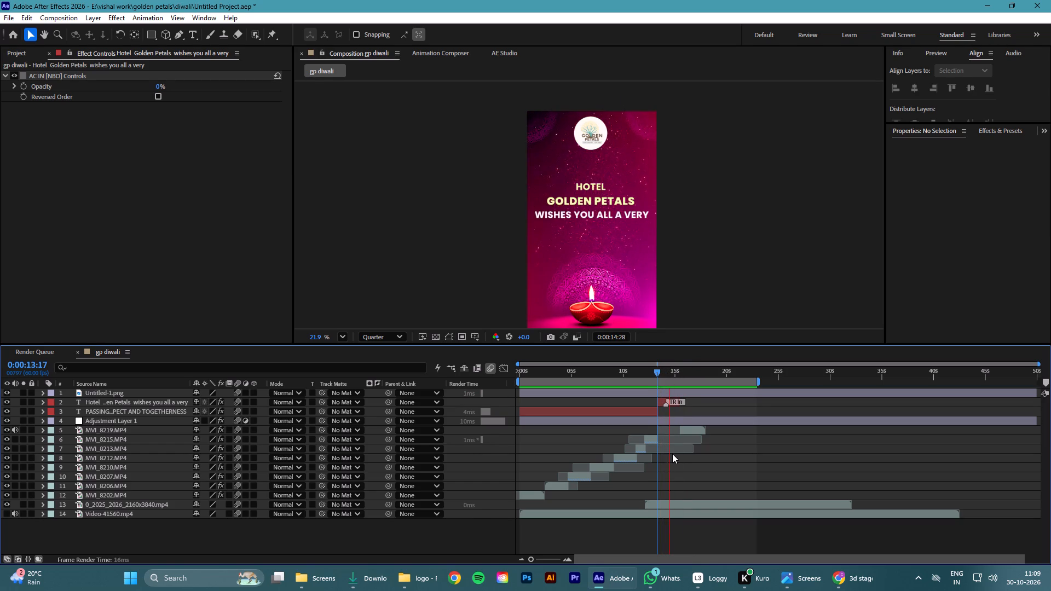
key(space)
Lengthen the greeting's fade-in by shifting its In marker slightly later, and preview it from 0:00:13:14.
drag(666, 405, 671, 405)
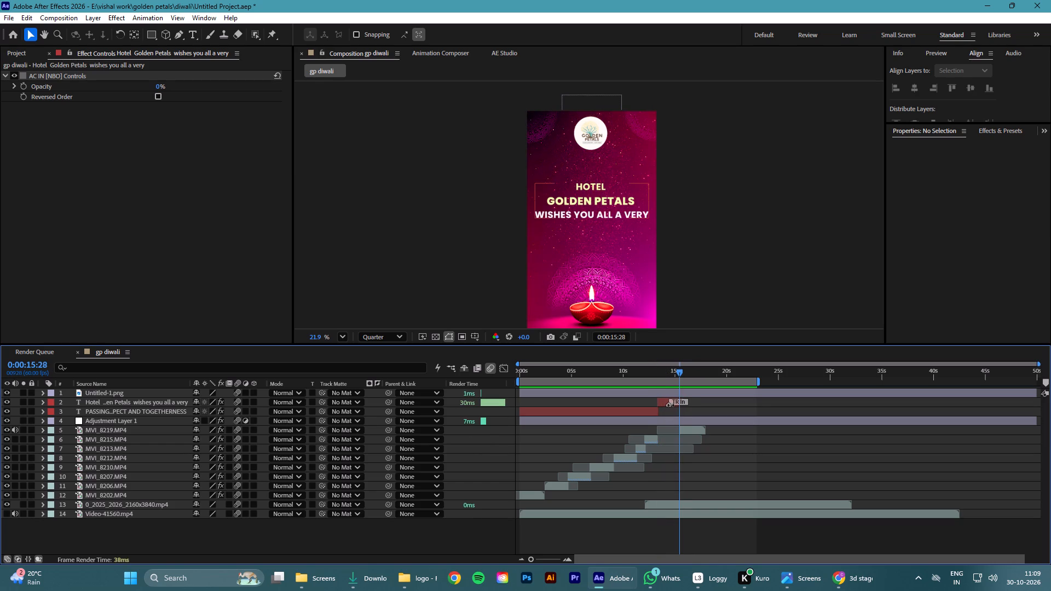
drag(671, 405, 672, 405)
drag(680, 369, 657, 376)
key(space)
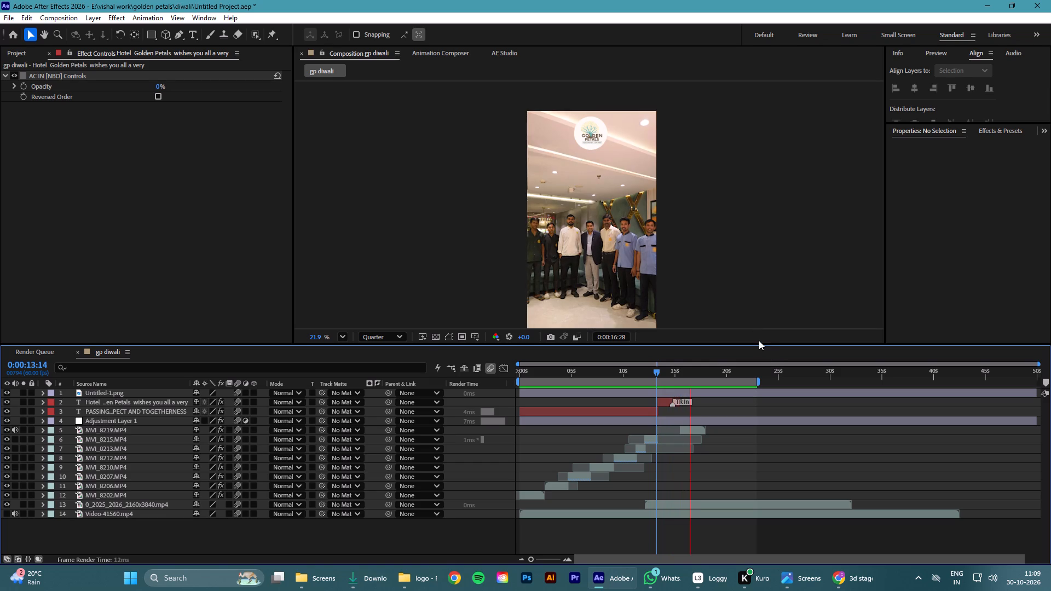
key(space)
Save the project.
key(ctrl+s)
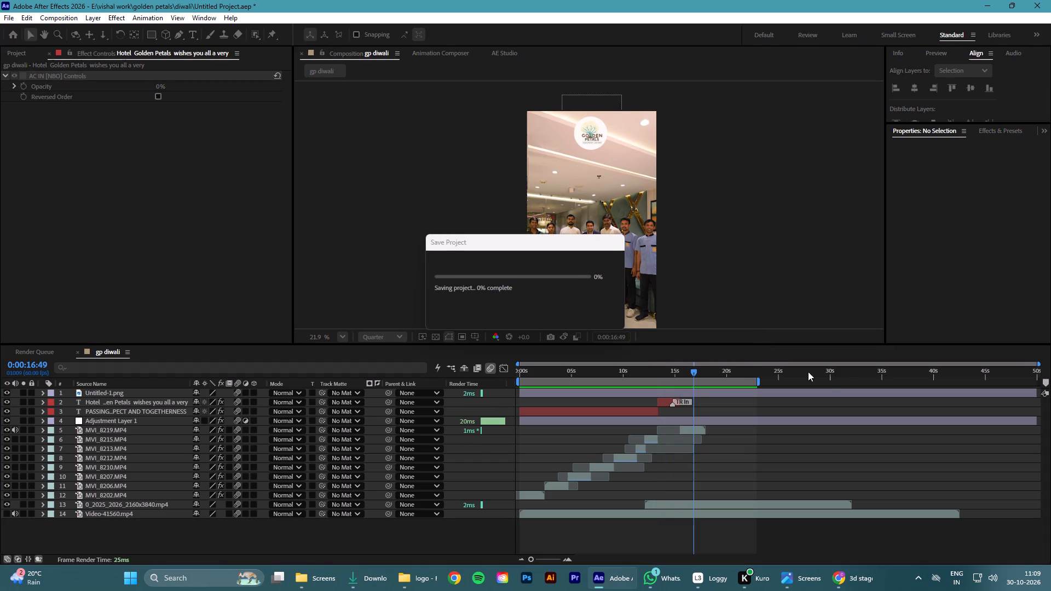
Scrub back to 0:00:14:36 to check the greeting text during its fade-in.
drag(692, 370, 685, 373)
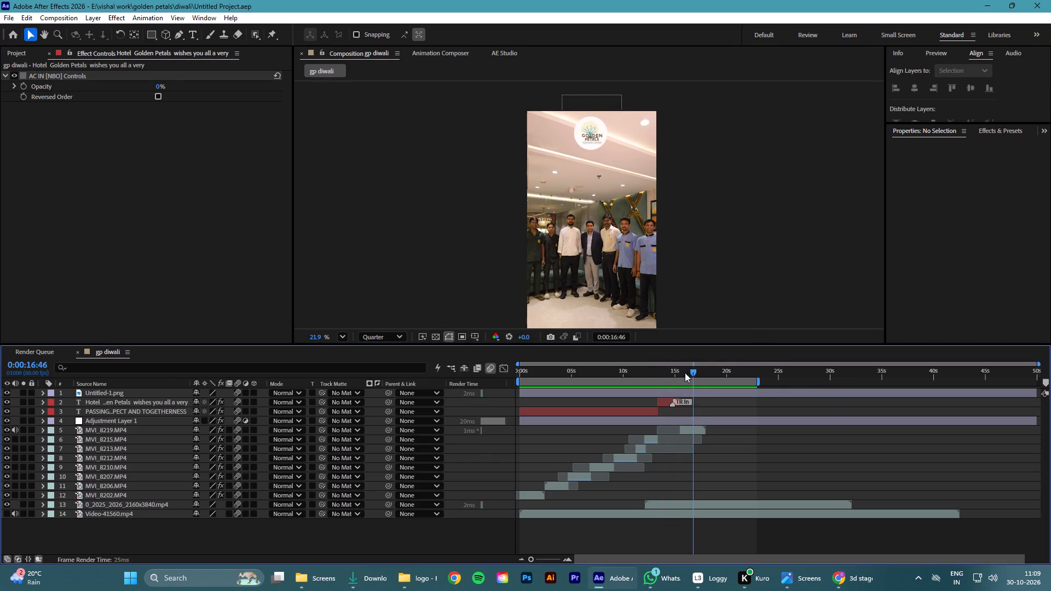
drag(685, 373, 669, 379)
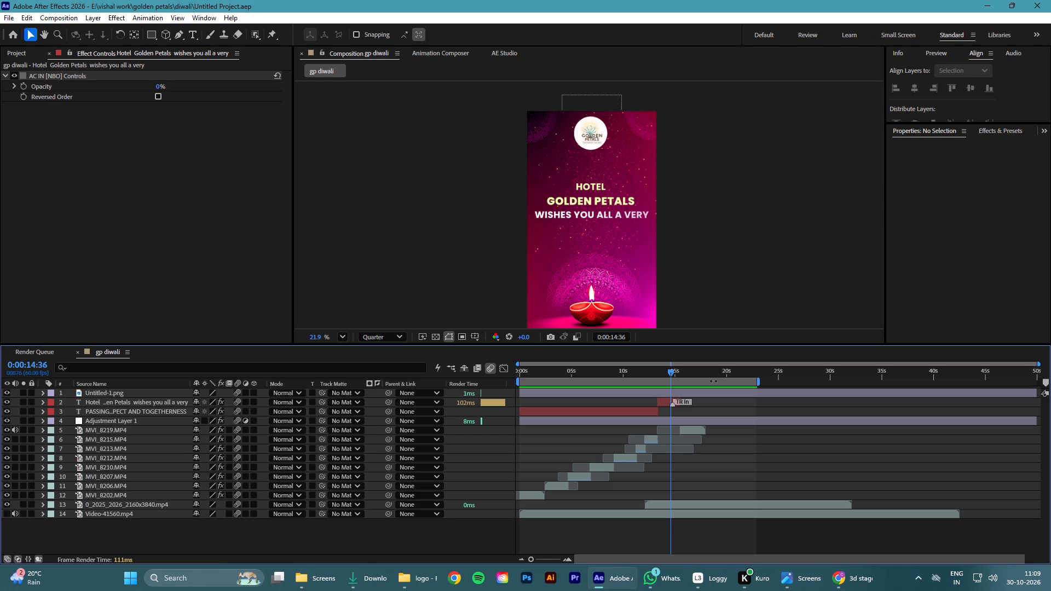
Return the playhead to 0:00:00:00 and save the project.
click(545, 373)
drag(545, 373, 409, 403)
click(425, 529)
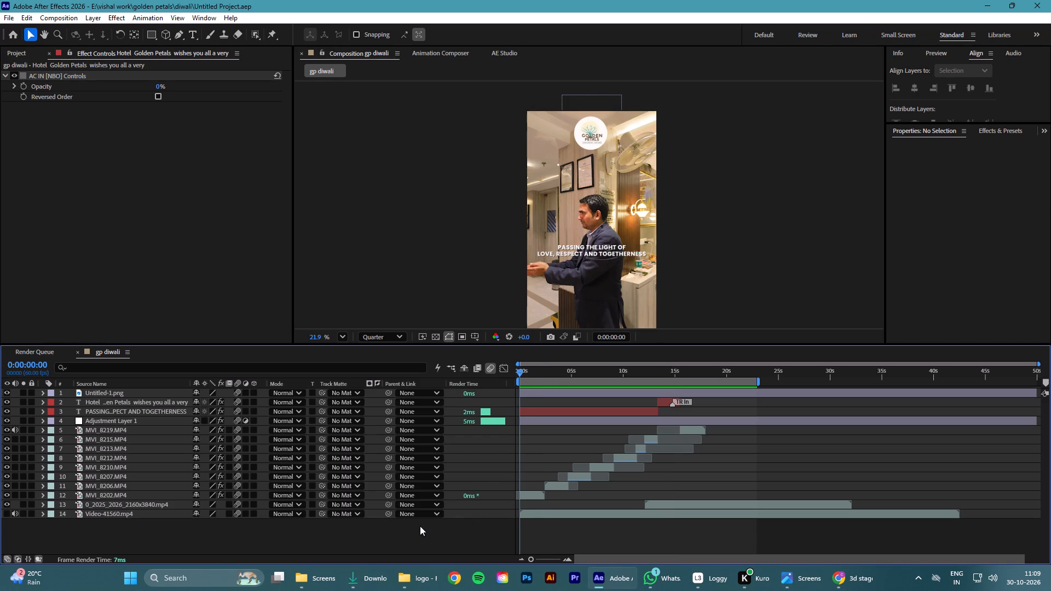
key(ctrl+s)
Preview the gp diwali composition from the start through the greeting and group shot to the closing diya background.
click(556, 369)
drag(558, 368, 415, 407)
click(462, 541)
key(space)
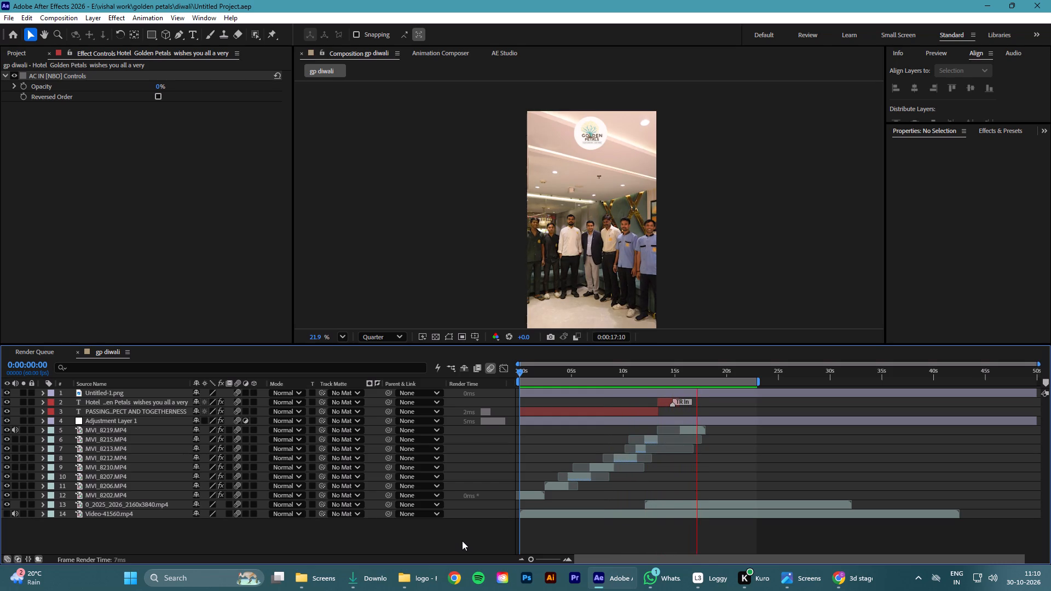
key(space)
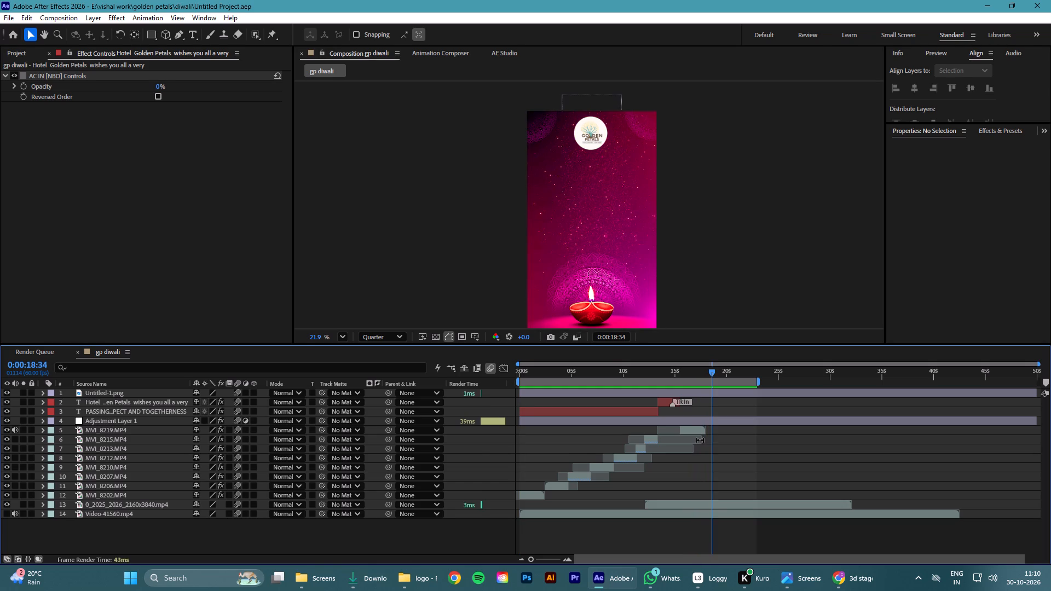
Replay the ending section from 0:00:14:20 and again from 0:00:16:27 to check the transition into the diya background.
drag(712, 369, 668, 381)
key(space)
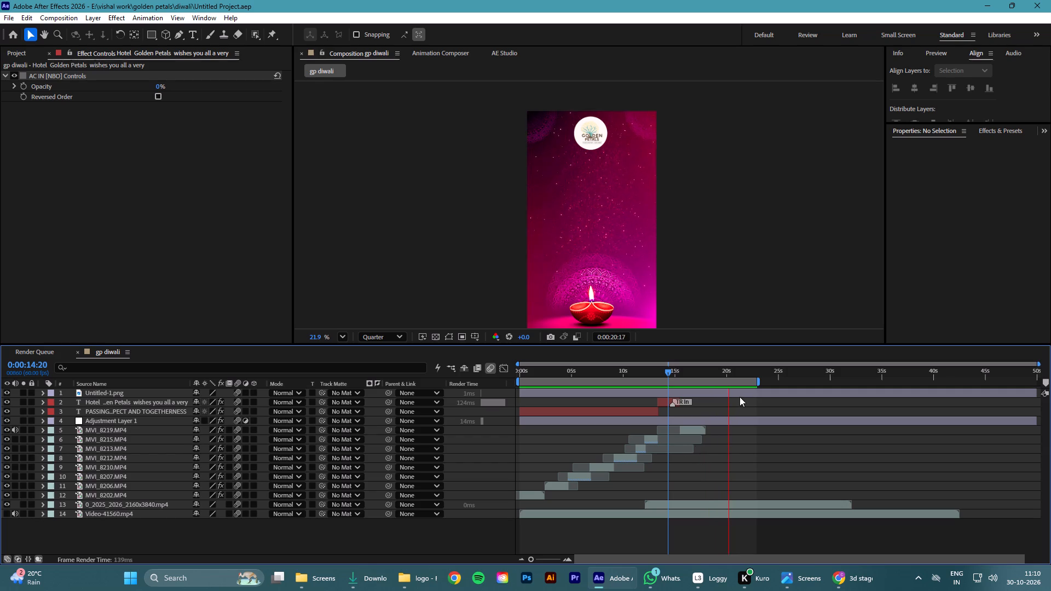
key(space)
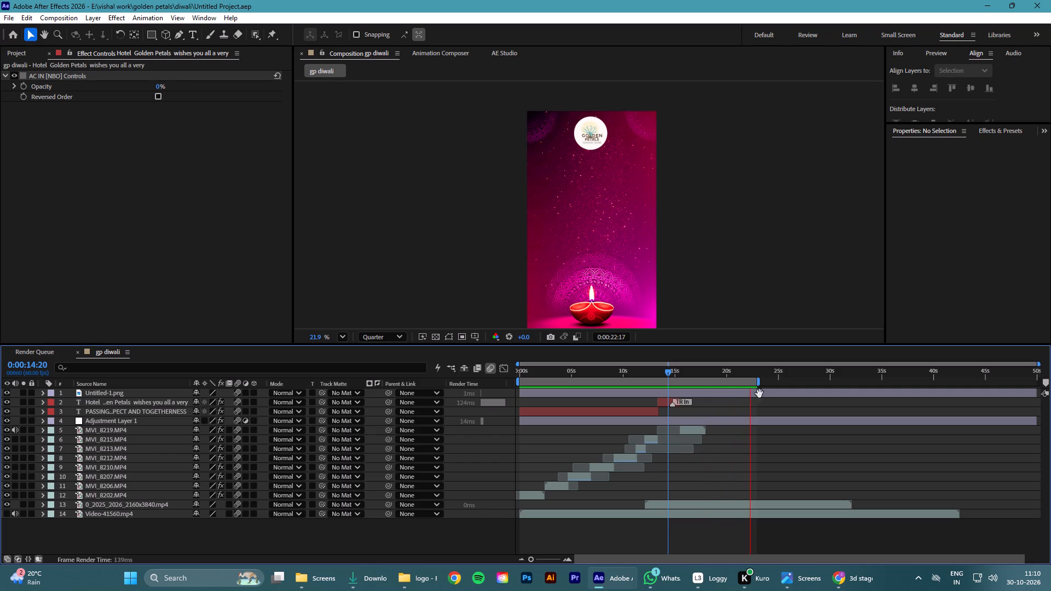
drag(750, 371, 718, 381)
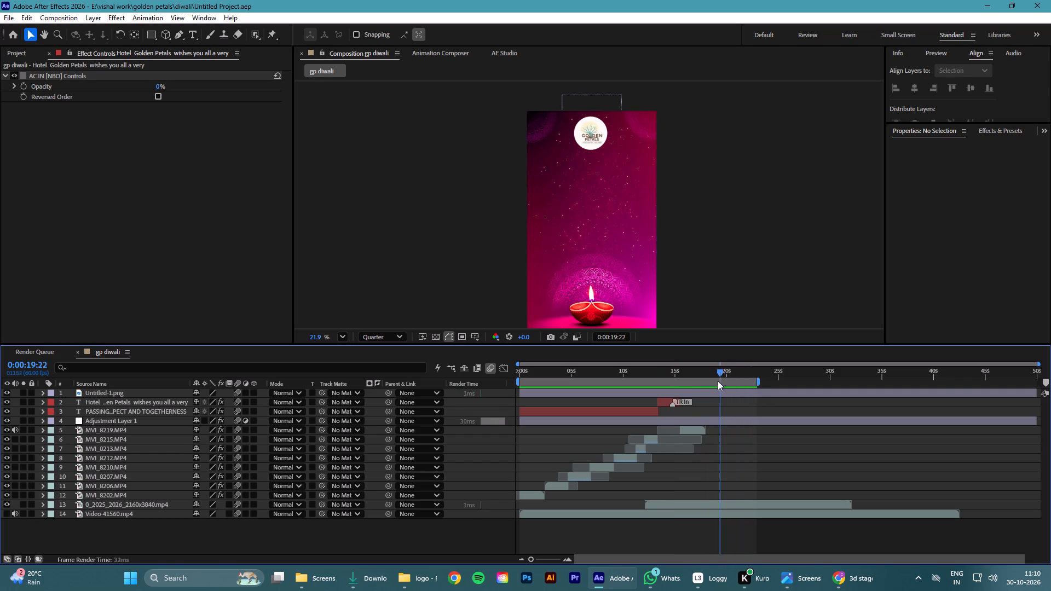
drag(718, 381, 689, 391)
key(space)
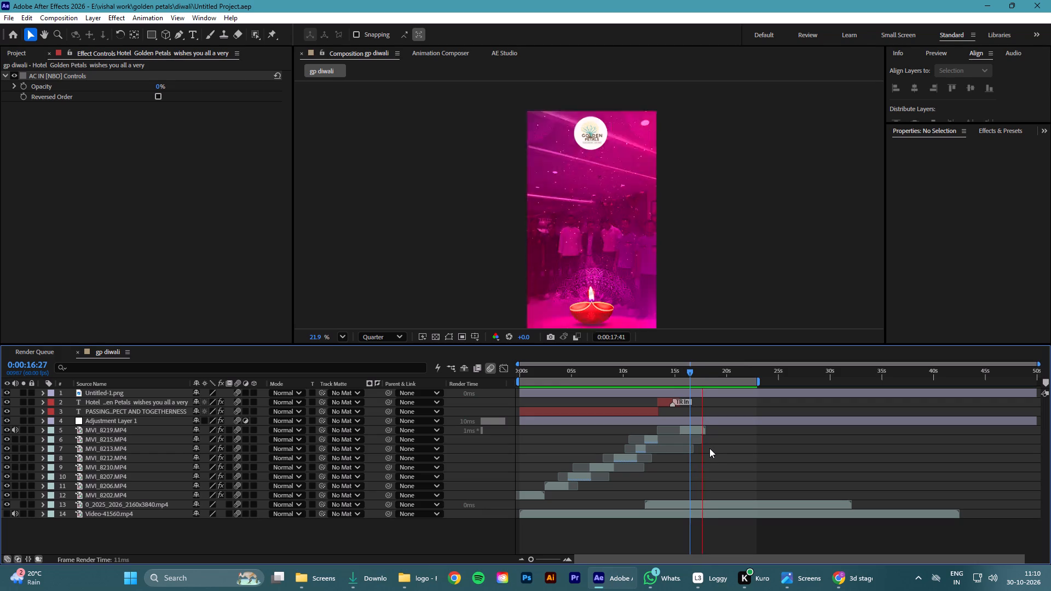
key(space)
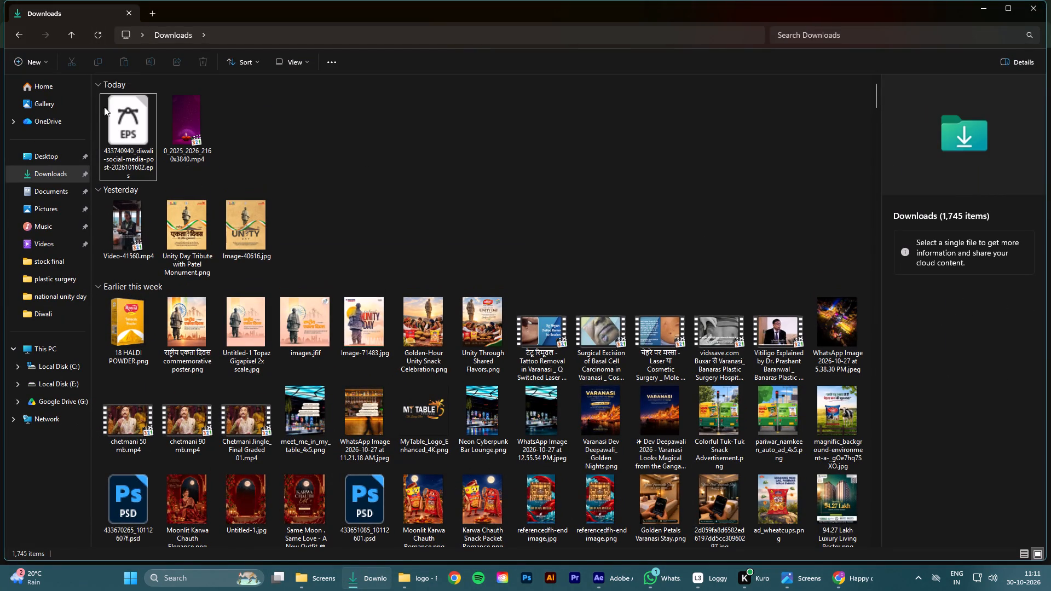
click(53, 95)
click(113, 113)
click(45, 152)
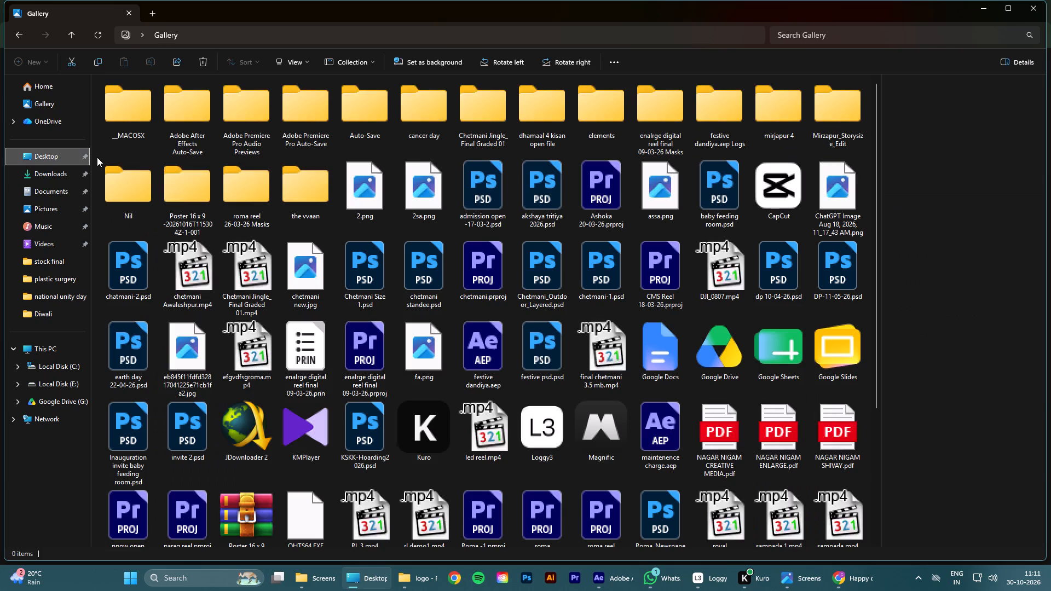
click(48, 174)
click(101, 37)
click(466, 152)
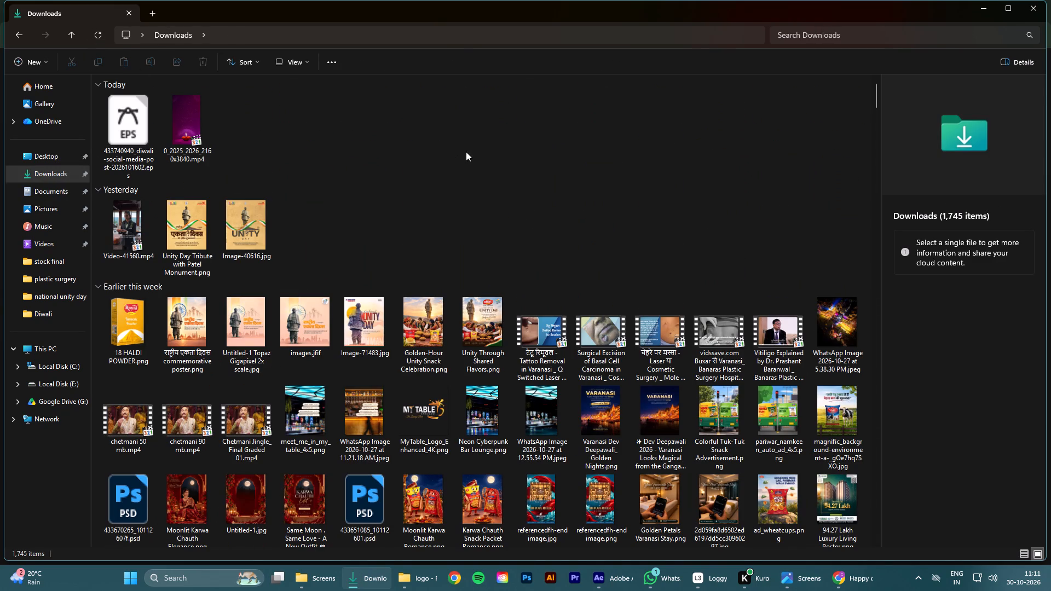
double_click(130, 115)
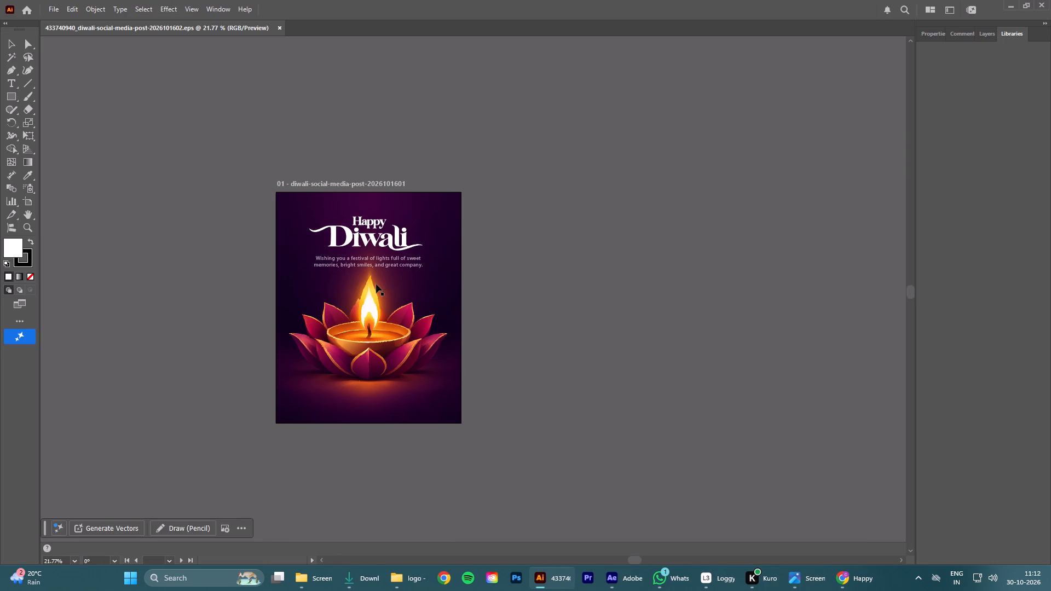
Move the purple lotus diya background off the artboard, leaving the Happy Diwali lettering in place.
click(528, 250)
click(399, 236)
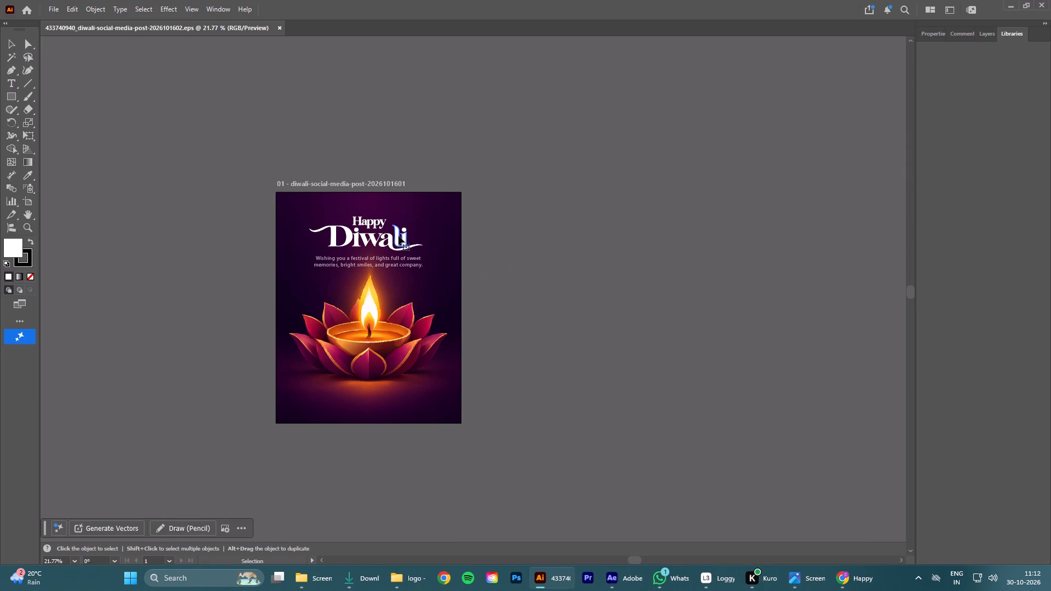
click(495, 251)
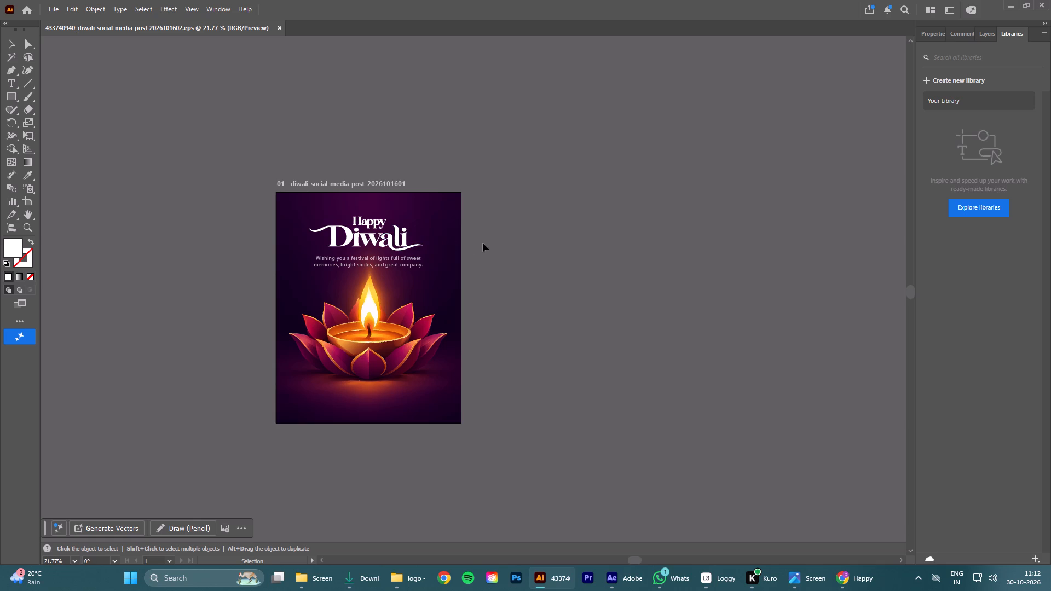
click(397, 234)
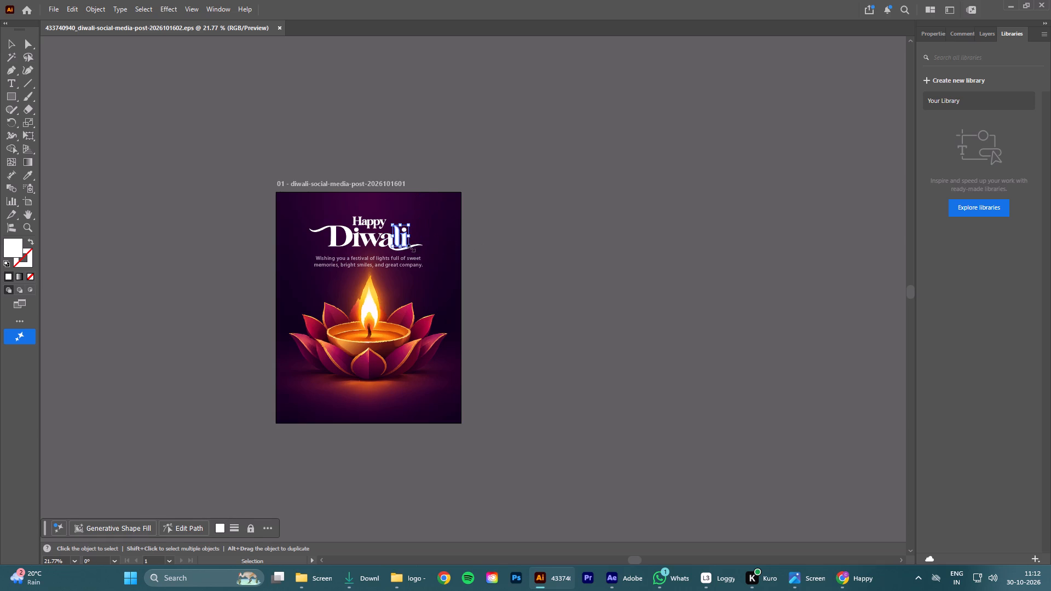
click(334, 235)
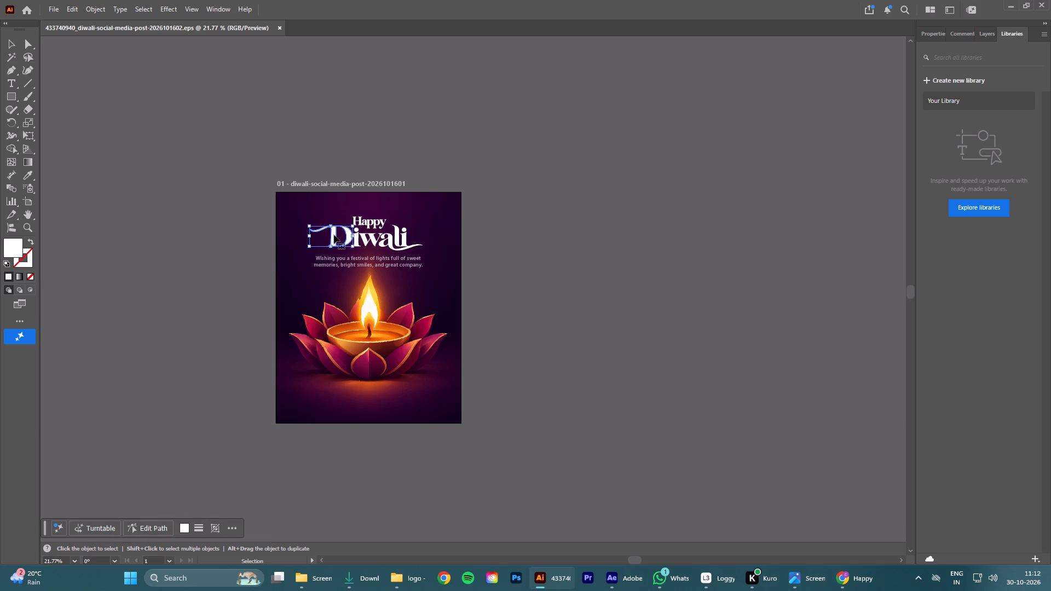
click(560, 246)
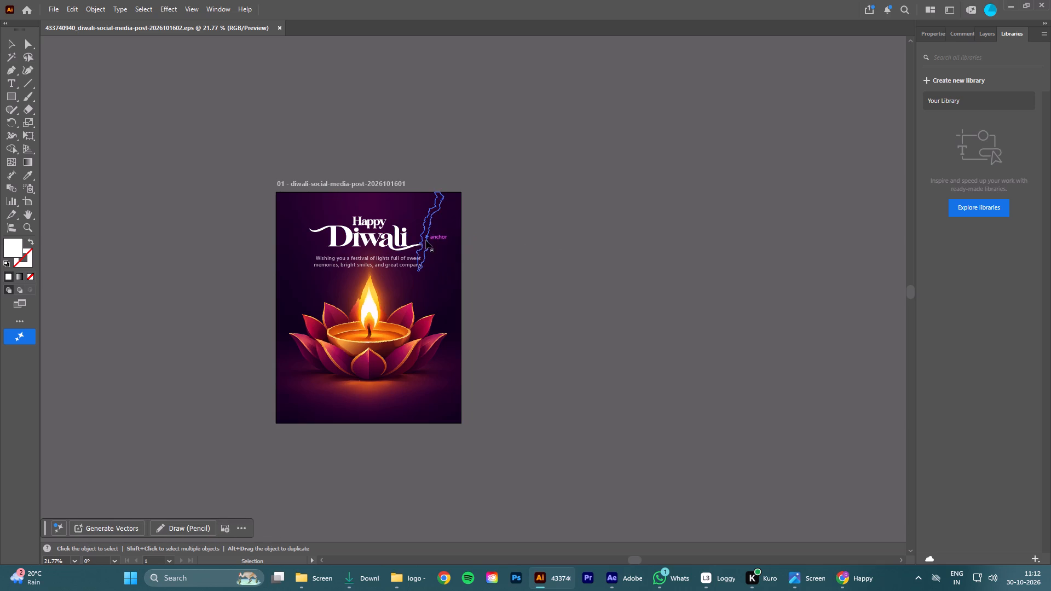
drag(423, 288, 452, 294)
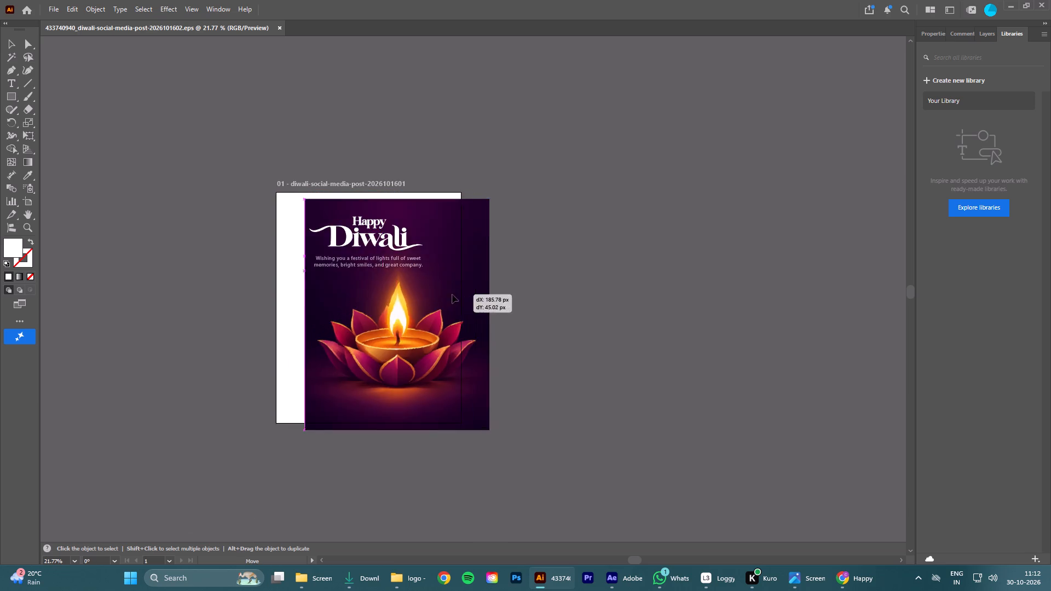
drag(452, 294, 755, 360)
Copy all the Happy Diwali lettering shapes near the top of the artboard.
drag(405, 325, 496, 449)
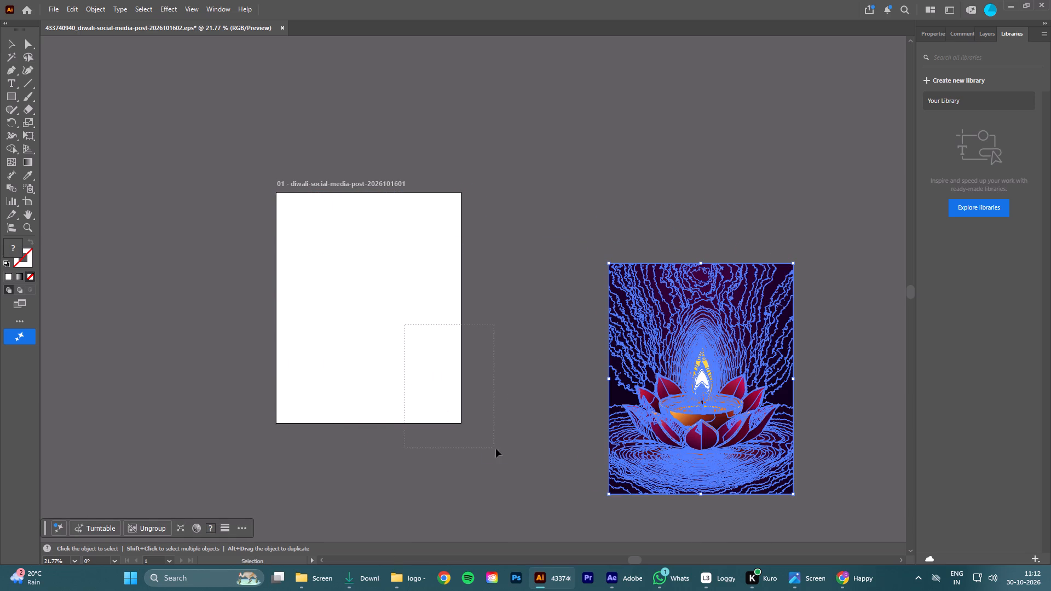
drag(496, 449, 510, 449)
drag(493, 255, 245, 166)
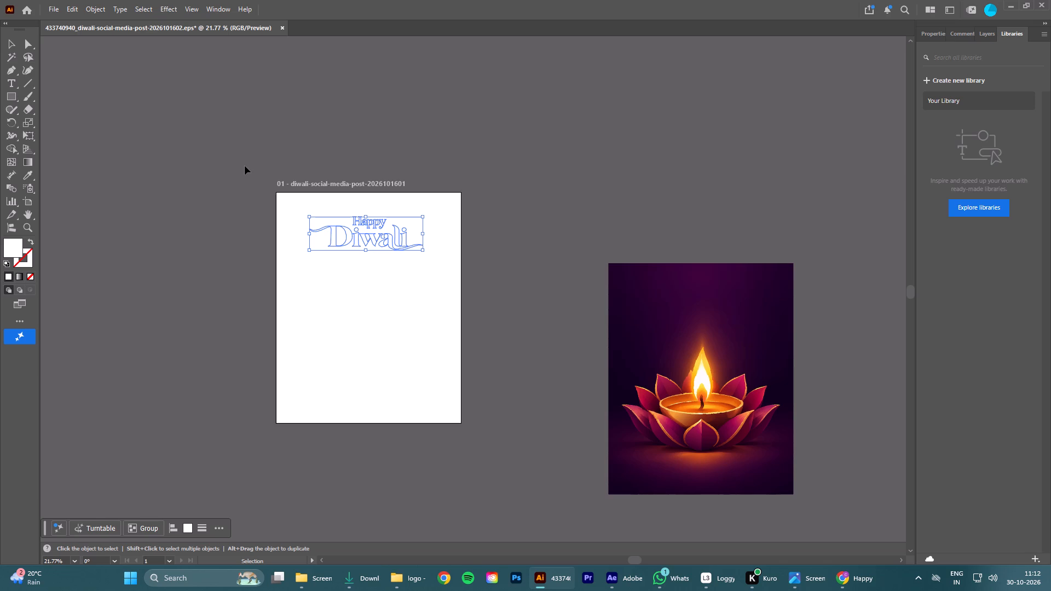
key(ctrl+c)
Switch to Photoshop and create a new document 2000 x 2000 pixels at 300 pixels/inch.
click(516, 578)
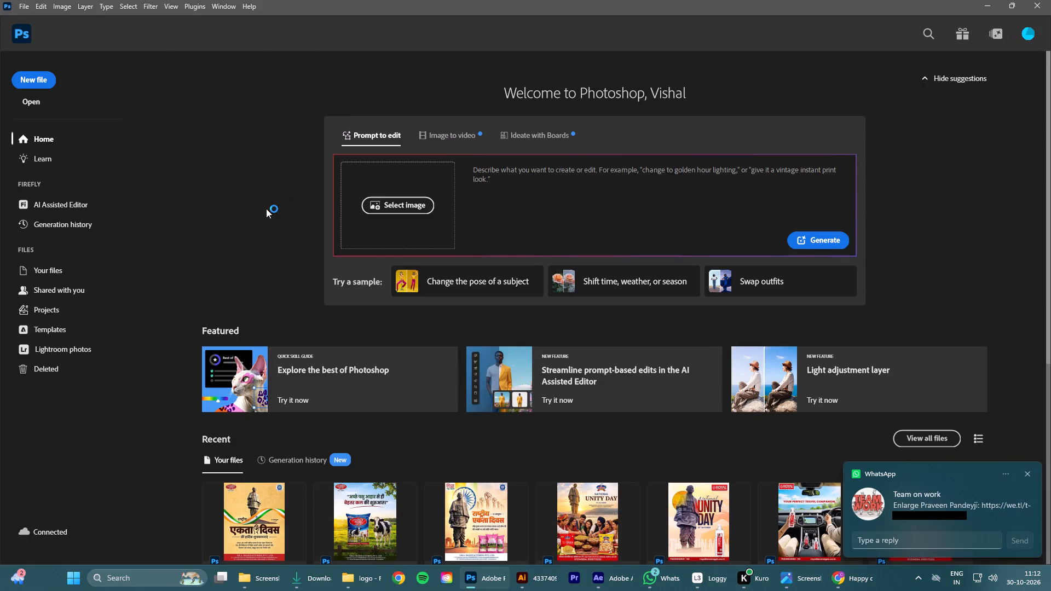
click(29, 79)
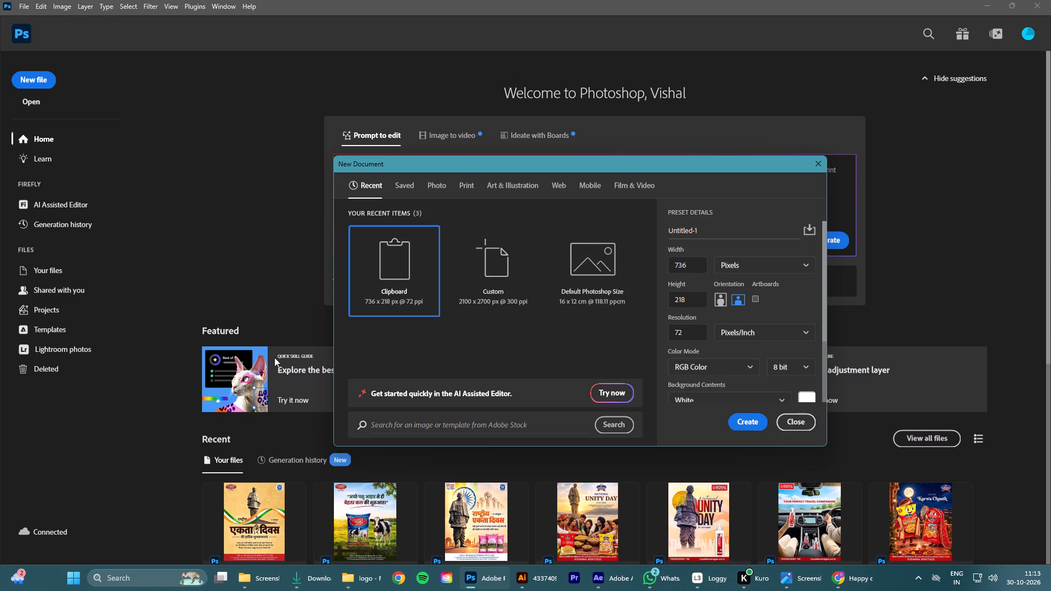
drag(694, 265, 640, 271)
text(2000)
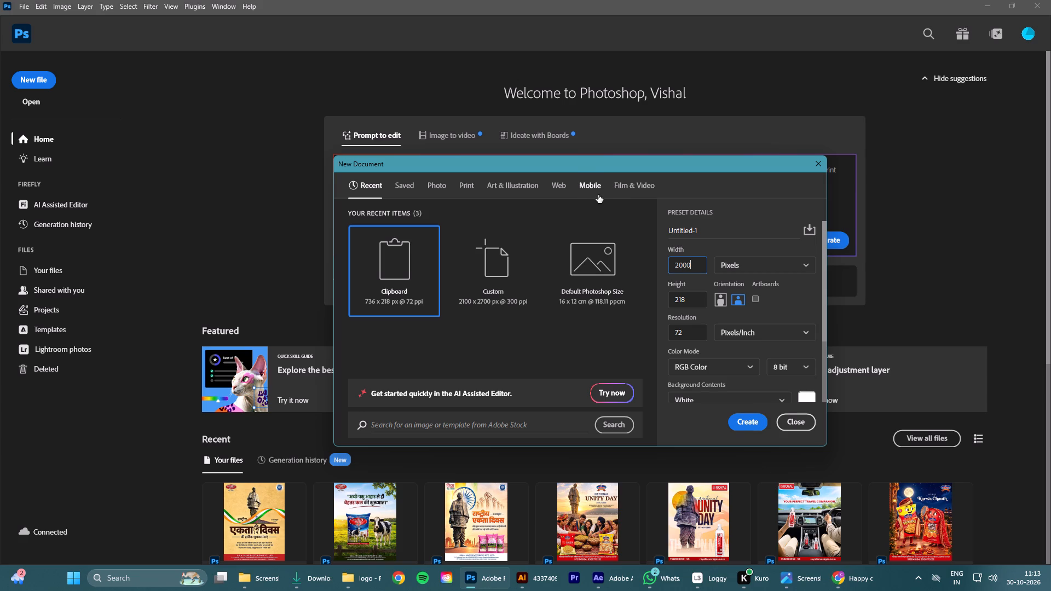
drag(689, 303, 660, 303)
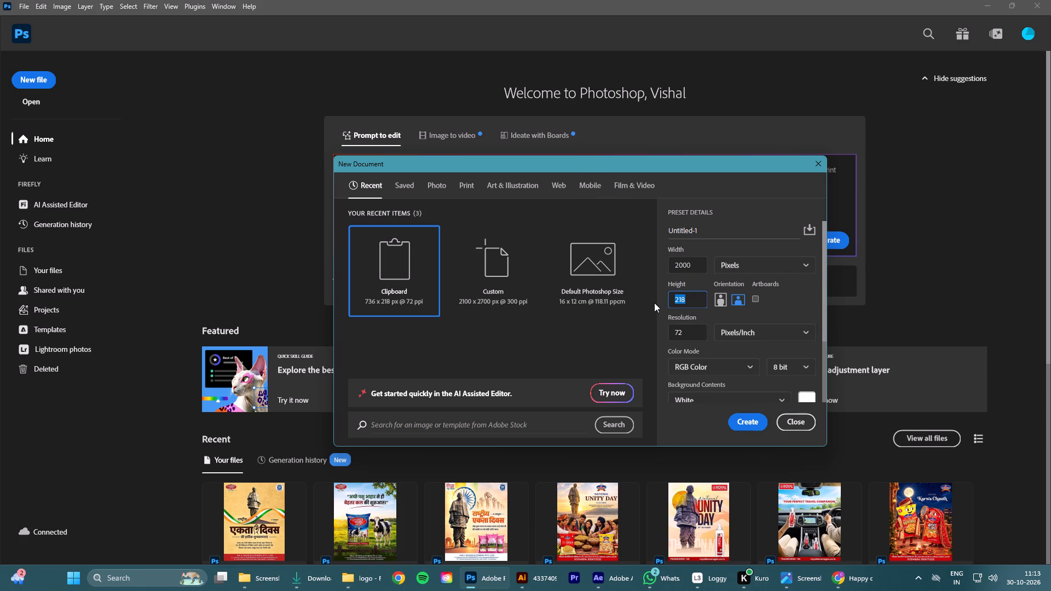
text(2000)
drag(688, 337, 649, 340)
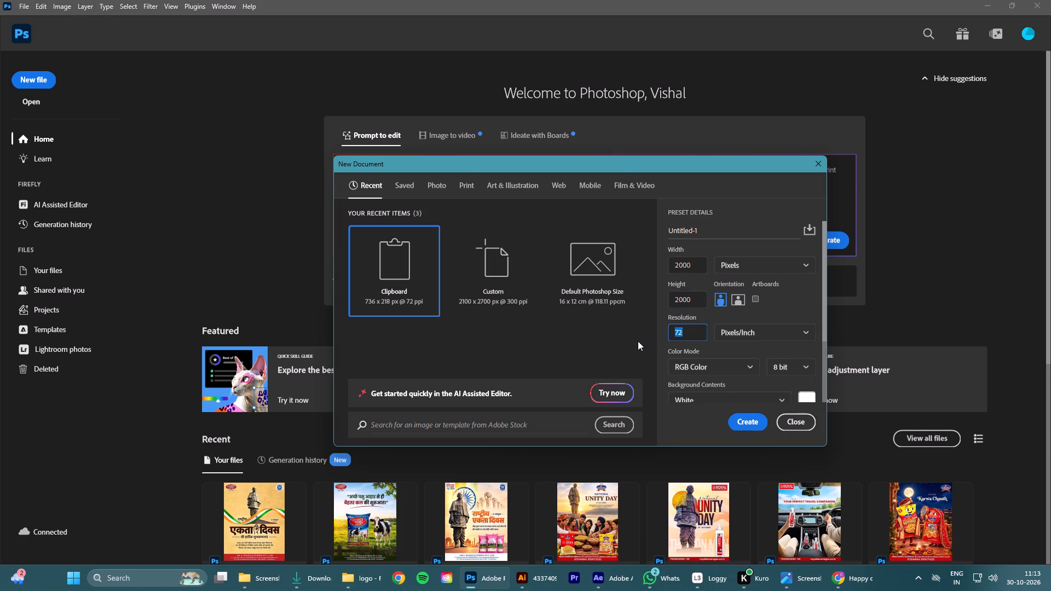
text(300)
click(741, 421)
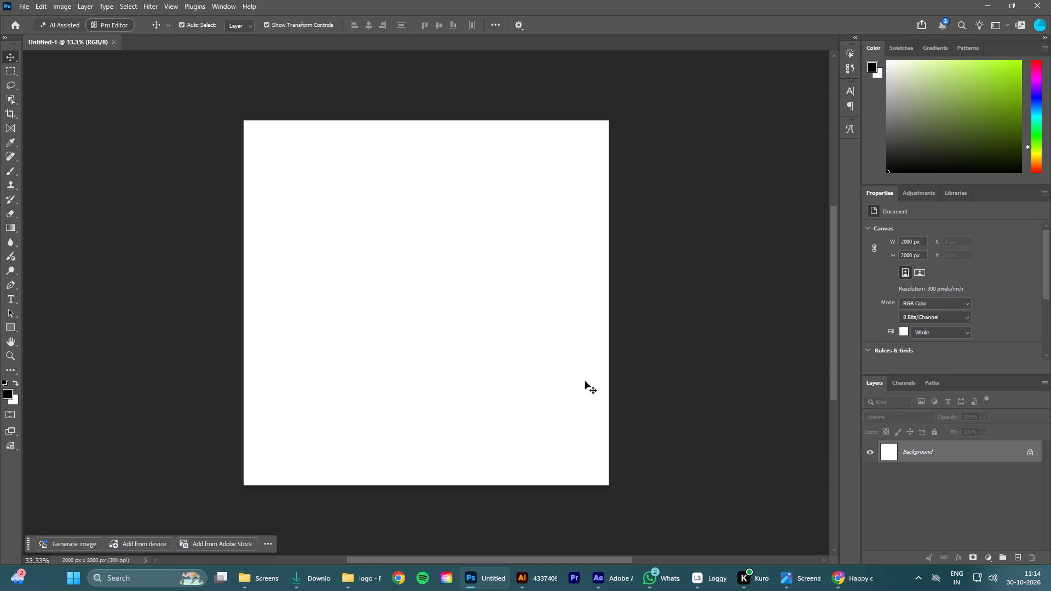
Unlock the white Background layer and hide it, leaving the canvas transparent.
scroll(585, 381, down, 1)
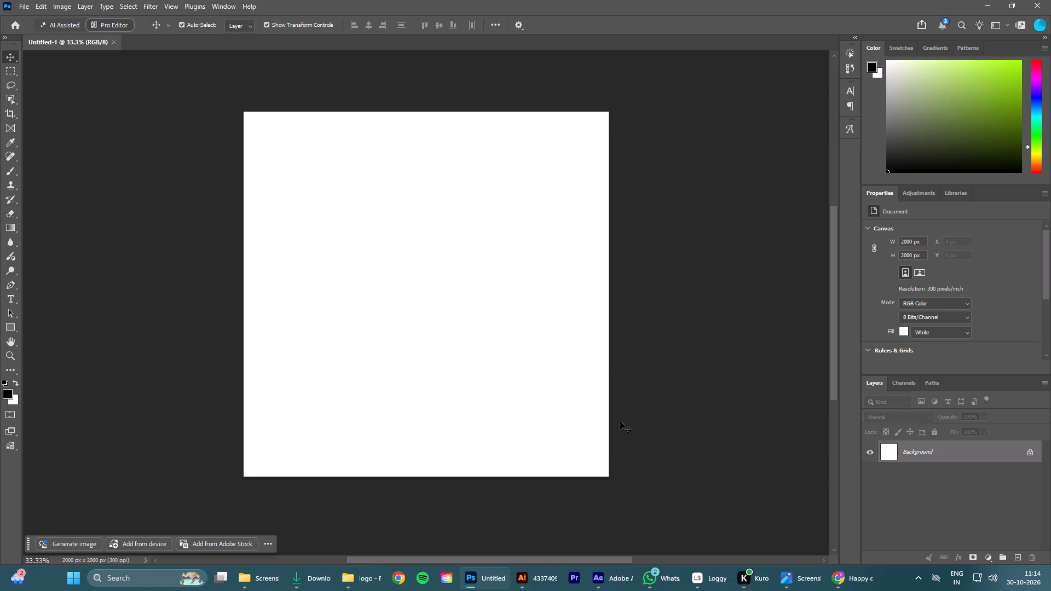
click(1031, 454)
click(978, 493)
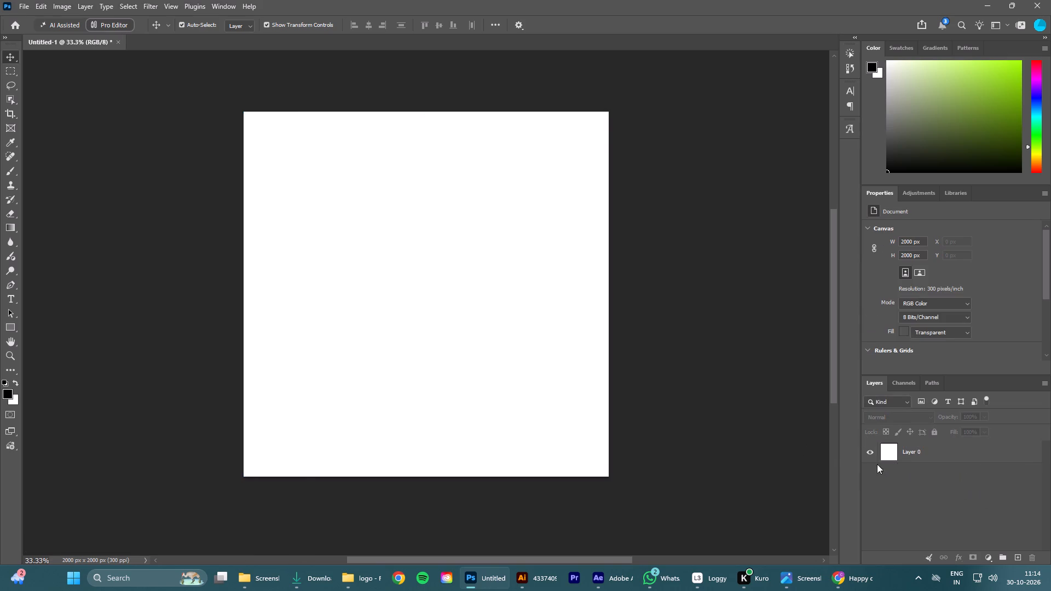
click(870, 451)
click(893, 489)
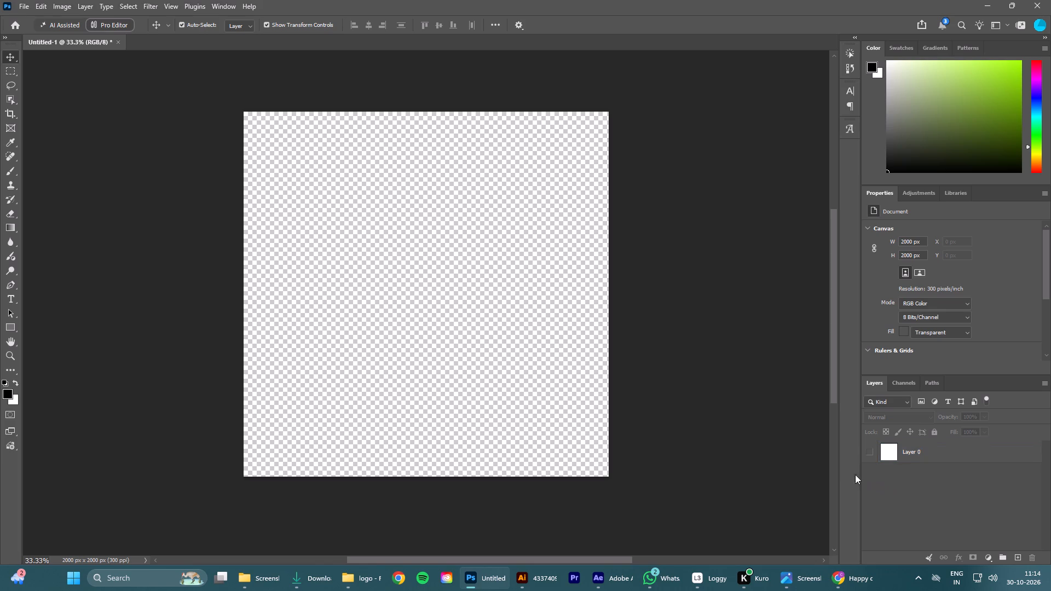
scroll(697, 425, down, 1)
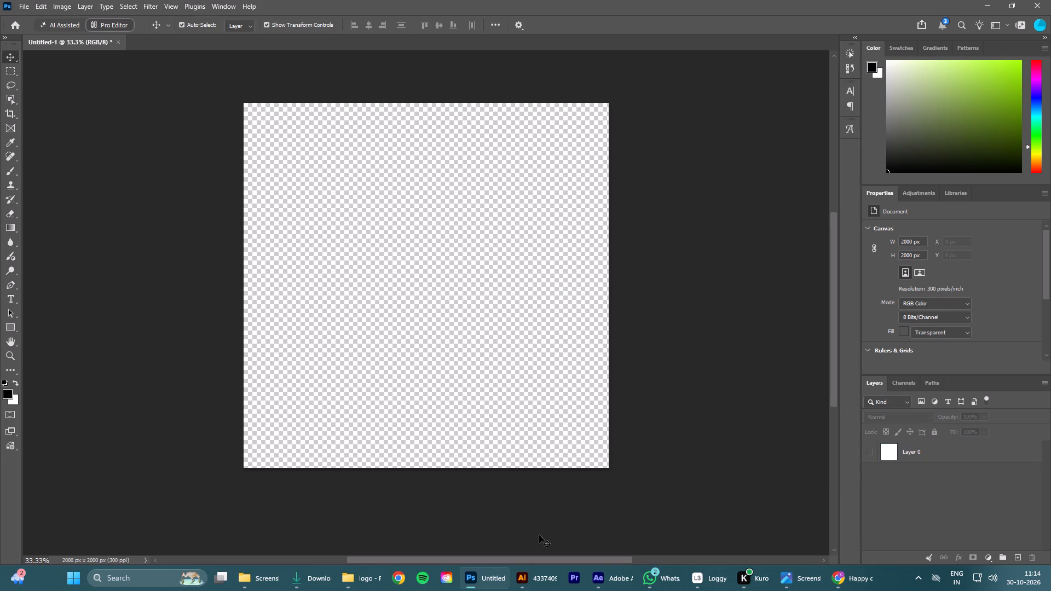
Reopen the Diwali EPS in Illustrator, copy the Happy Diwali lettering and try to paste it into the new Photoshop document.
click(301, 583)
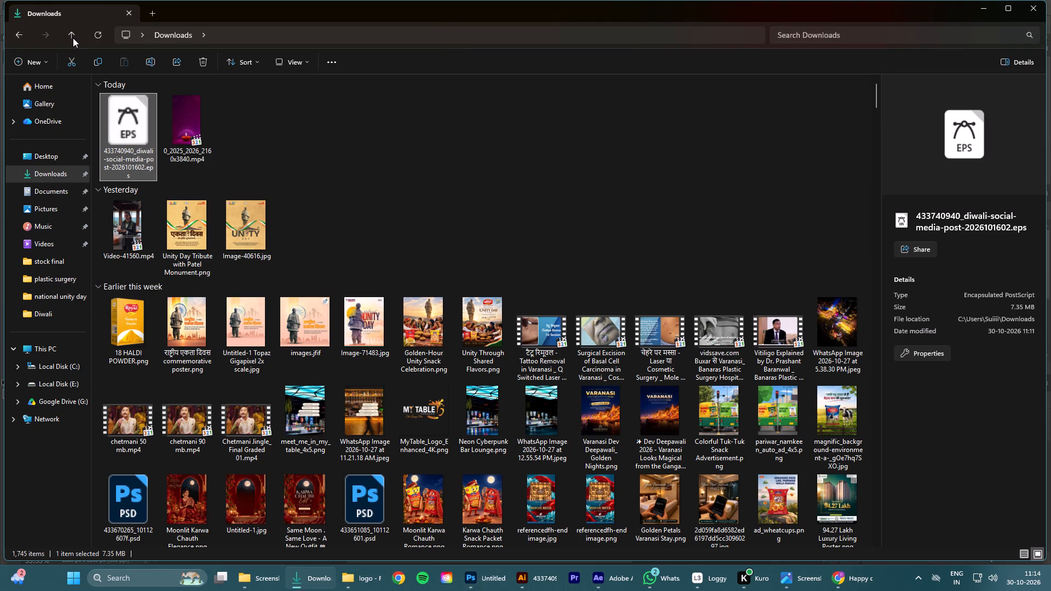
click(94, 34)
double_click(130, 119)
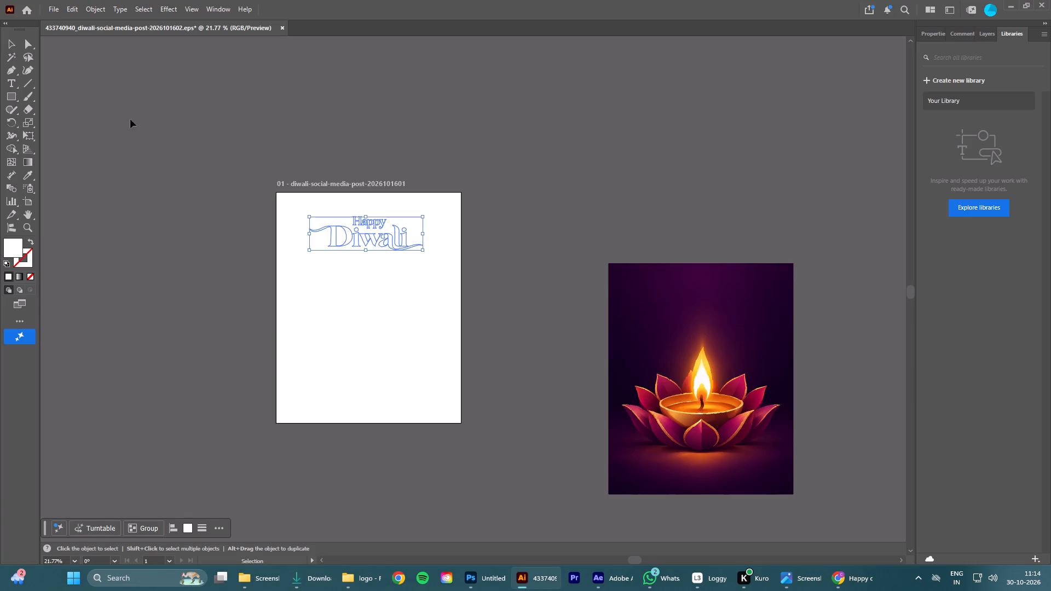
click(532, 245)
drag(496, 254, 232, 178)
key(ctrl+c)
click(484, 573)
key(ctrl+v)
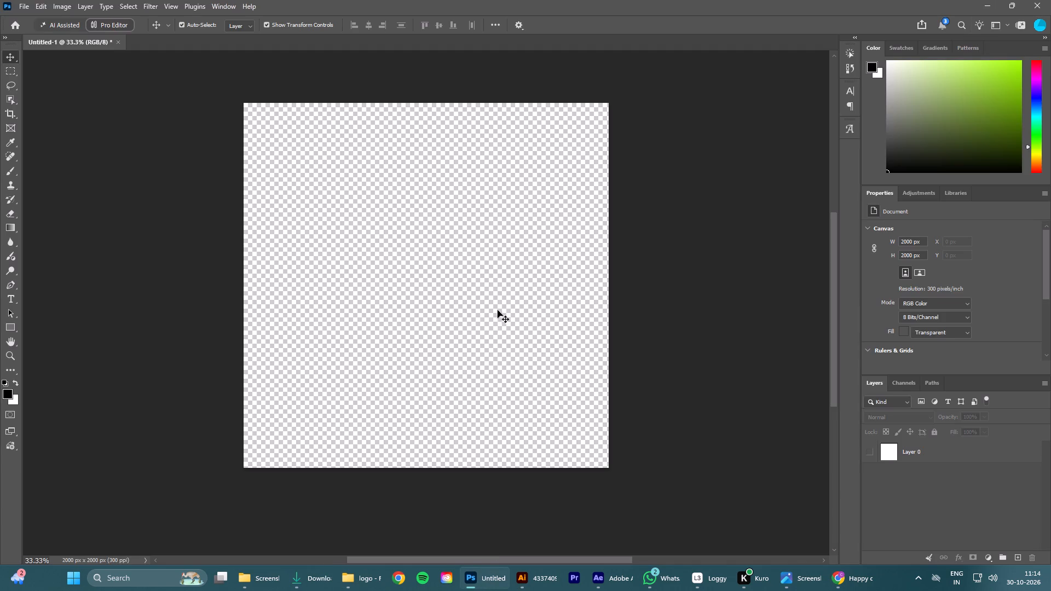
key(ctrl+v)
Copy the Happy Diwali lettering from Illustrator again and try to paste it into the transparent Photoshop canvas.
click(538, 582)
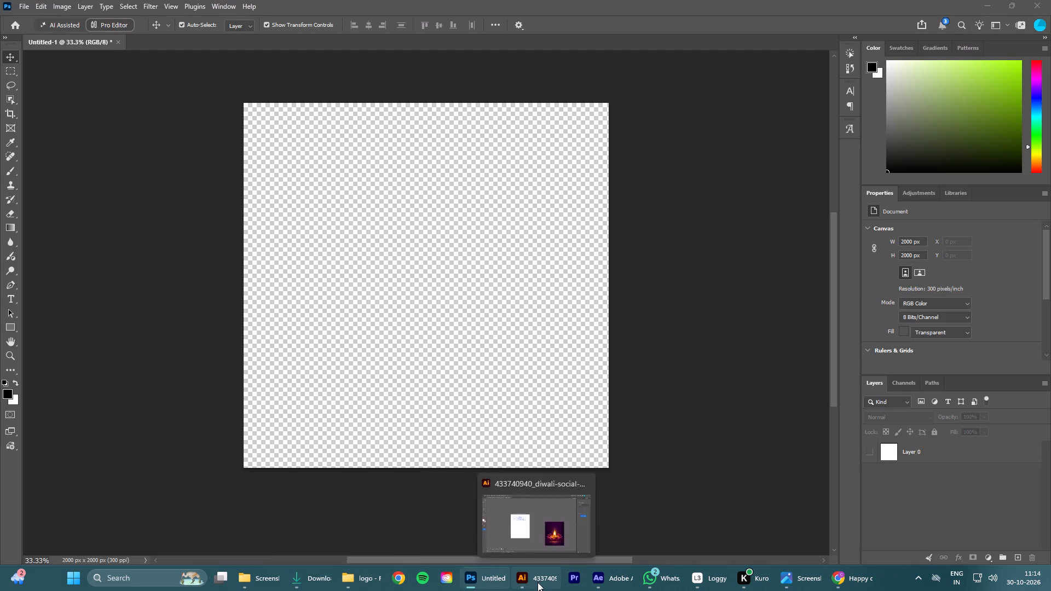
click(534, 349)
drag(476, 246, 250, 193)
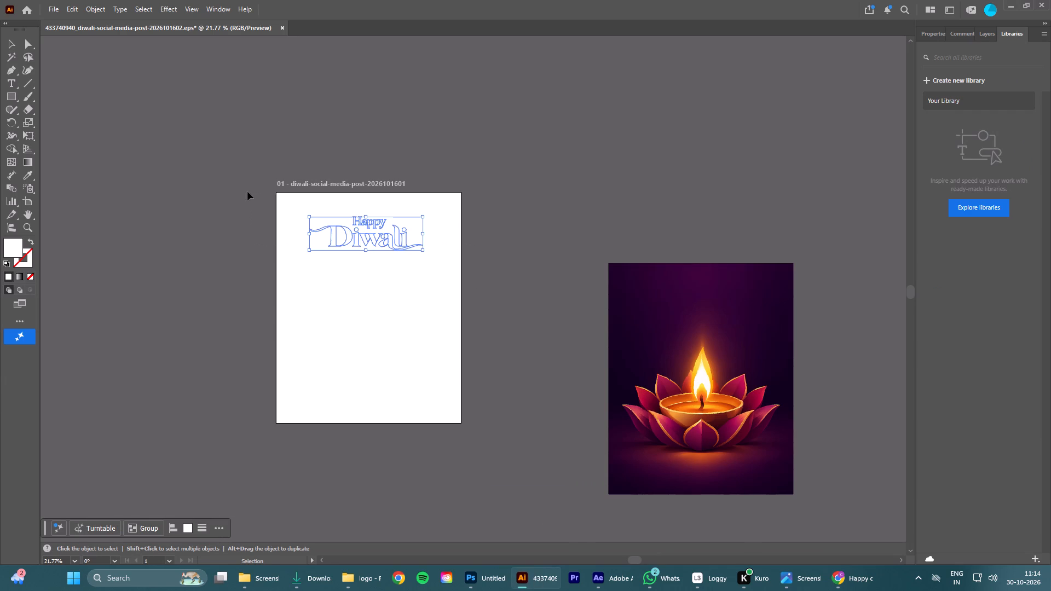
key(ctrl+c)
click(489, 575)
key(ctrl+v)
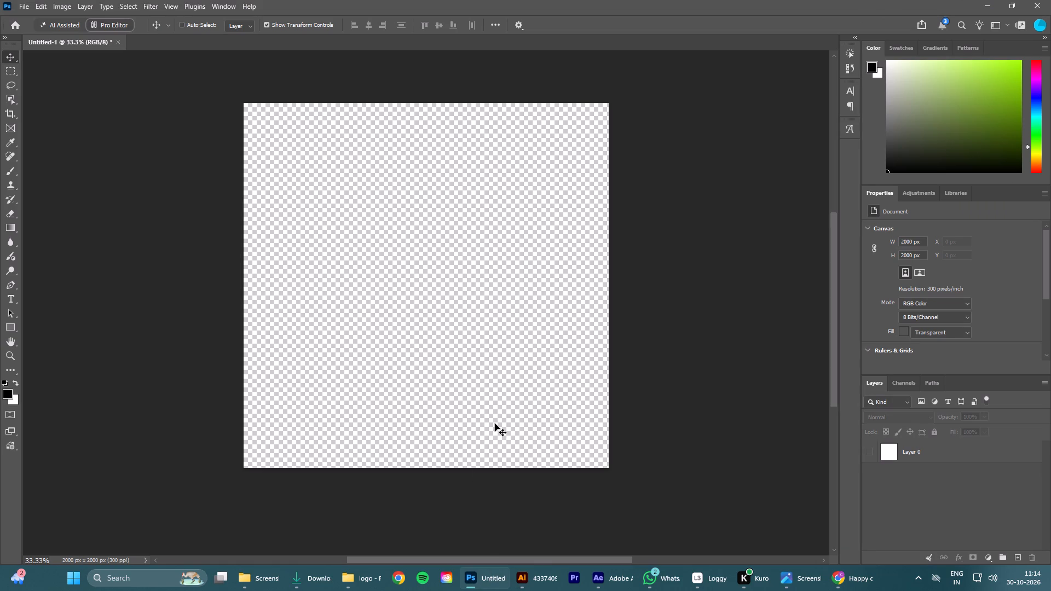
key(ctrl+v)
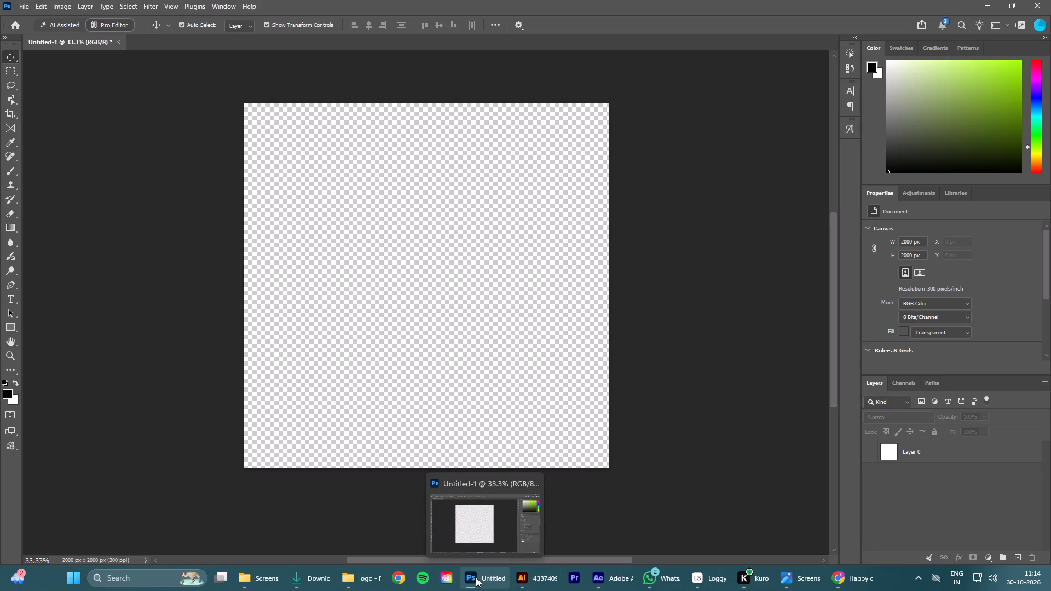
Switch to Illustrator and move the Happy Diwali lettering with its greeting text off the white artboard onto the grey area above it.
click(564, 580)
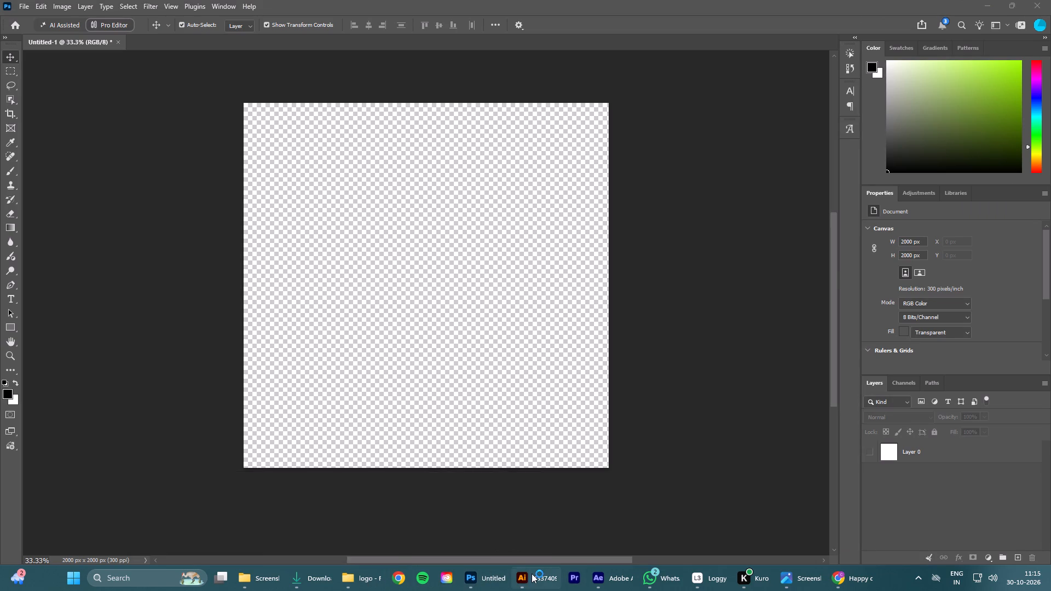
click(532, 573)
click(496, 279)
drag(488, 266, 268, 188)
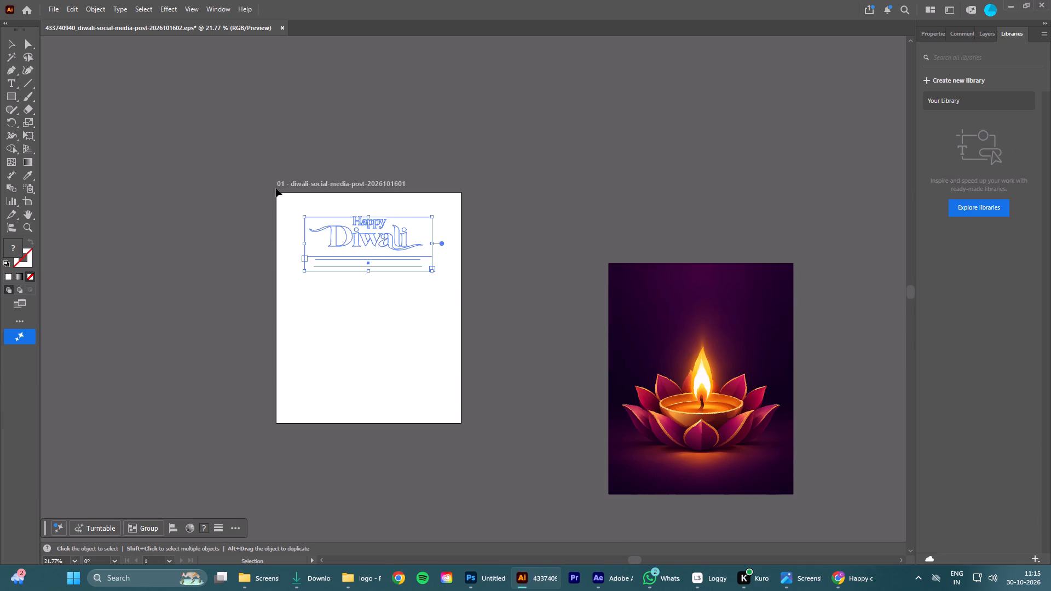
drag(363, 237, 536, 135)
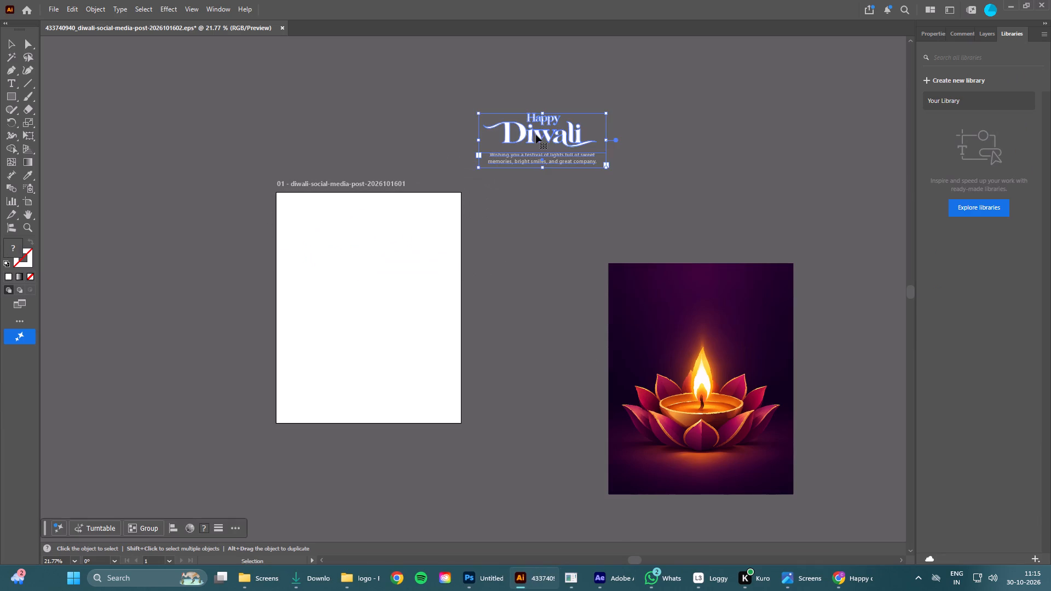
click(674, 155)
Copy only the Happy Diwali lettering, without the greeting text below it, and switch to the Photoshop document.
drag(608, 132, 464, 99)
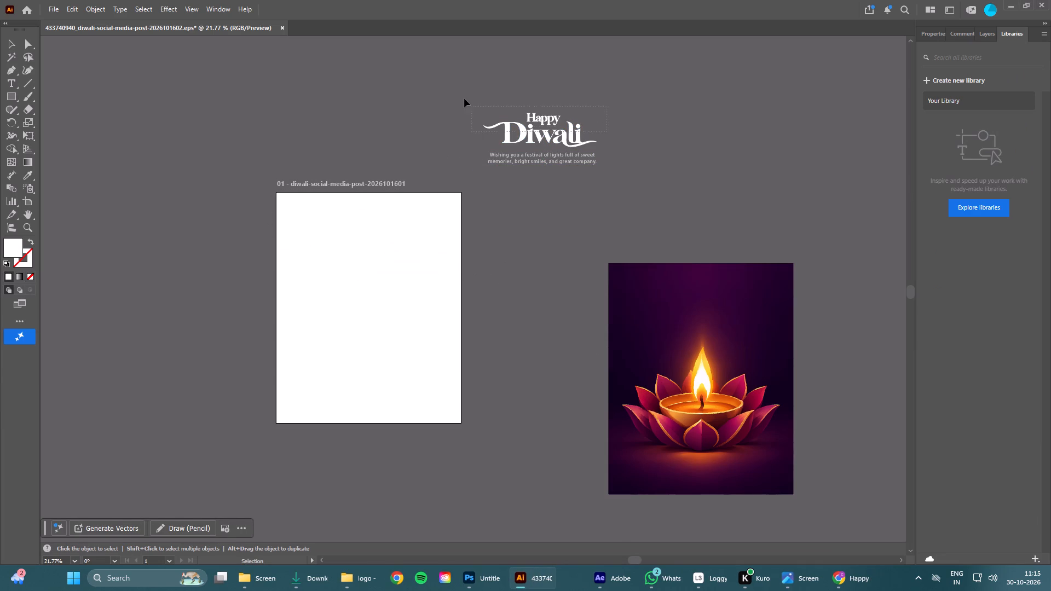
drag(464, 99, 463, 98)
key(ctrl+c)
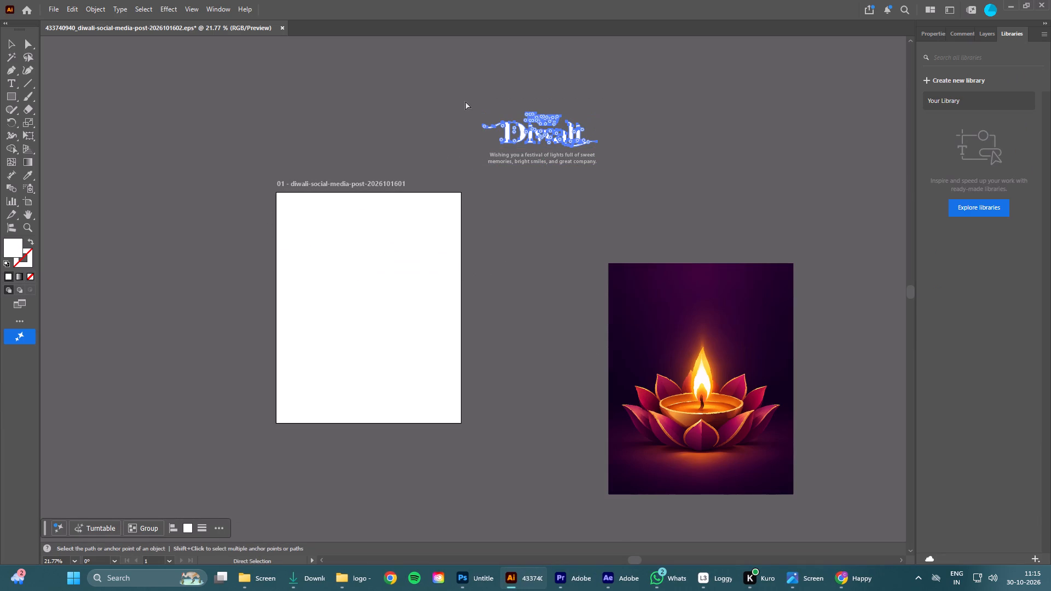
click(469, 582)
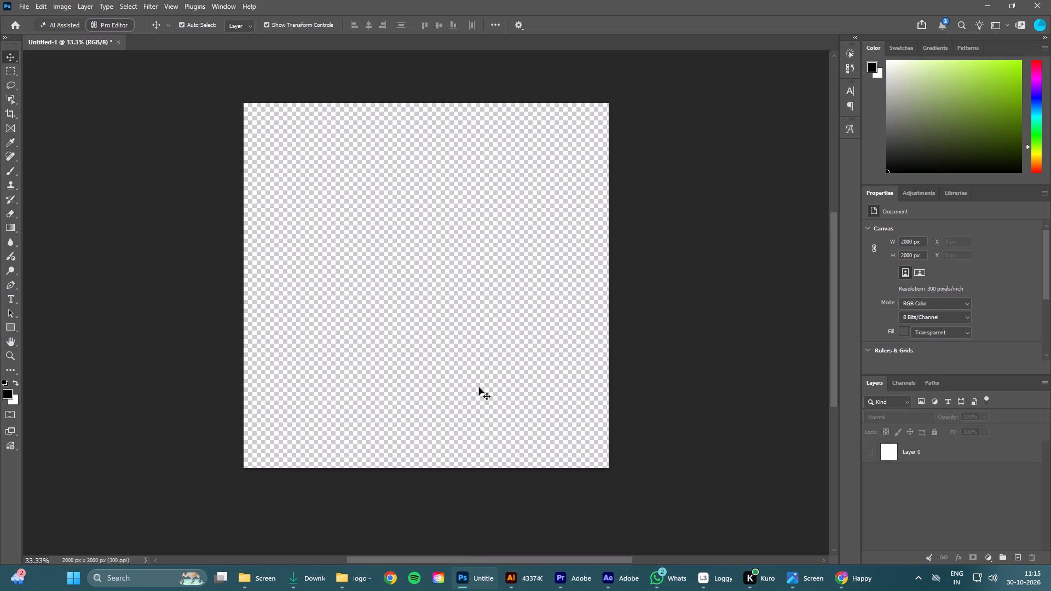
Make the white Layer 0 visible and active, and paste the copied Happy Diwali lettering as pixels.
key(ctrl+v)
click(873, 453)
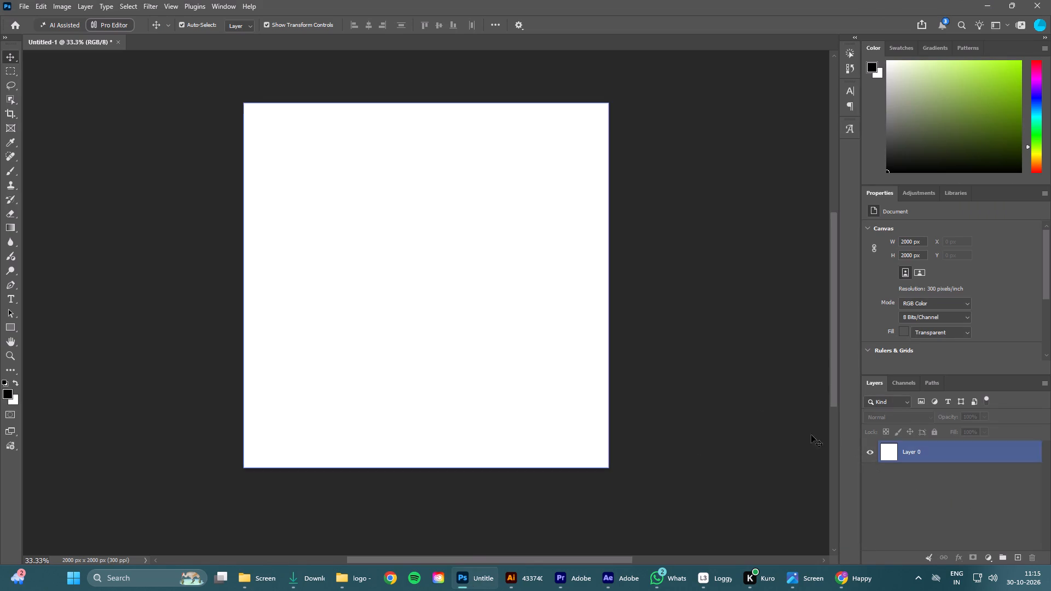
key(ctrl+v)
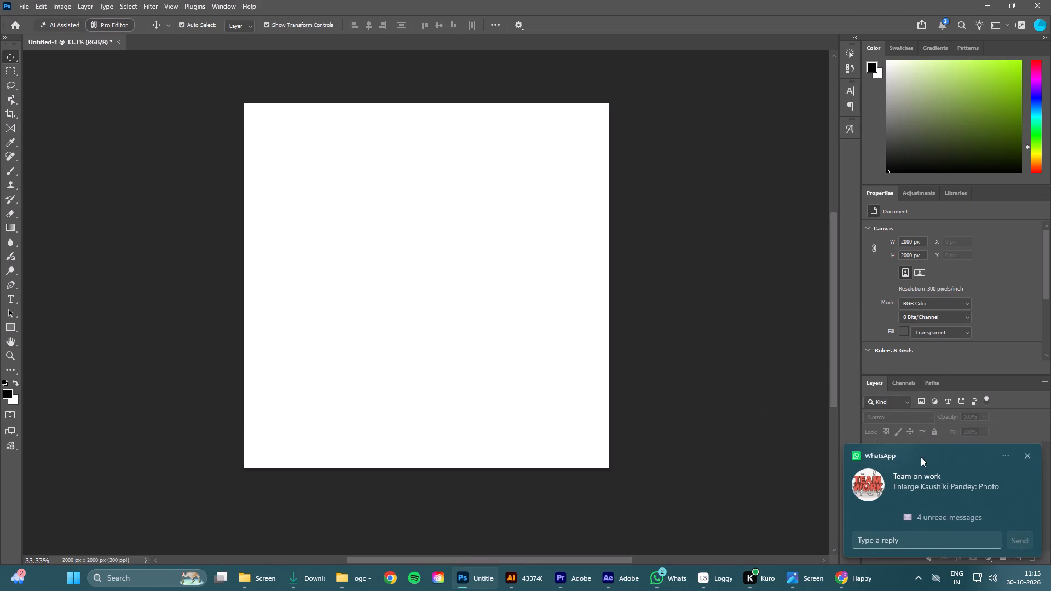
click(1030, 456)
click(204, 238)
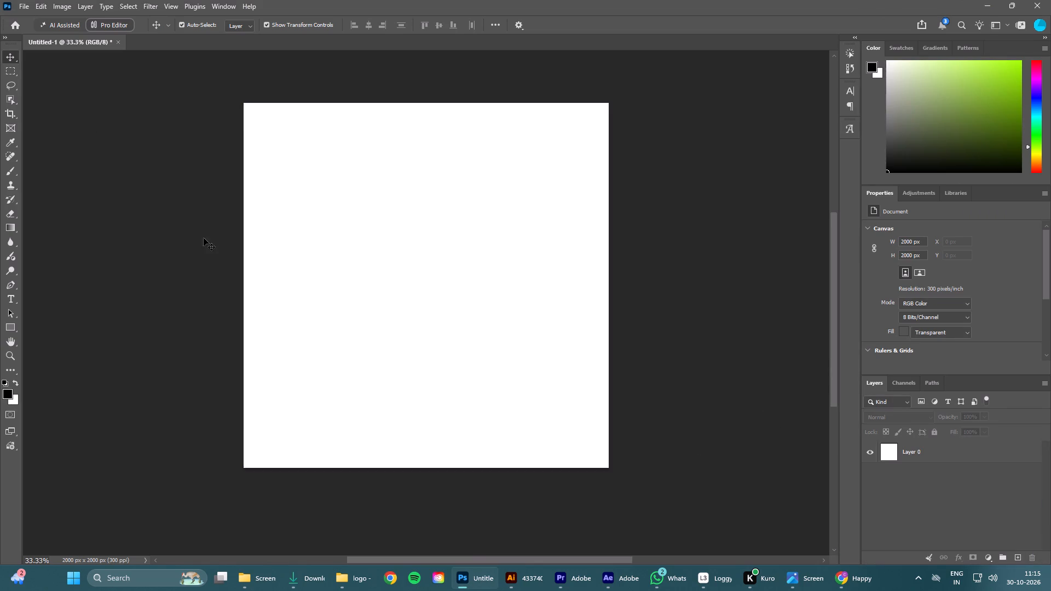
click(315, 263)
key(ctrl+v)
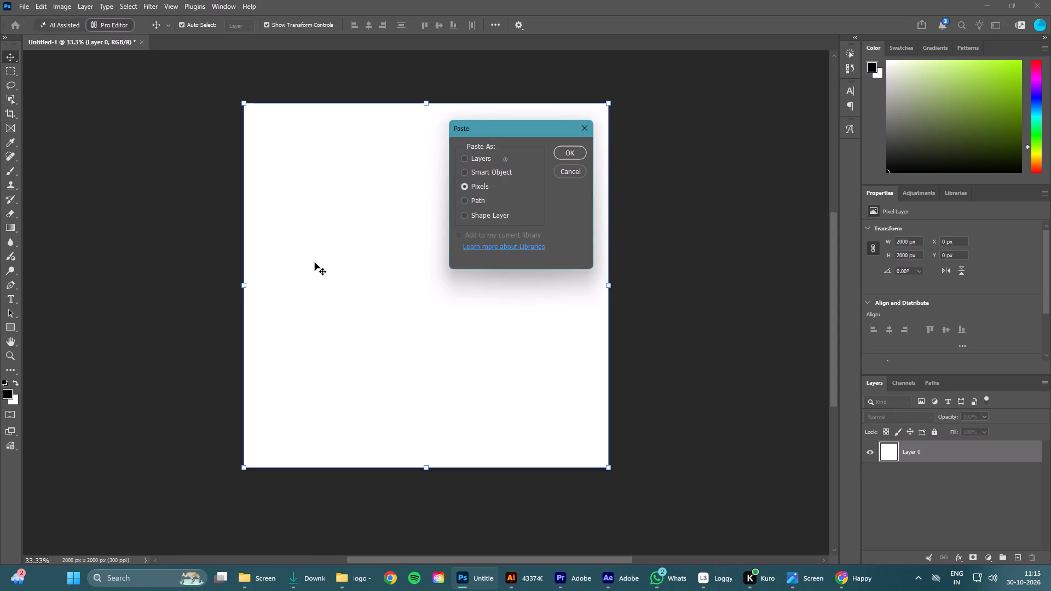
click(575, 148)
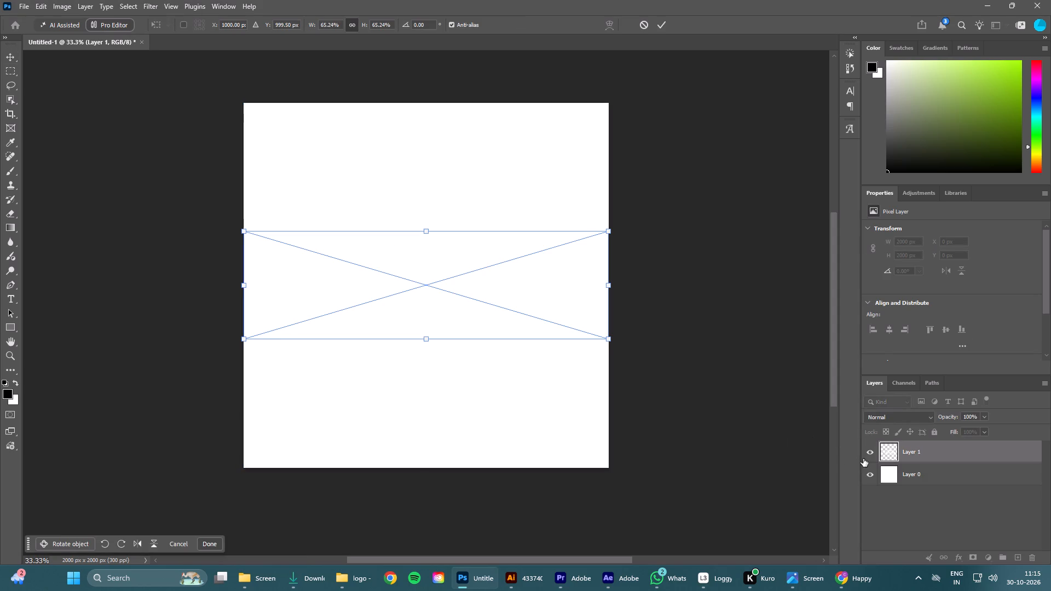
Place the pasted lettering and hide the white Layer 0 beneath it.
click(873, 476)
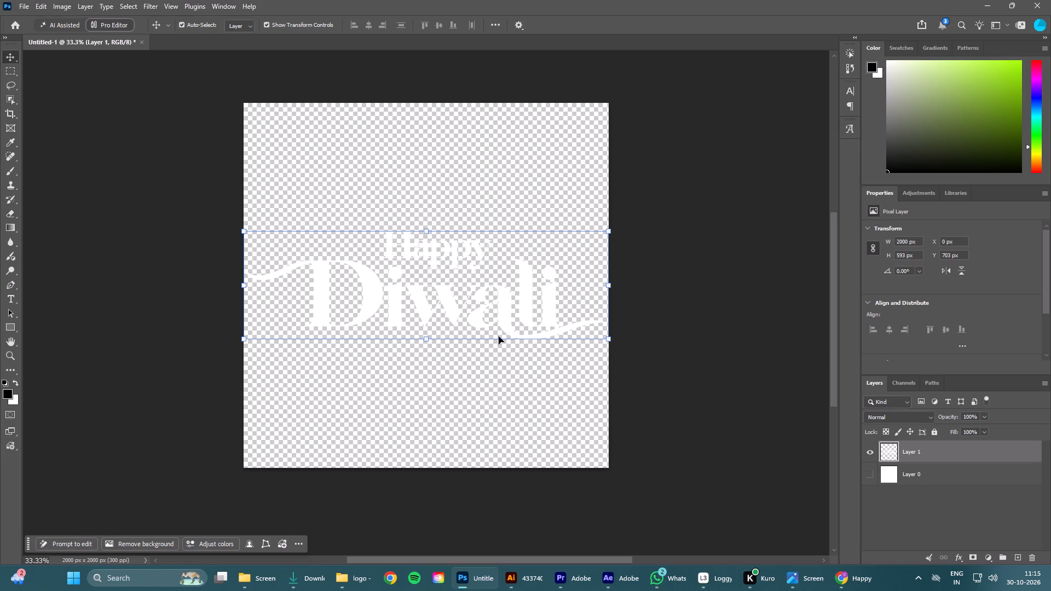
Scale the pasted Happy Diwali lettering down proportionally to about 1738 x 515 px.
drag(426, 340, 426, 323)
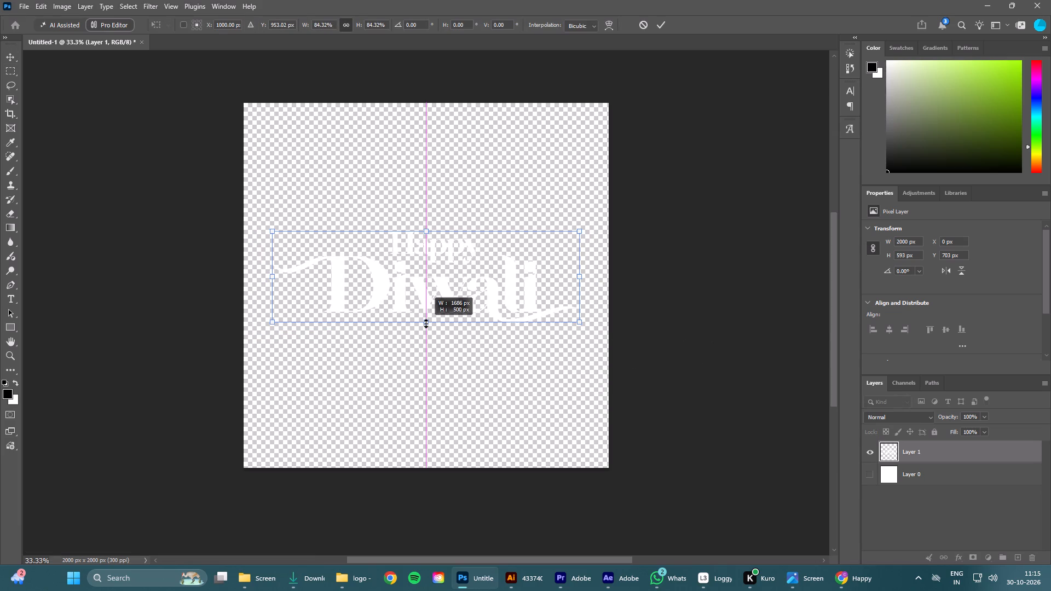
drag(426, 323, 426, 326)
click(667, 21)
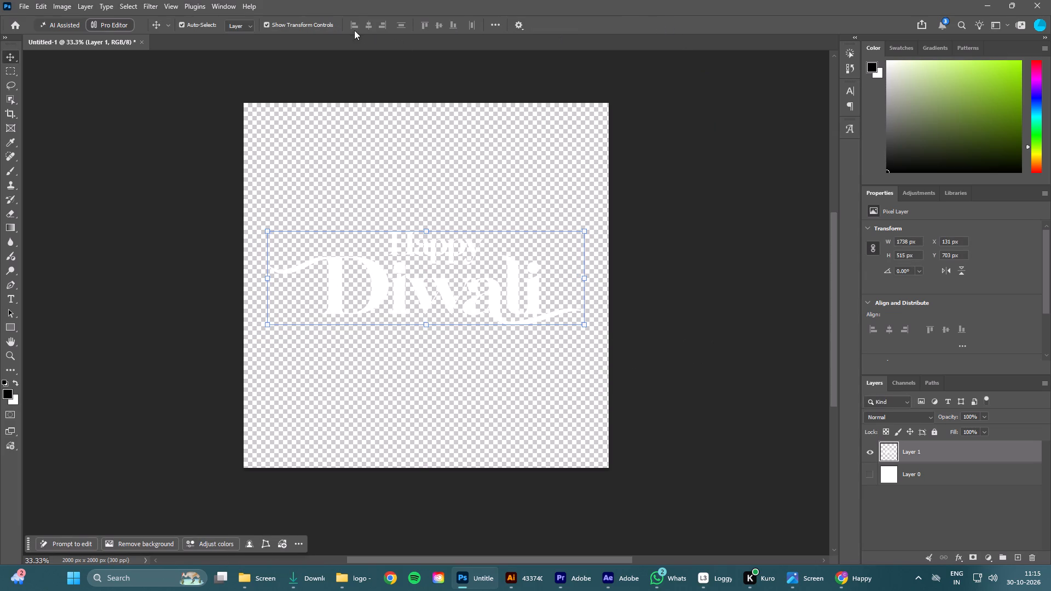
Align the Happy Diwali lettering to the canvas, centred both horizontally and vertically.
click(498, 21)
click(513, 124)
click(525, 144)
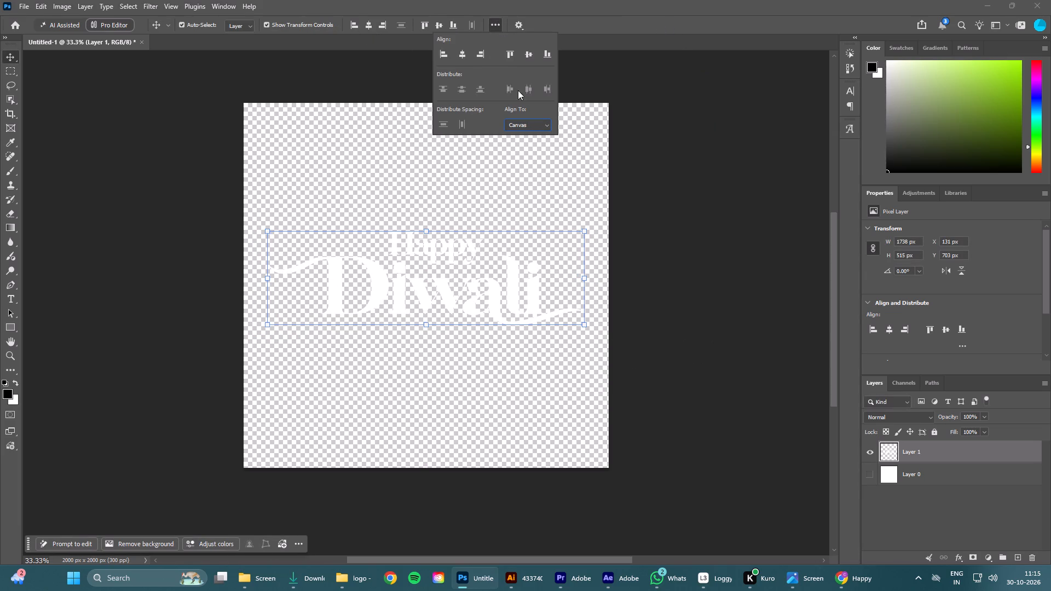
click(459, 50)
click(532, 56)
click(711, 155)
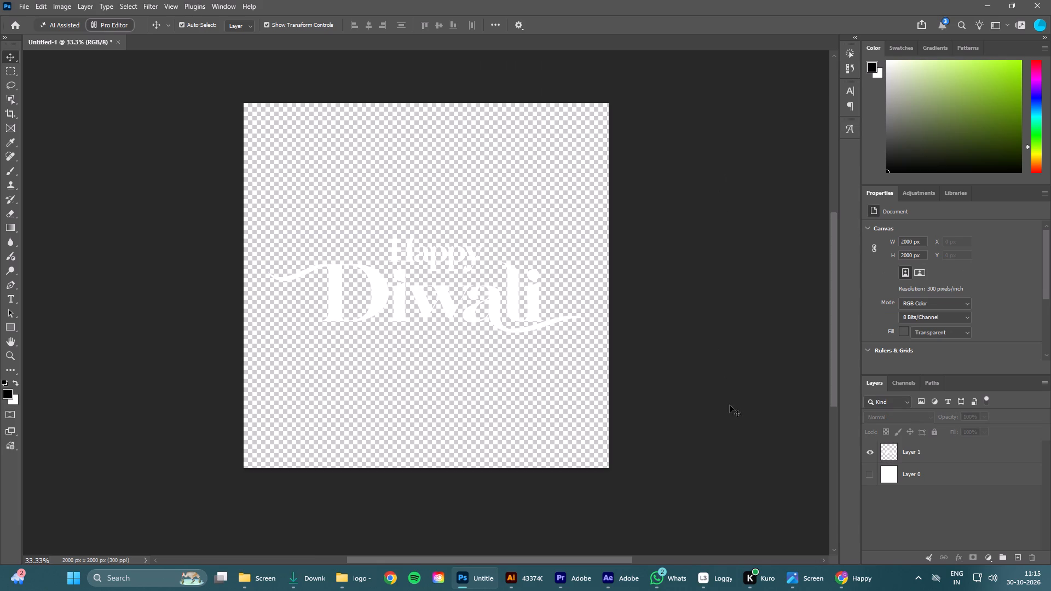
click(683, 358)
Quick-export the Happy Diwali layer as a PNG named Layerb 1.png in the Downloads folder.
click(905, 450)
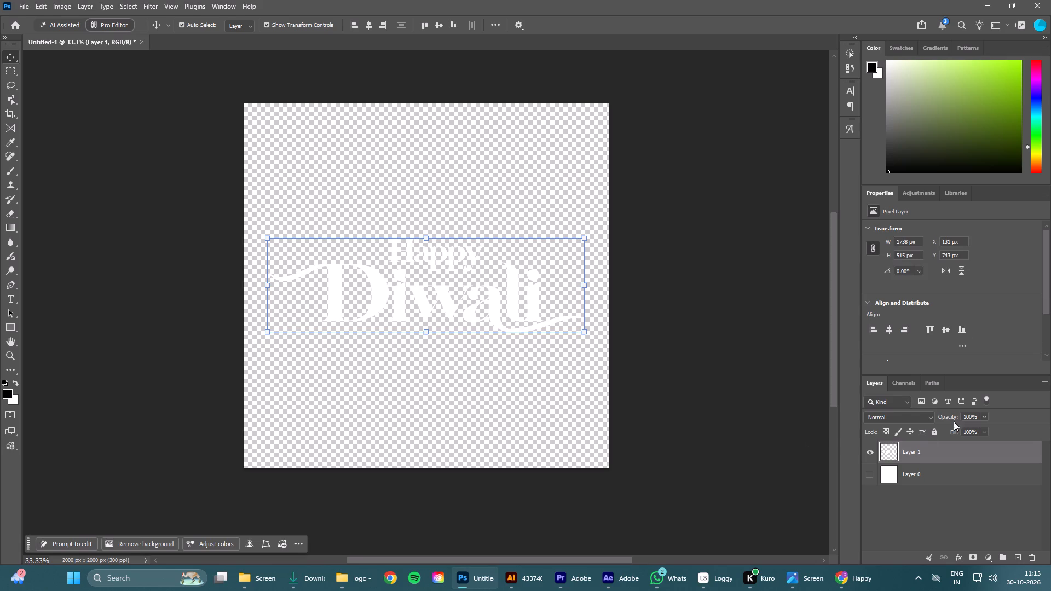
right_click(950, 453)
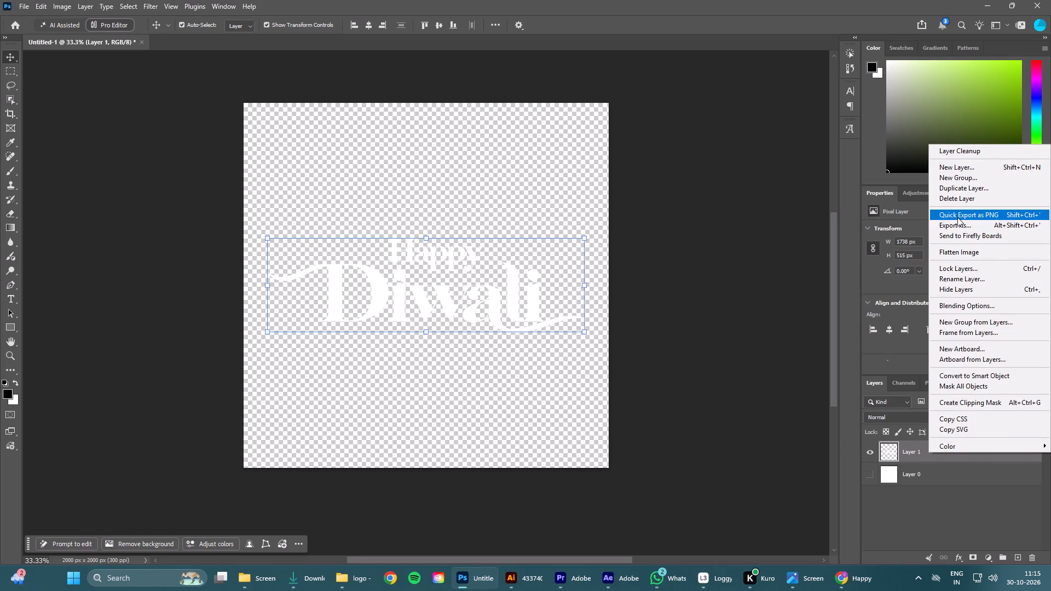
click(957, 217)
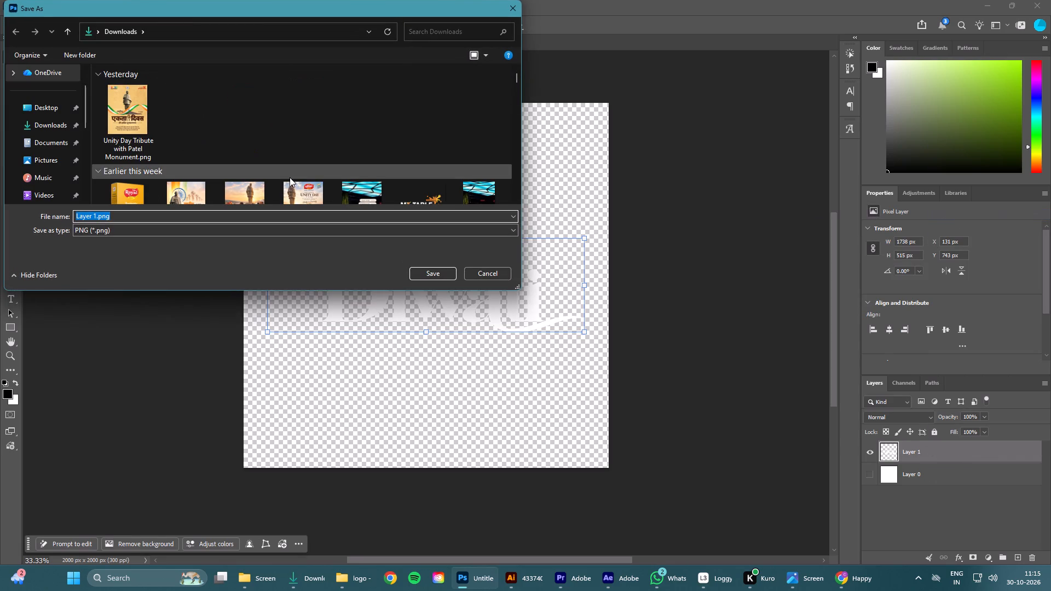
scroll(53, 156, up, 10)
click(45, 155)
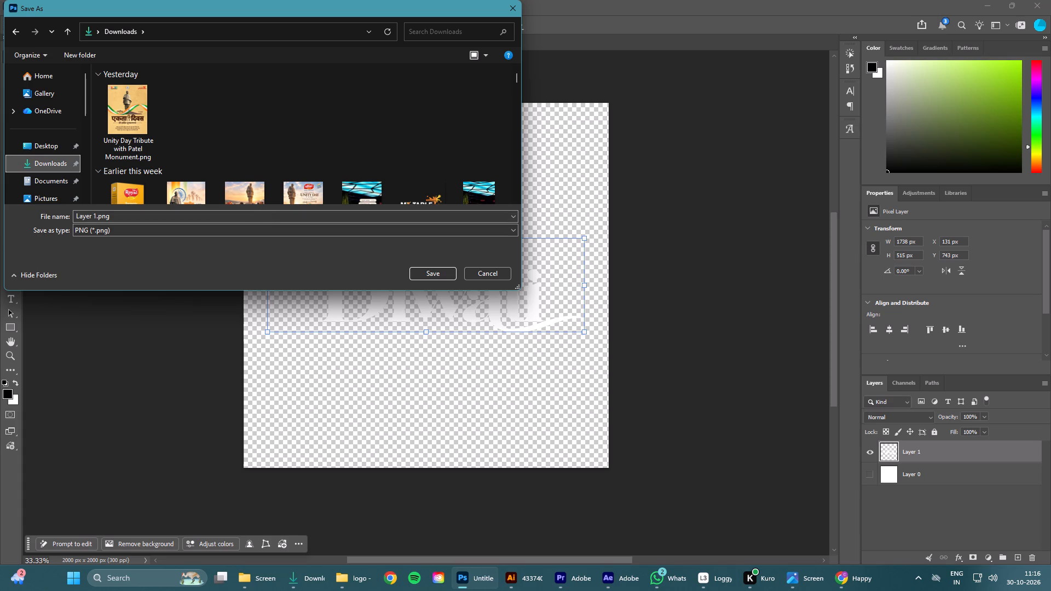
click(437, 270)
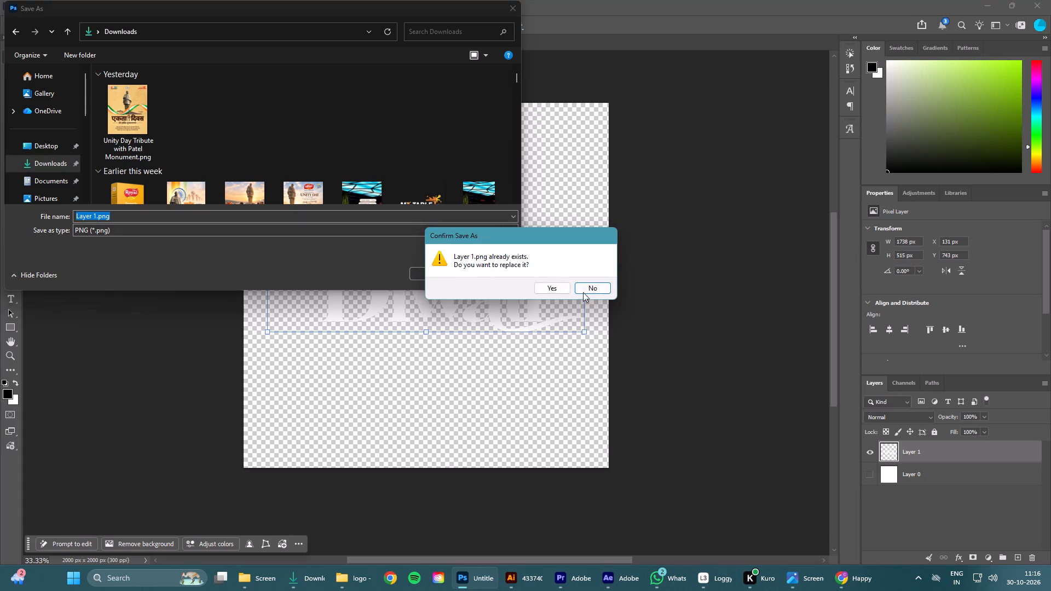
click(585, 288)
click(83, 216)
click(90, 215)
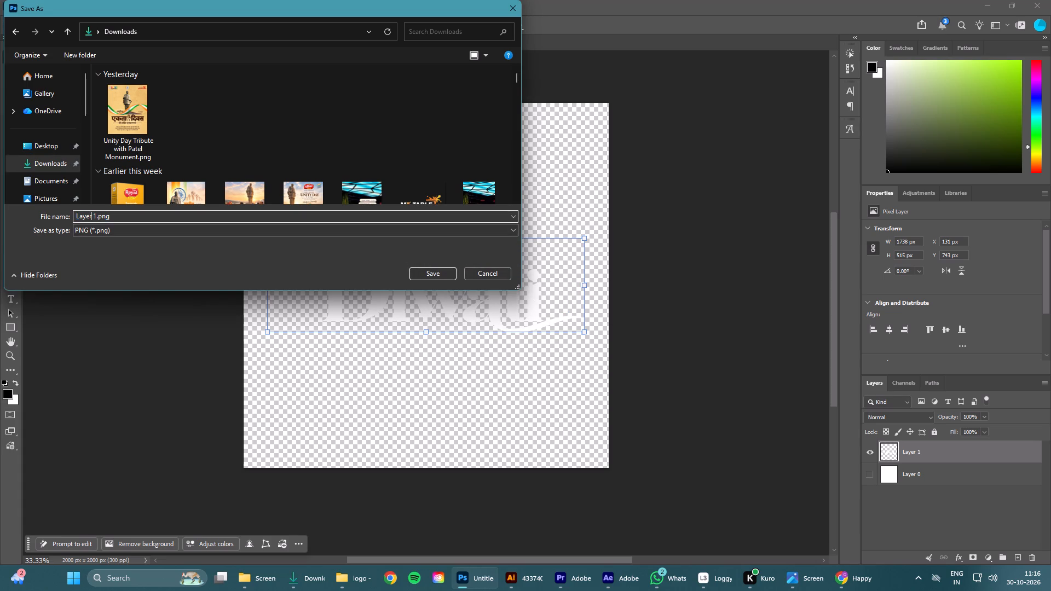
key(b)
click(437, 269)
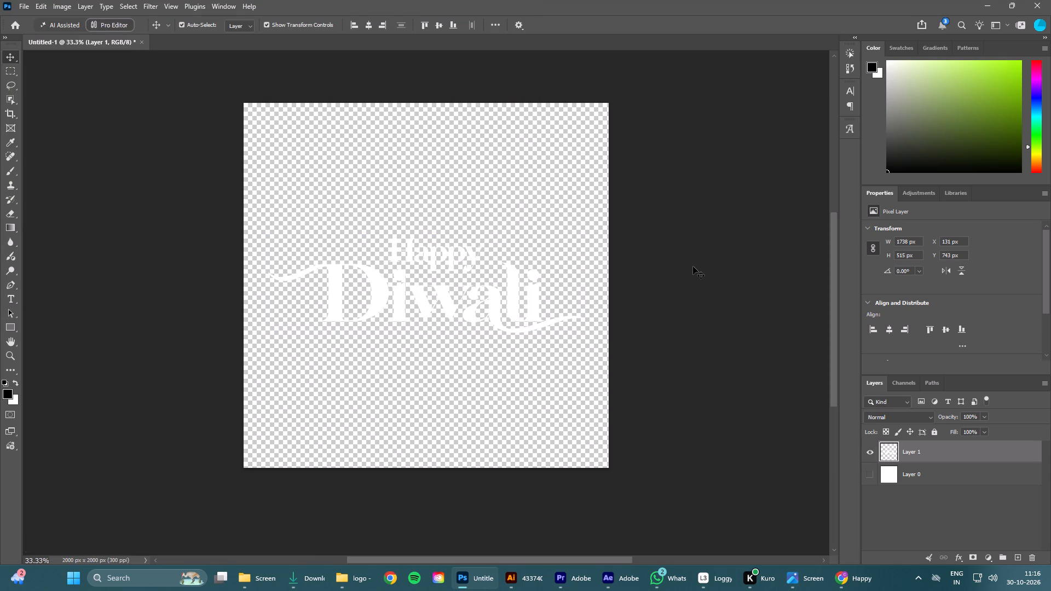
click(693, 266)
Switch to the refreshed Downloads folder in File Explorer and pick up Layerb 1.png to bring it into another application.
click(978, 0)
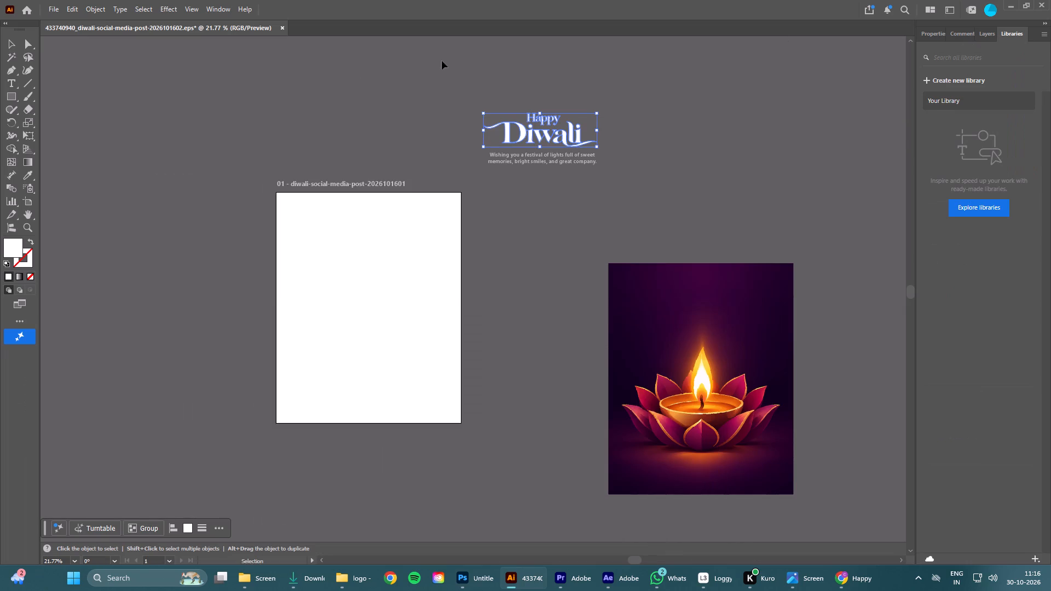
click(1009, 2)
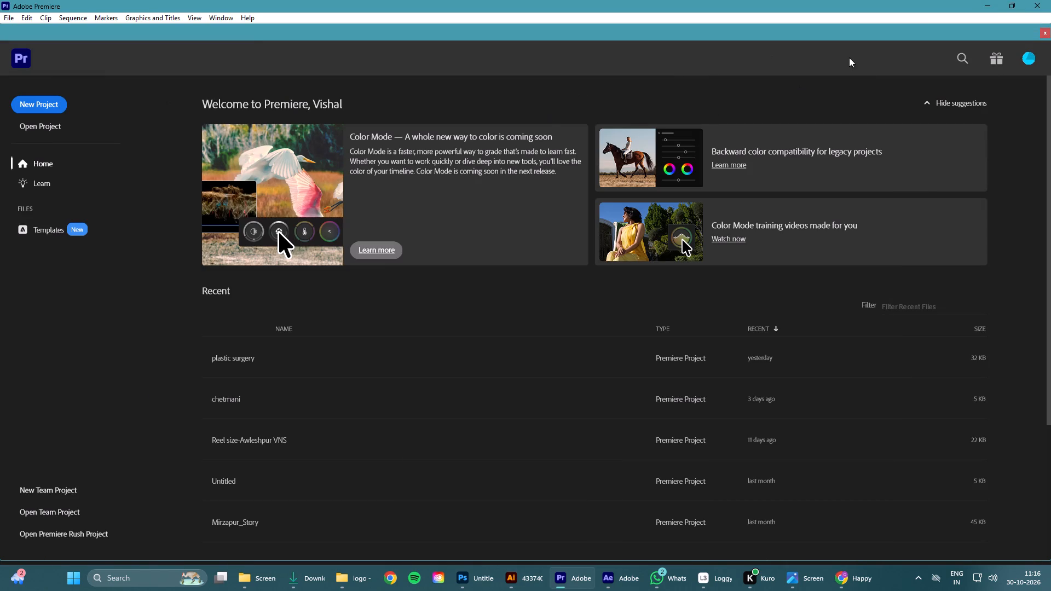
click(981, 2)
click(99, 33)
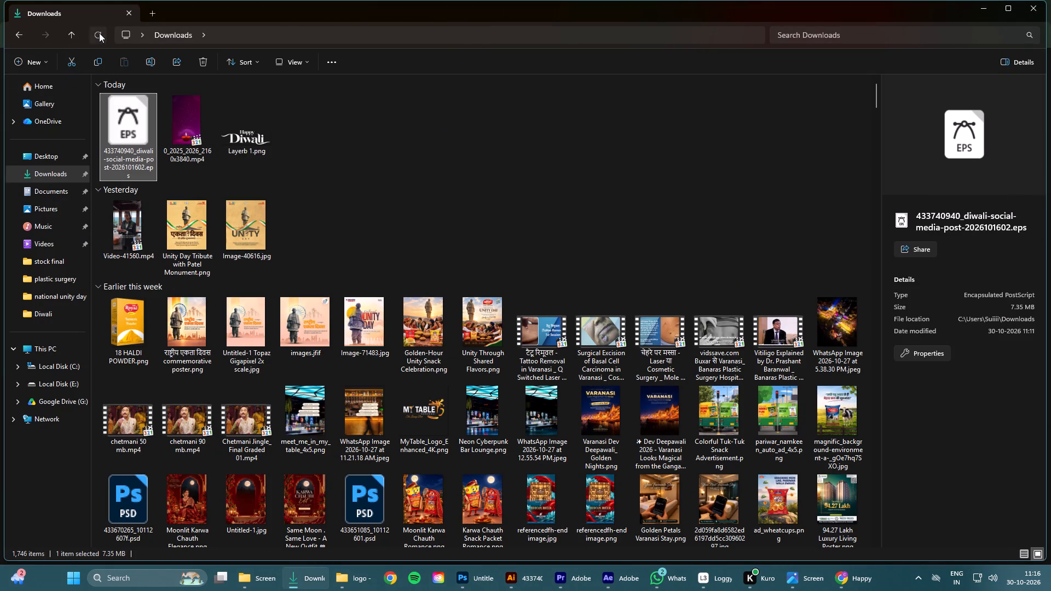
click(131, 126)
click(129, 136)
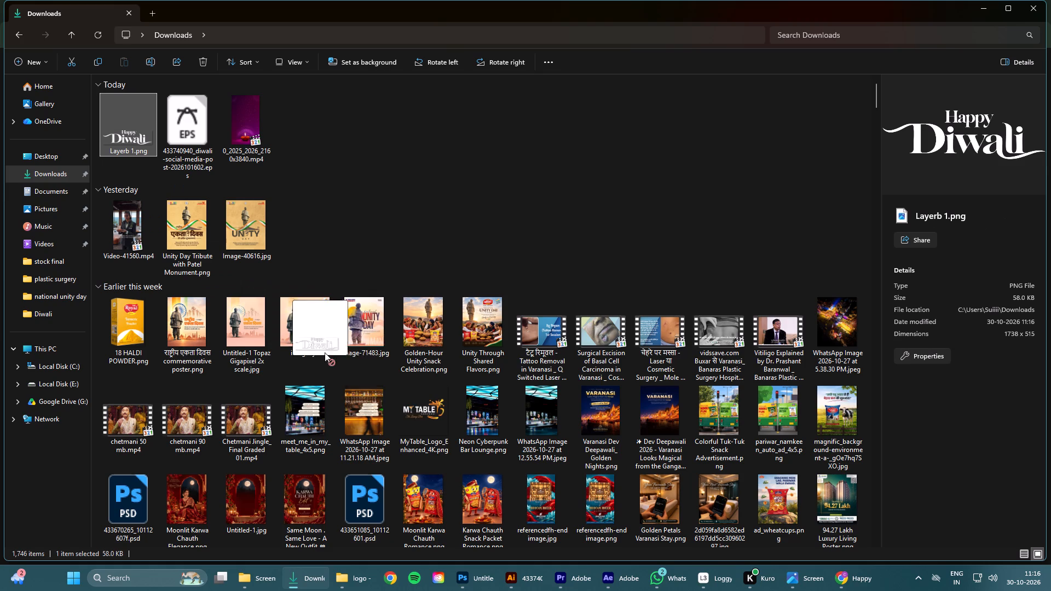
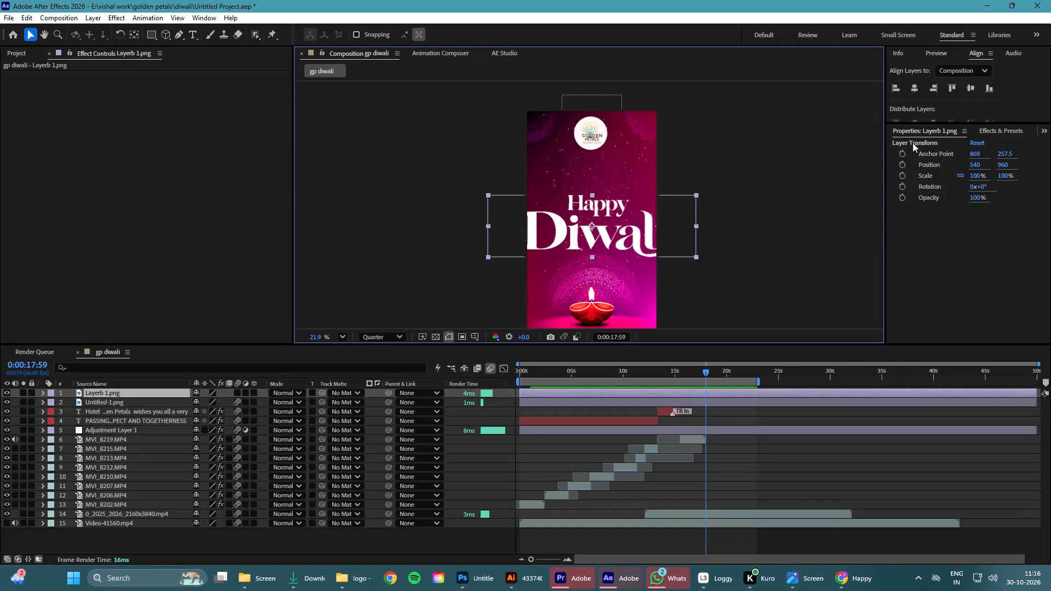
Scale the Layerb 1.png lettering layer down proportionally to 56%.
click(492, 537)
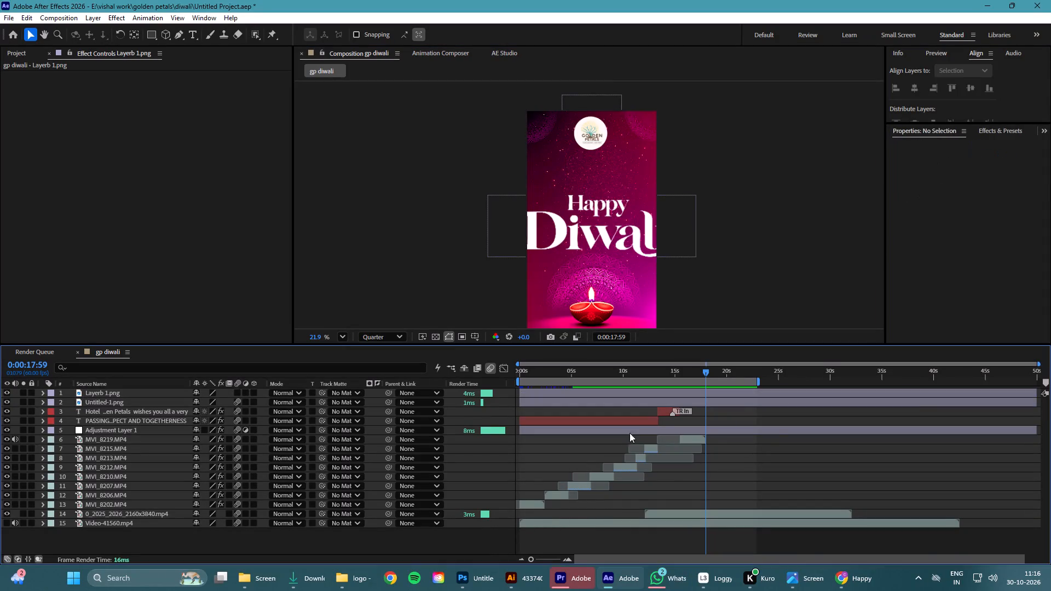
click(644, 392)
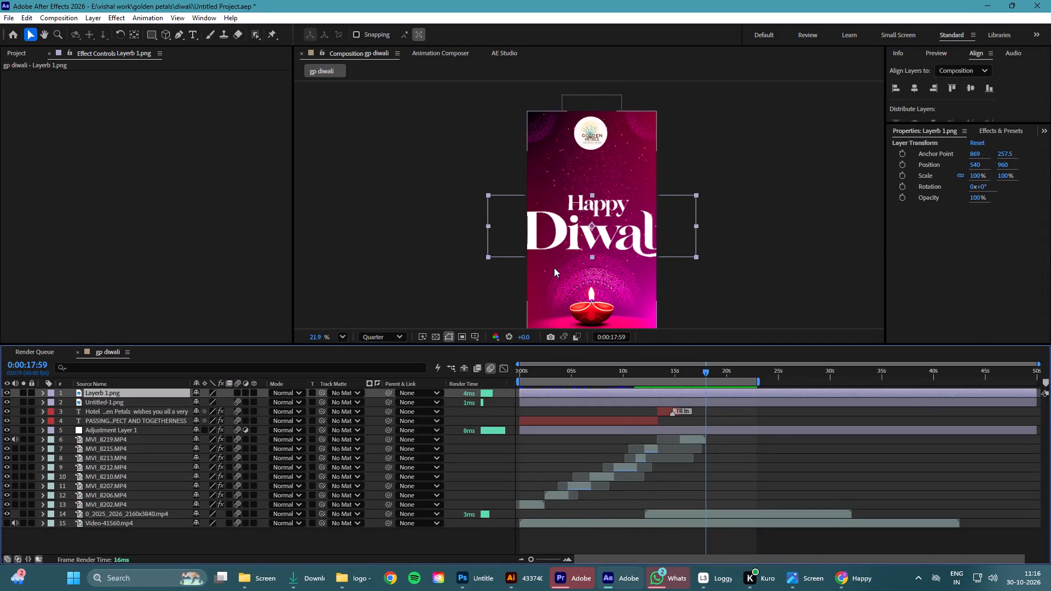
key(s)
drag(226, 403, 224, 403)
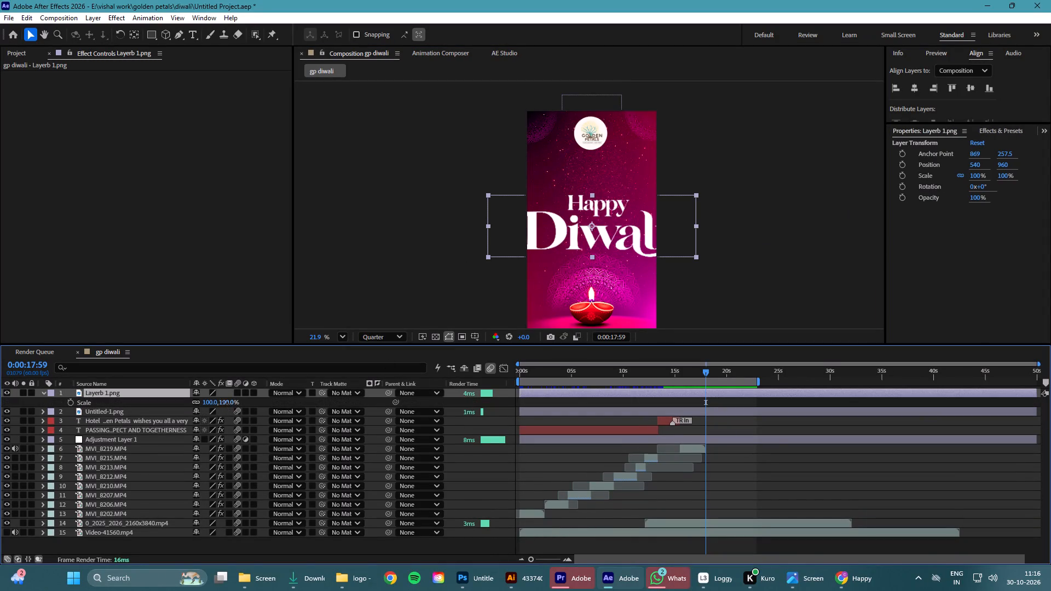
drag(224, 403, 201, 402)
Centre the Happy Diwali lettering horizontally and nudge it up to sit above the middle of the composition, between the logo and the diya.
click(911, 89)
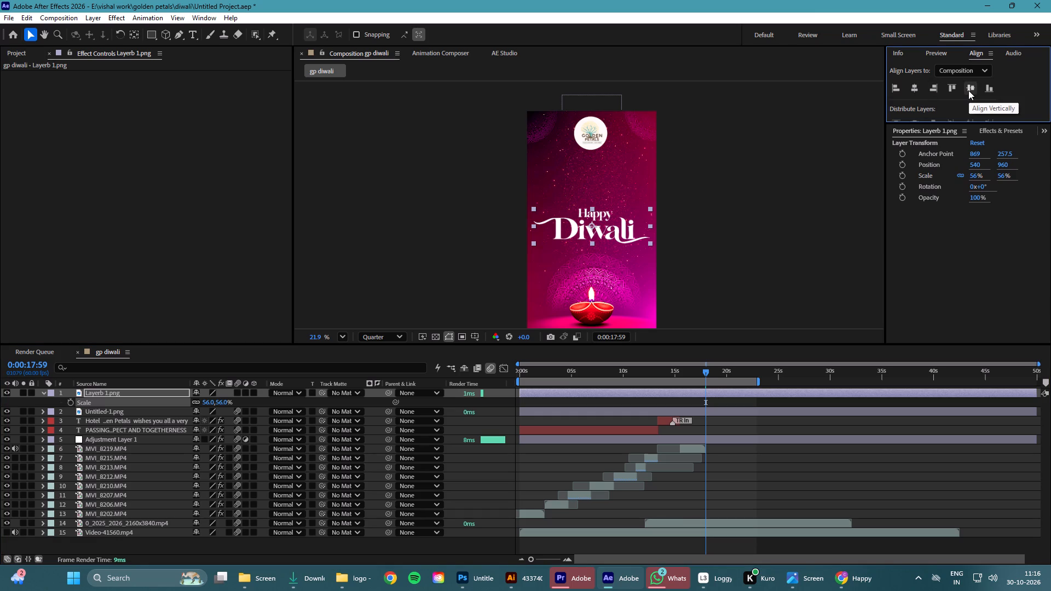
key(shift+Up)
key(shift+Up)
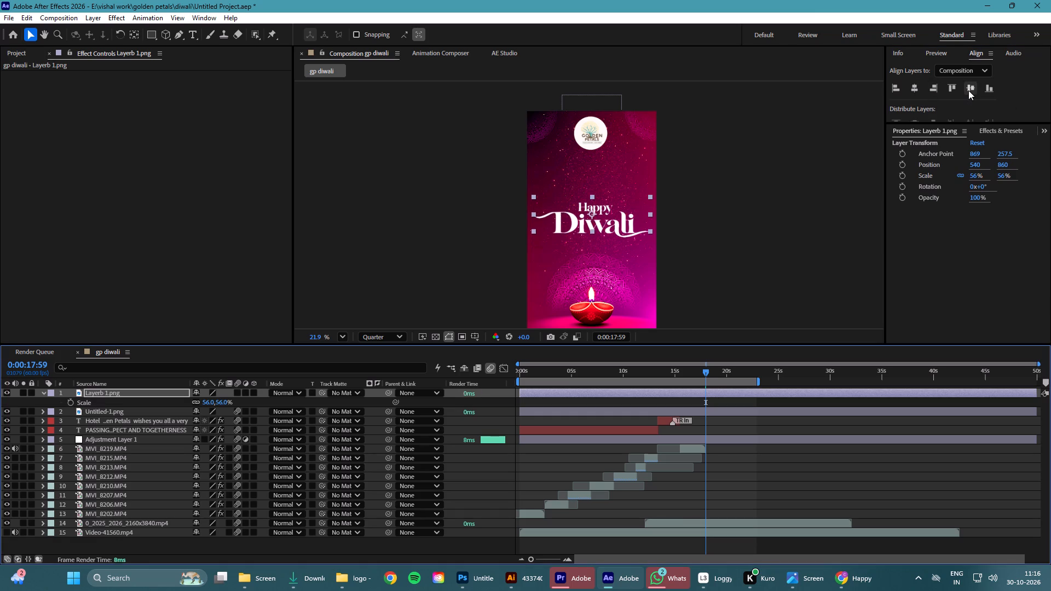
key(shift+Up)
key(shift+Up)
key(shift+Down)
key(shift+Down)
key(shift+Down)
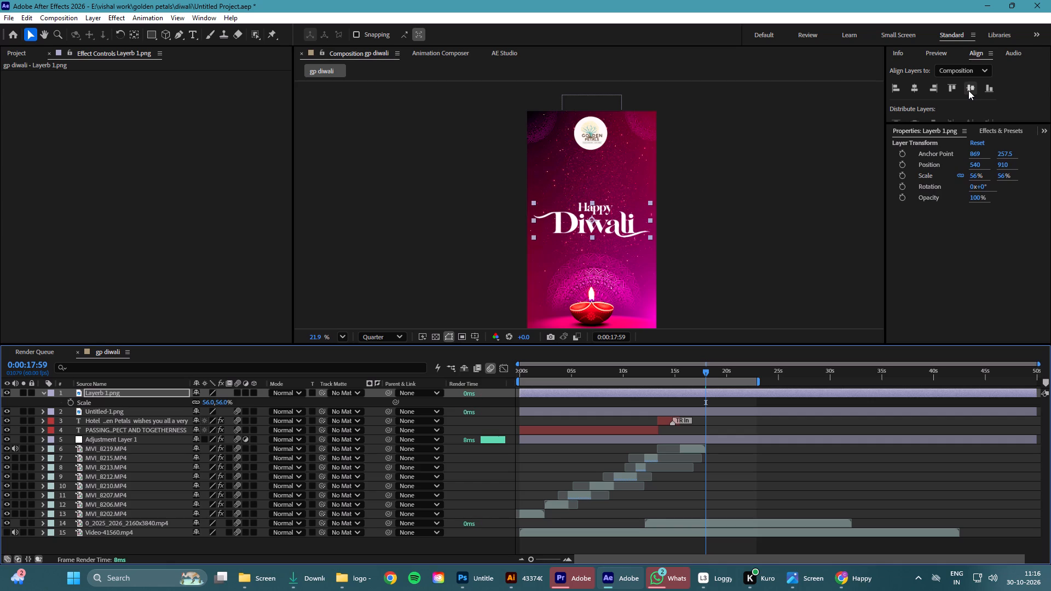
click(913, 89)
key(shift+Down)
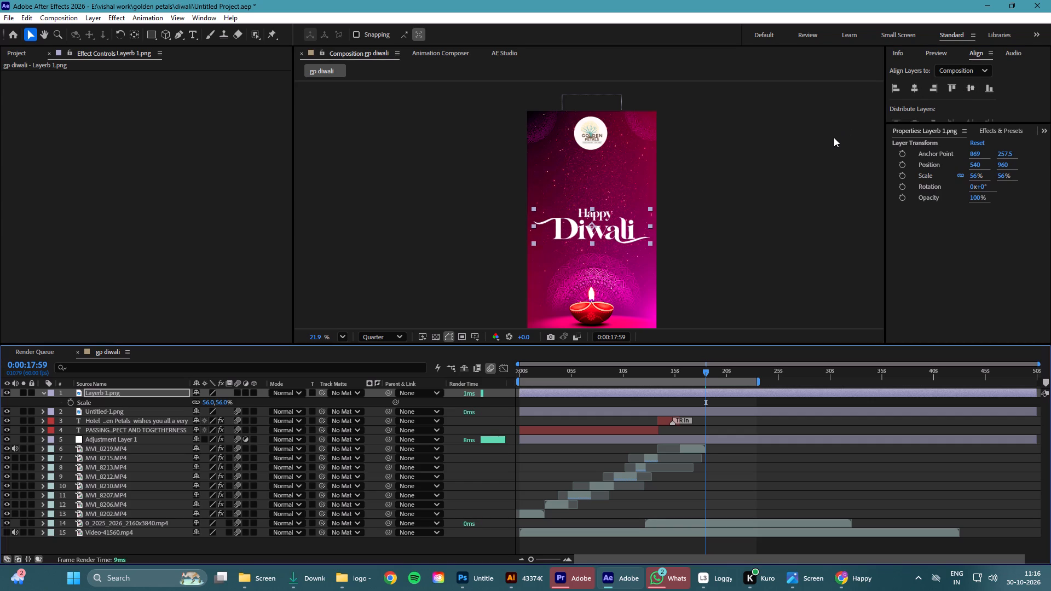
key(Up)
key(Up)
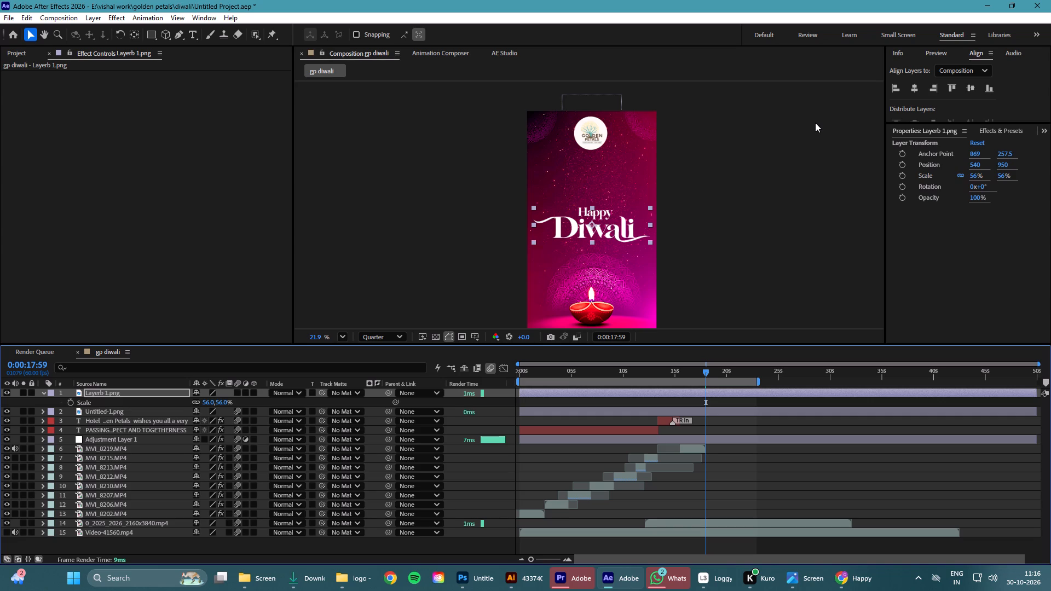
key(shift+Up)
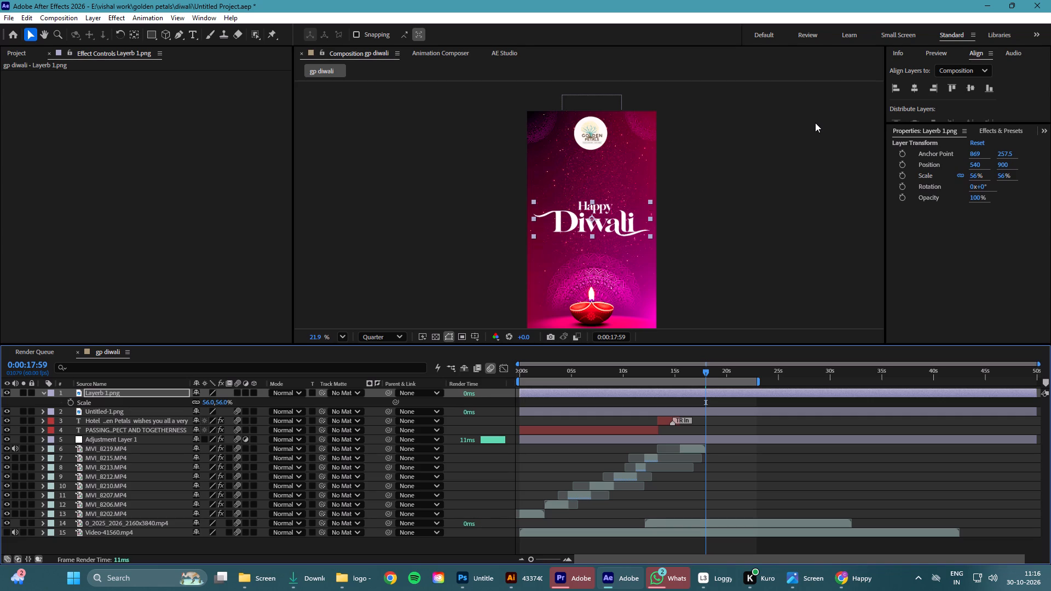
key(shift+Down)
click(914, 90)
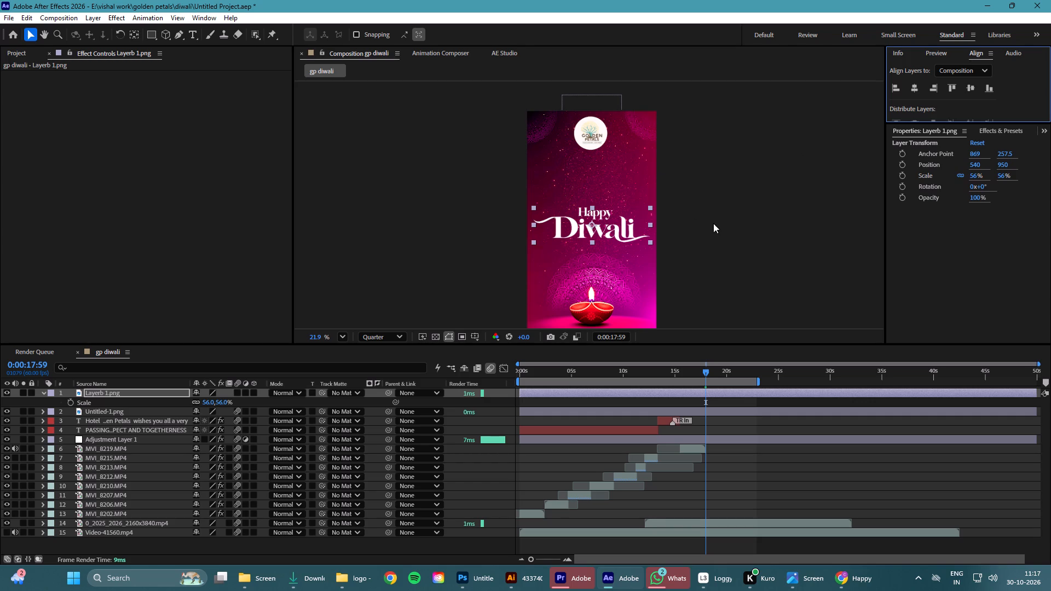
key(shift+Up)
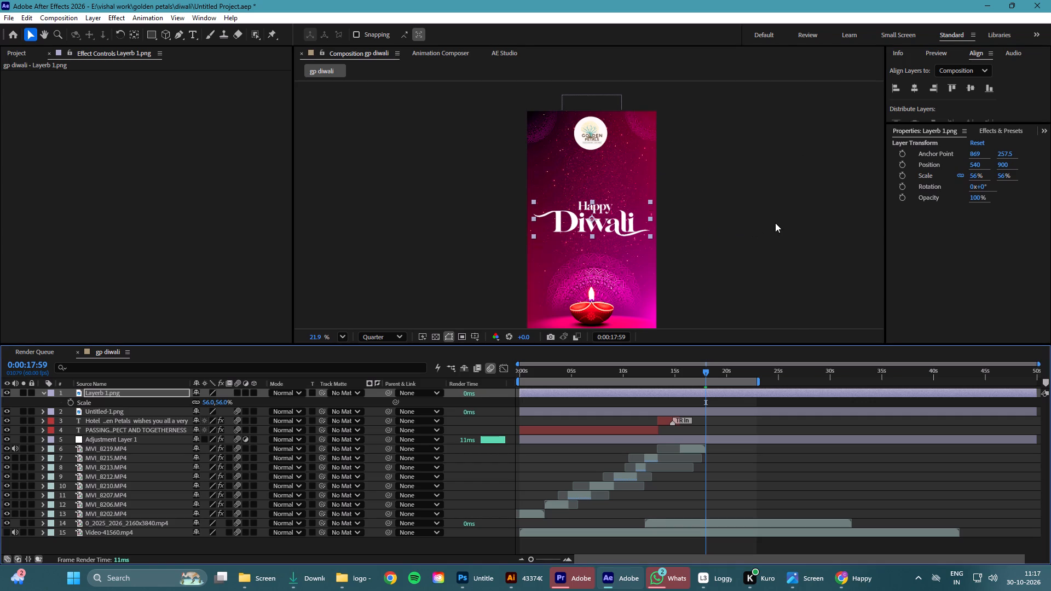
key(shift+Up)
key(shift+Up)
click(775, 223)
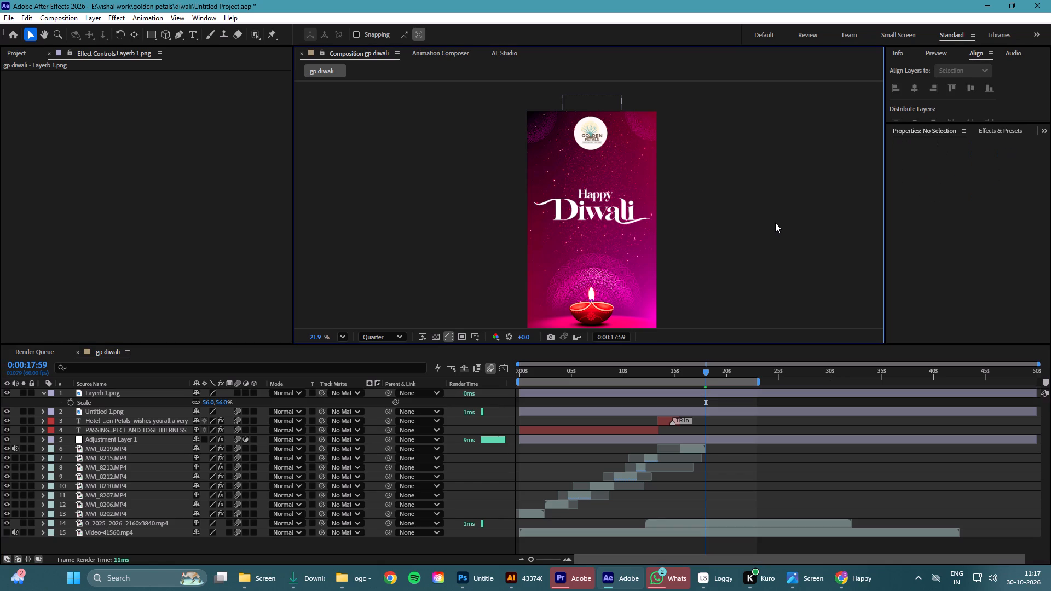
Switch to the golden petals logo folder in File Explorer and preview golden petal footer.png.
click(302, 581)
click(302, 581)
click(345, 578)
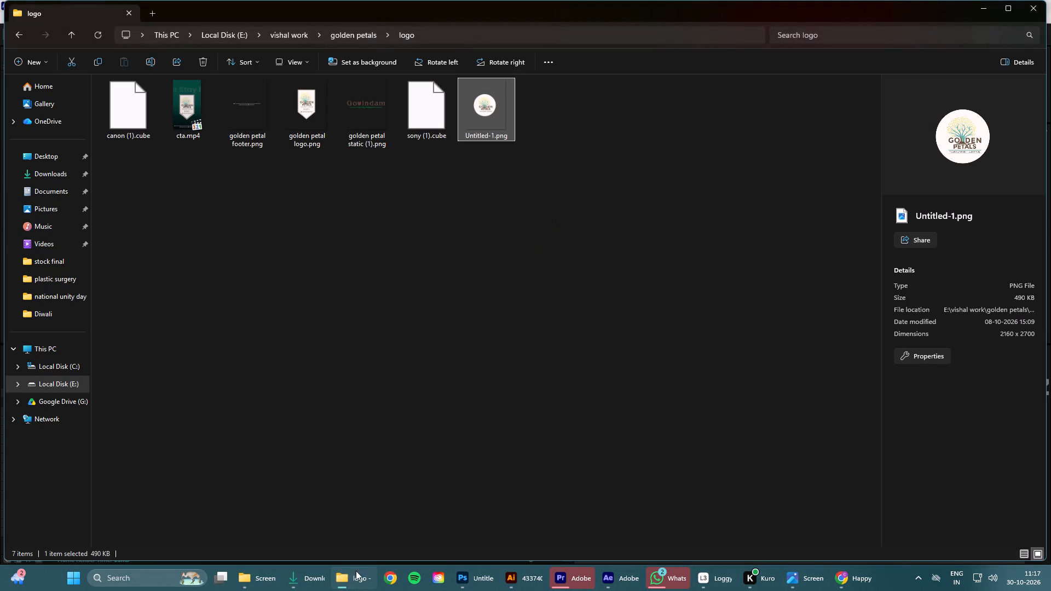
click(413, 239)
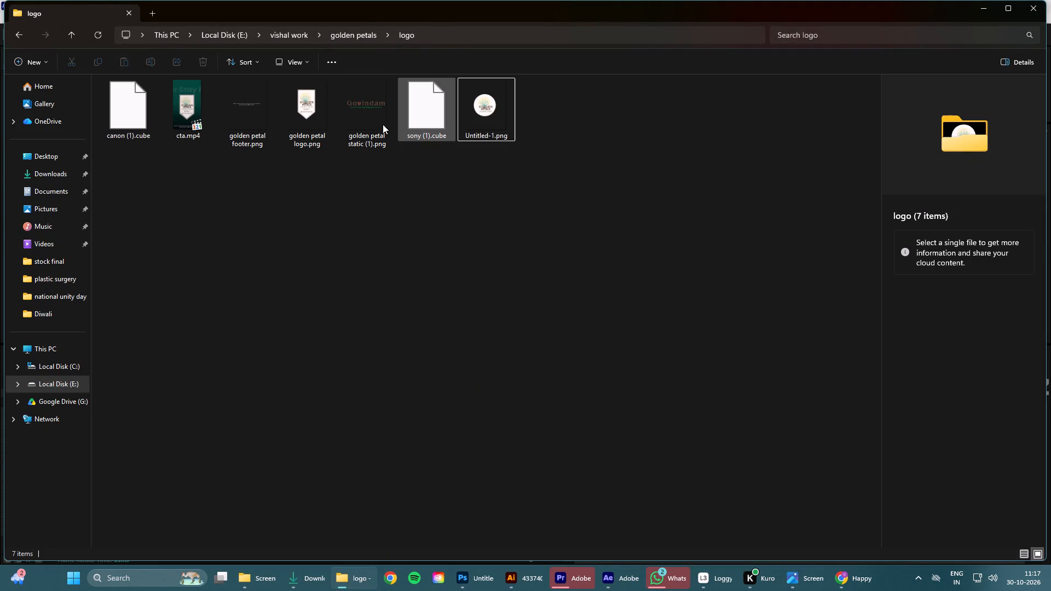
double_click(244, 113)
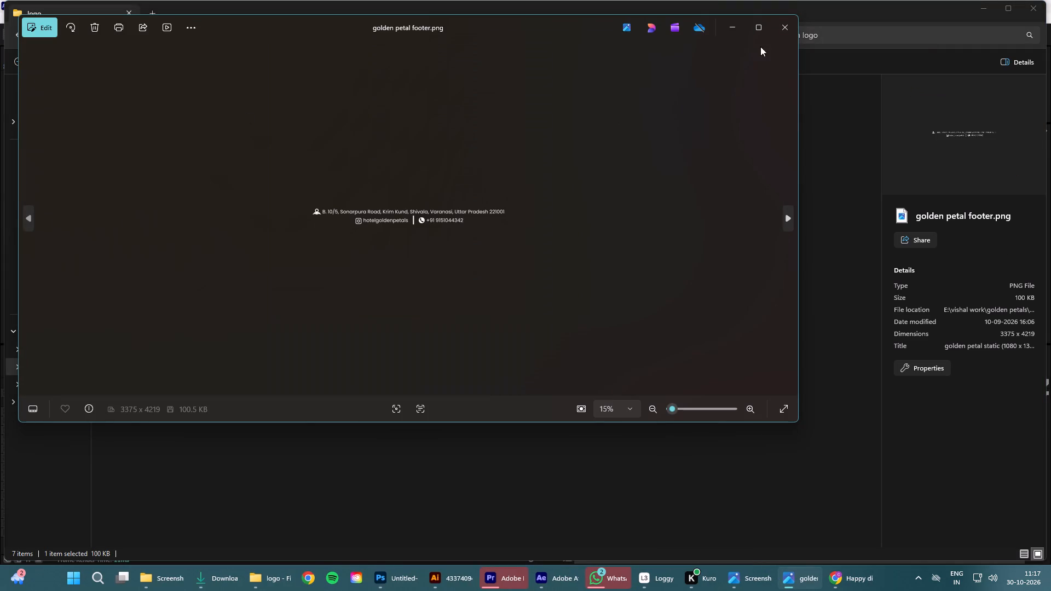
click(777, 24)
Bring golden petal footer.png into the gp diwali composition as the top layer and collapse the Layerb 1.png properties.
click(498, 189)
click(252, 119)
drag(246, 104, 587, 578)
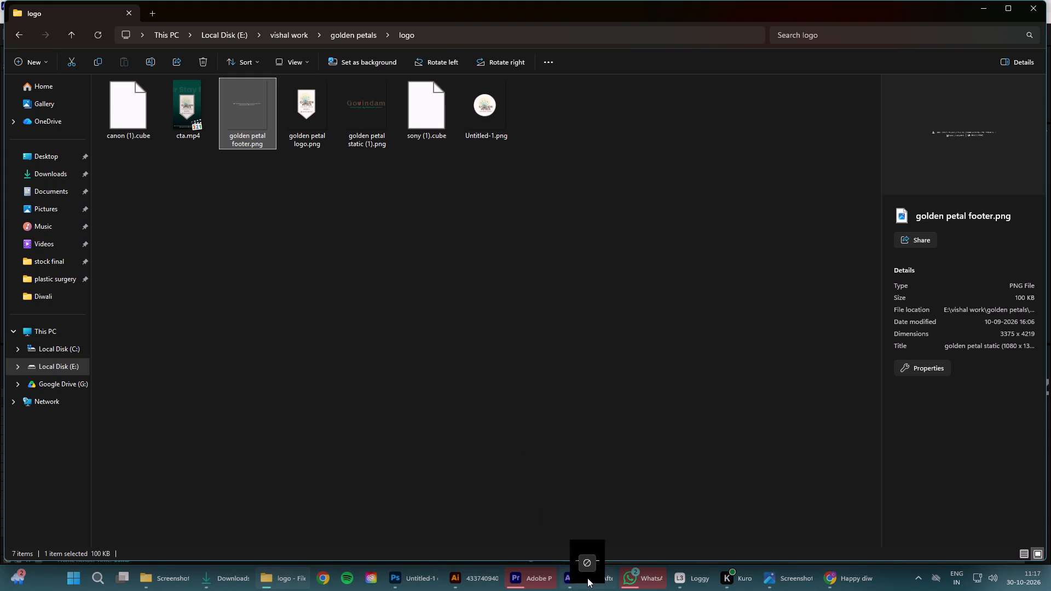
drag(587, 578, 171, 529)
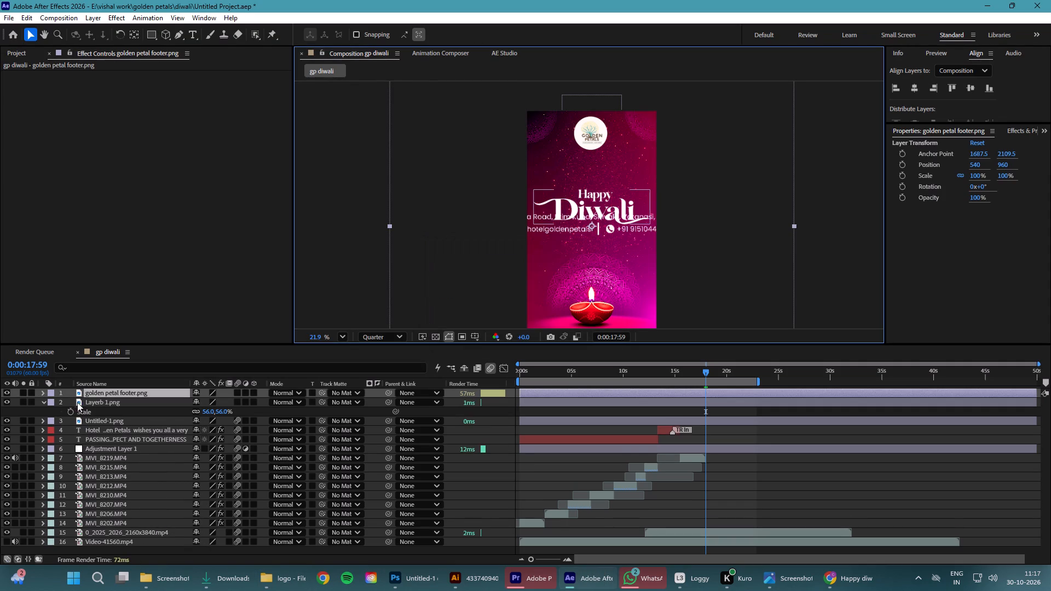
click(43, 401)
Centre the footer layer horizontally, scale it down to 36% and move it down to a Y position of 1010.
click(106, 395)
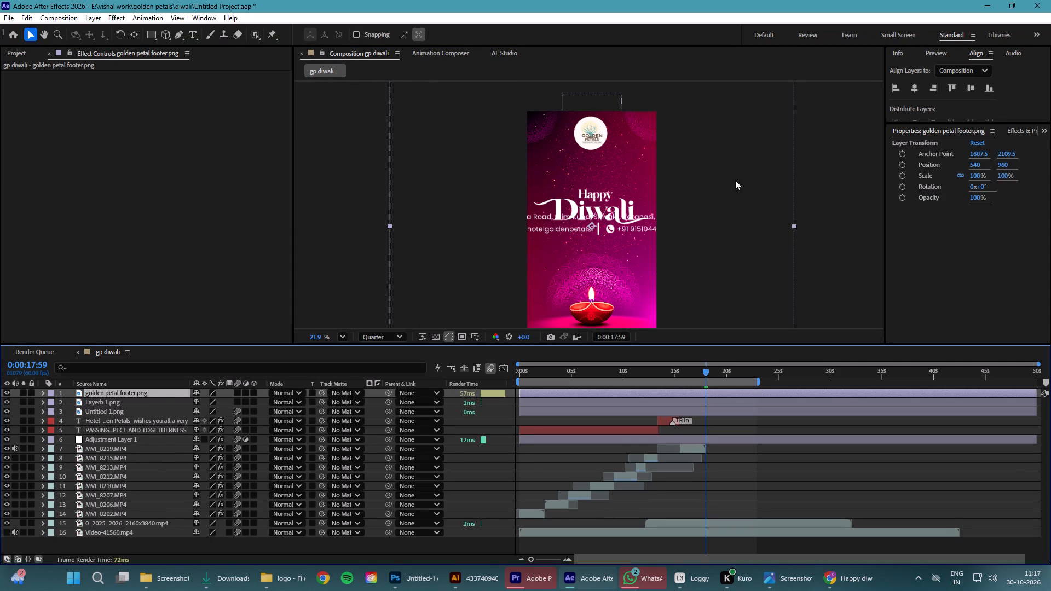
click(913, 83)
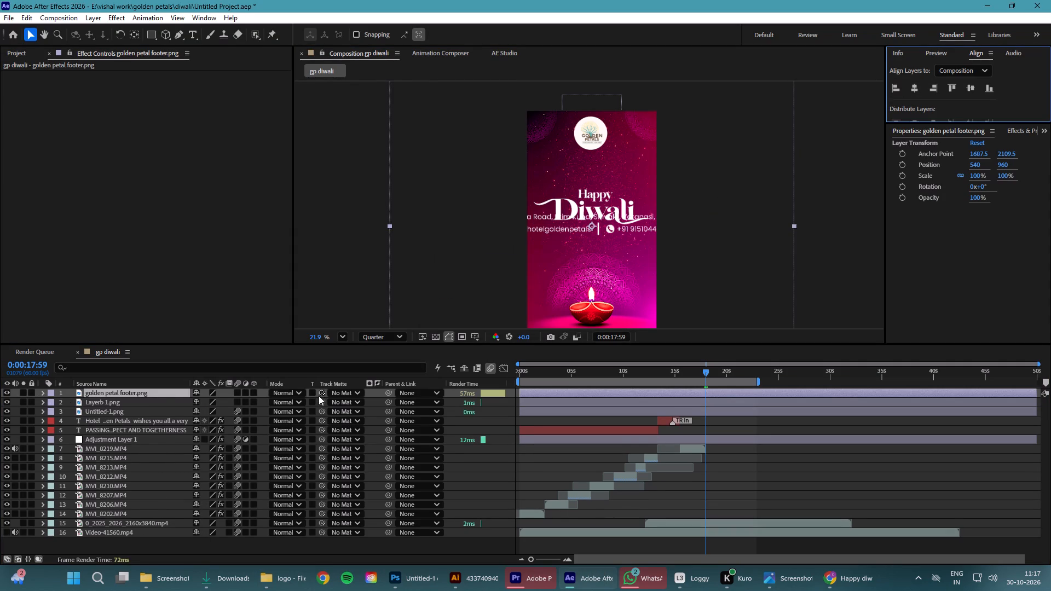
key(s)
drag(227, 401, 205, 408)
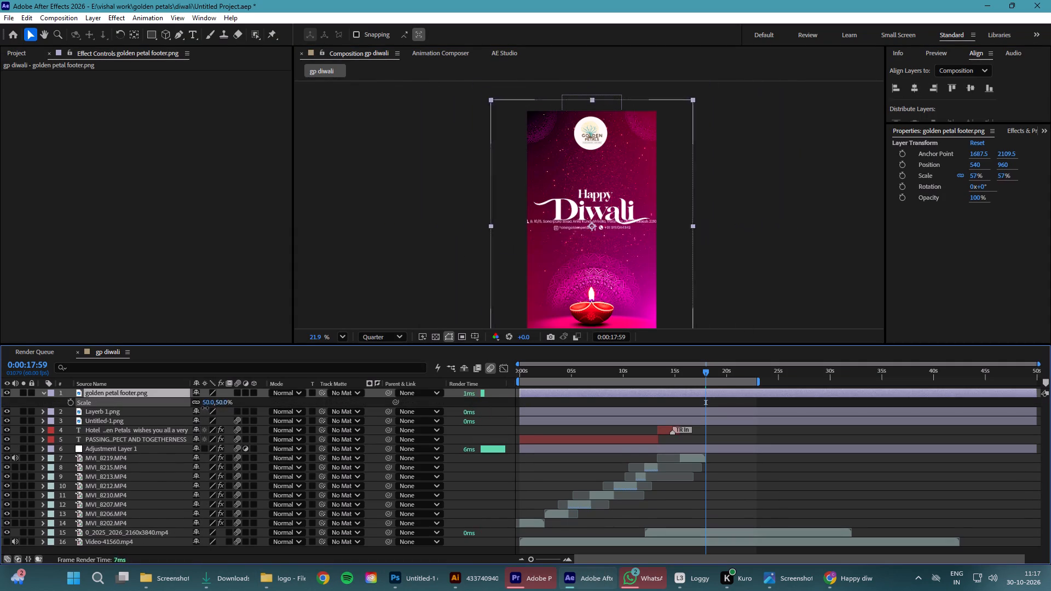
drag(205, 408, 206, 412)
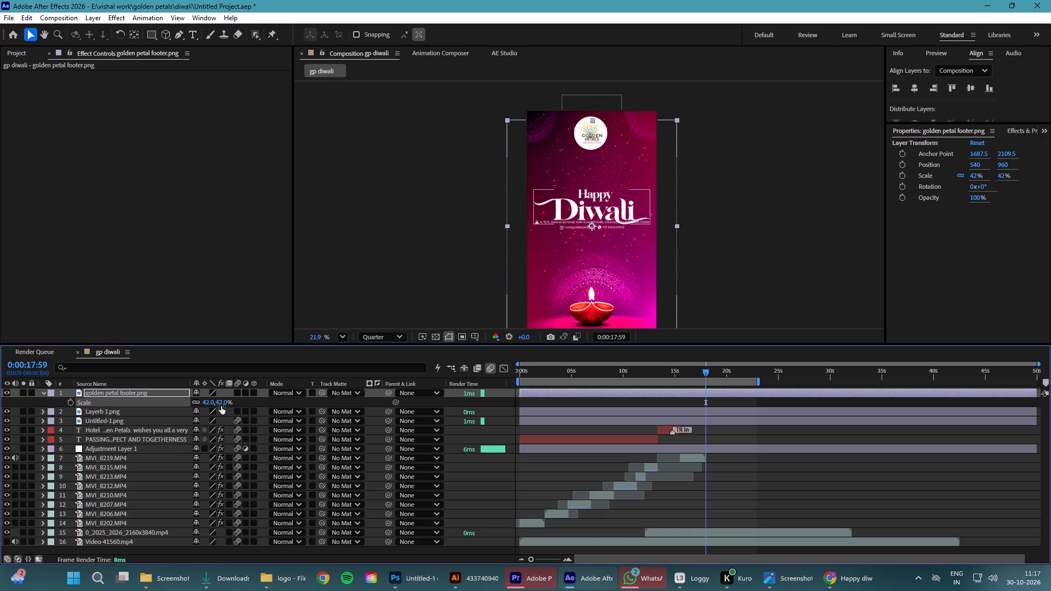
click(221, 403)
key(shift+Down)
key(shift+Down)
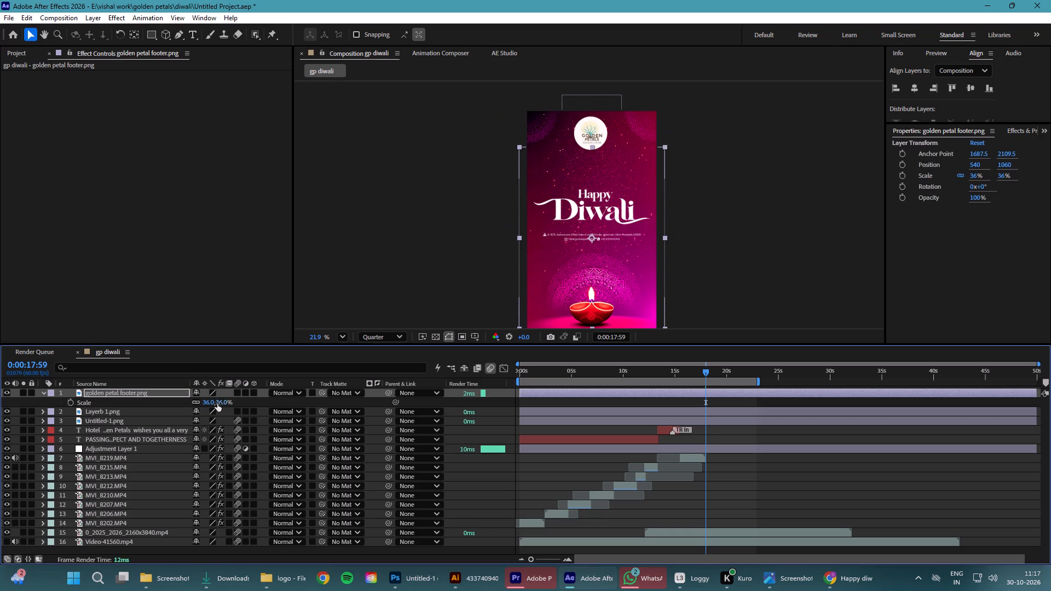
key(shift+Up)
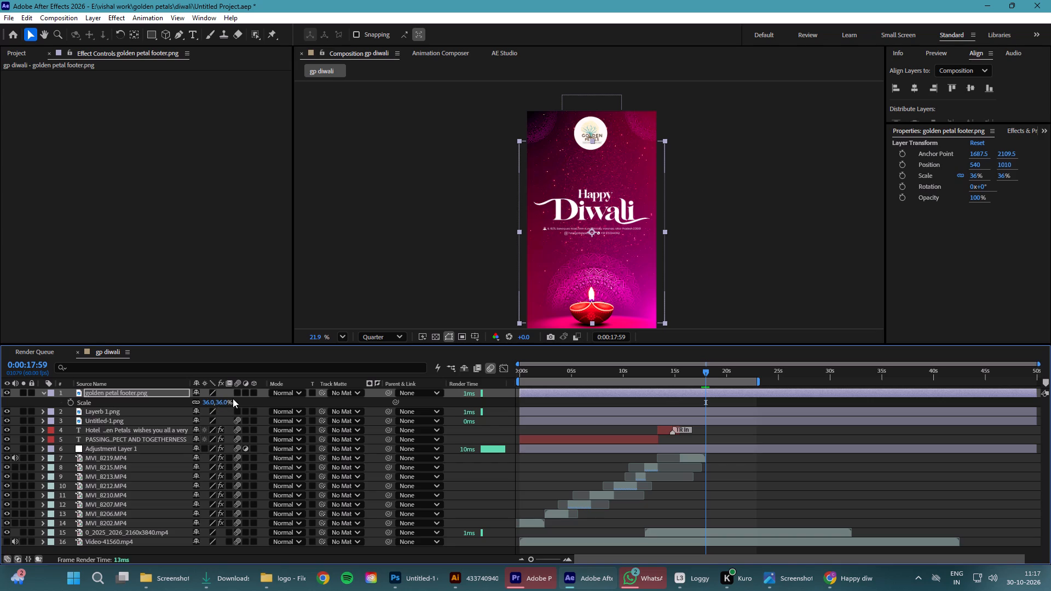
Enlarge the footer to 40% and lower it to a Y position of about 1055, centred horizontally below the lettering.
click(222, 404)
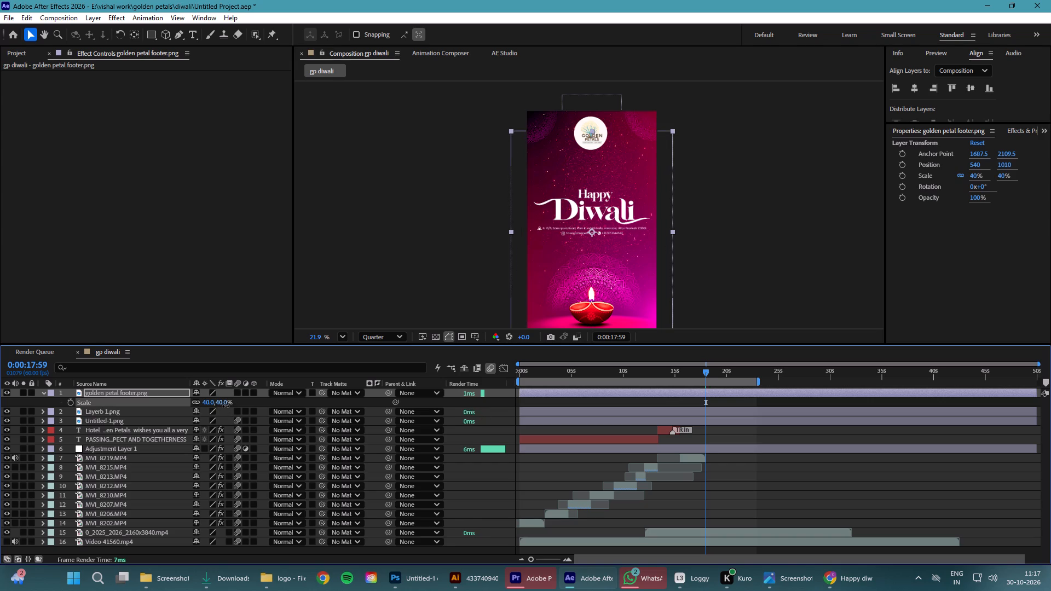
key(shift+Down)
key(Up)
key(Up)
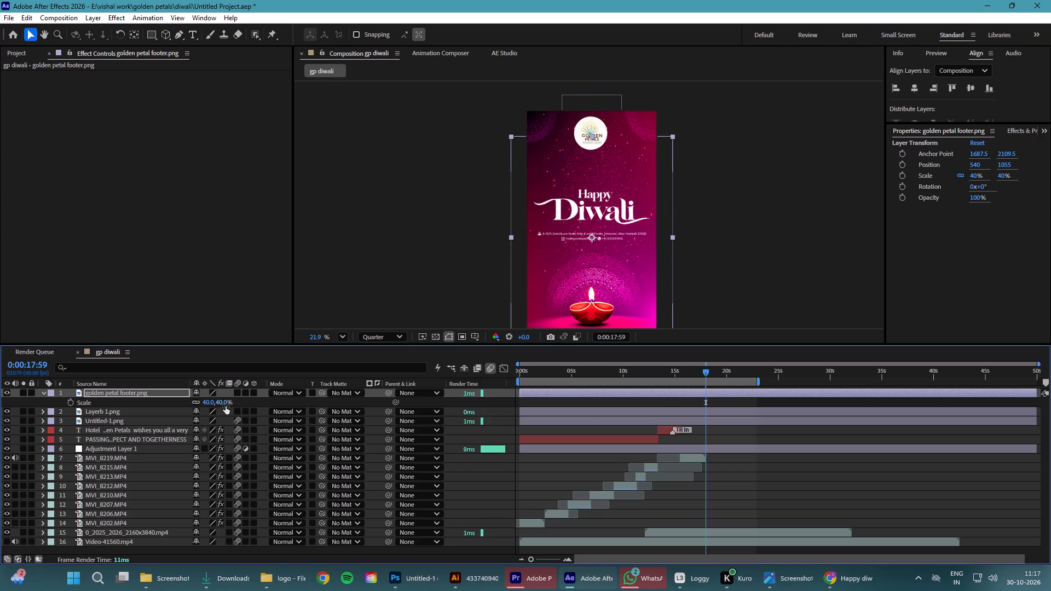
click(910, 89)
click(738, 220)
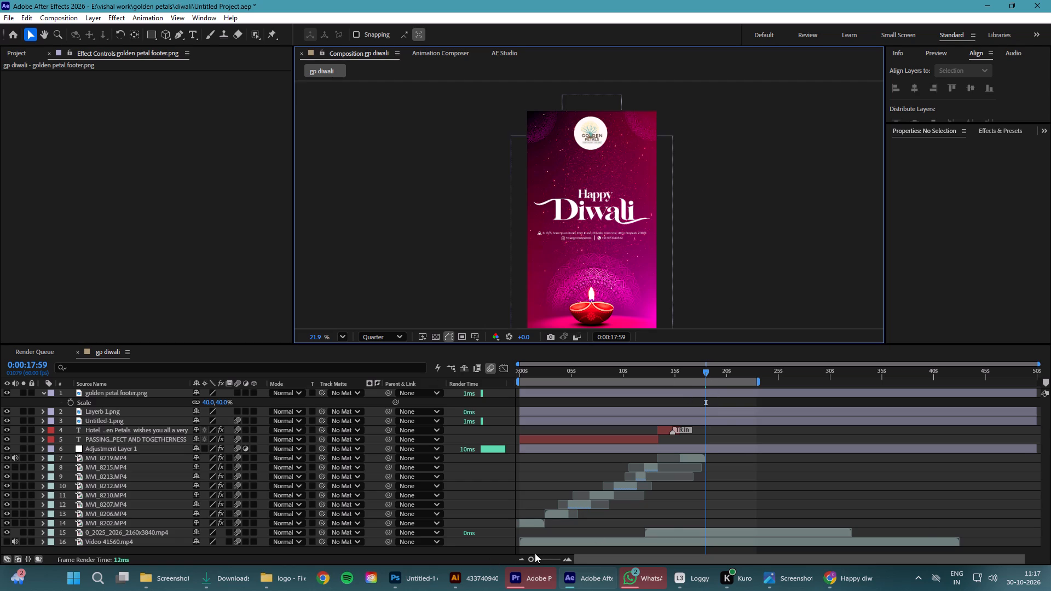
Scrub the composition between about 0:00:13:49 and 0:00:17:37 to check how the lettering and footer overlay the clips and greeting.
drag(535, 559, 513, 563)
drag(708, 370, 672, 381)
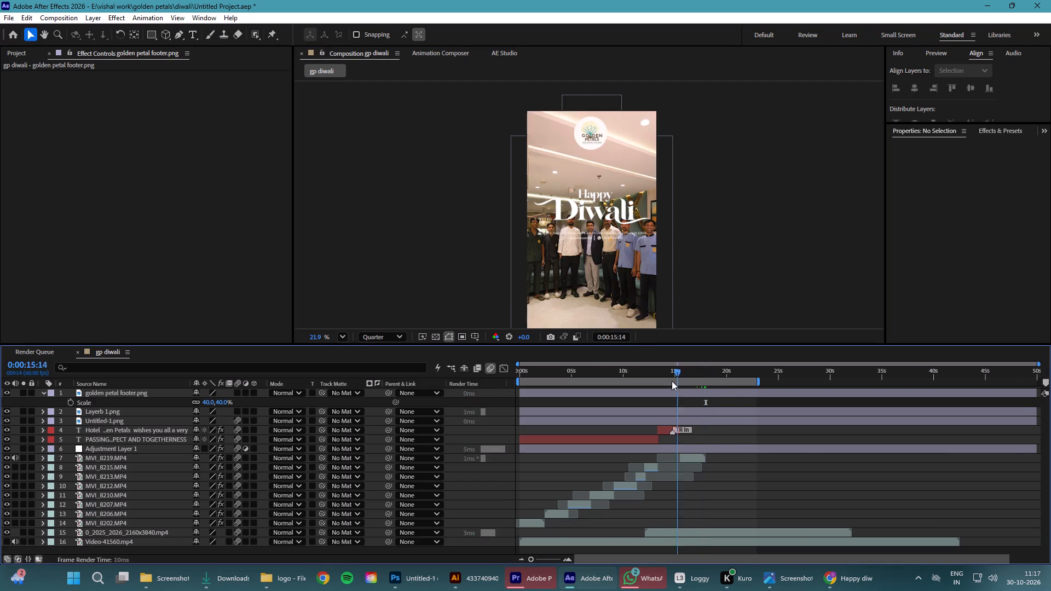
drag(672, 381, 668, 387)
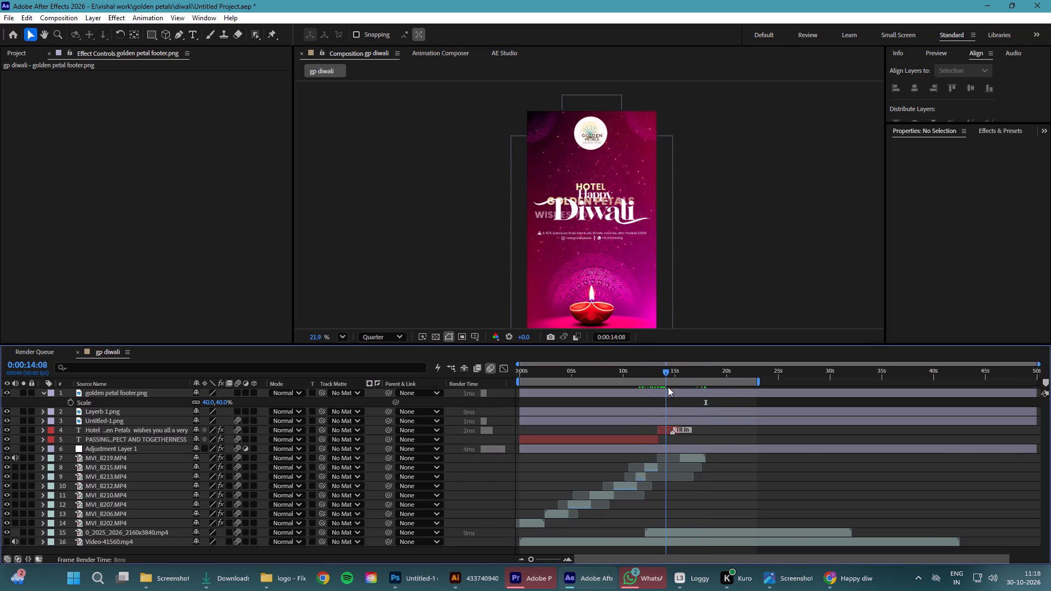
drag(668, 387, 664, 395)
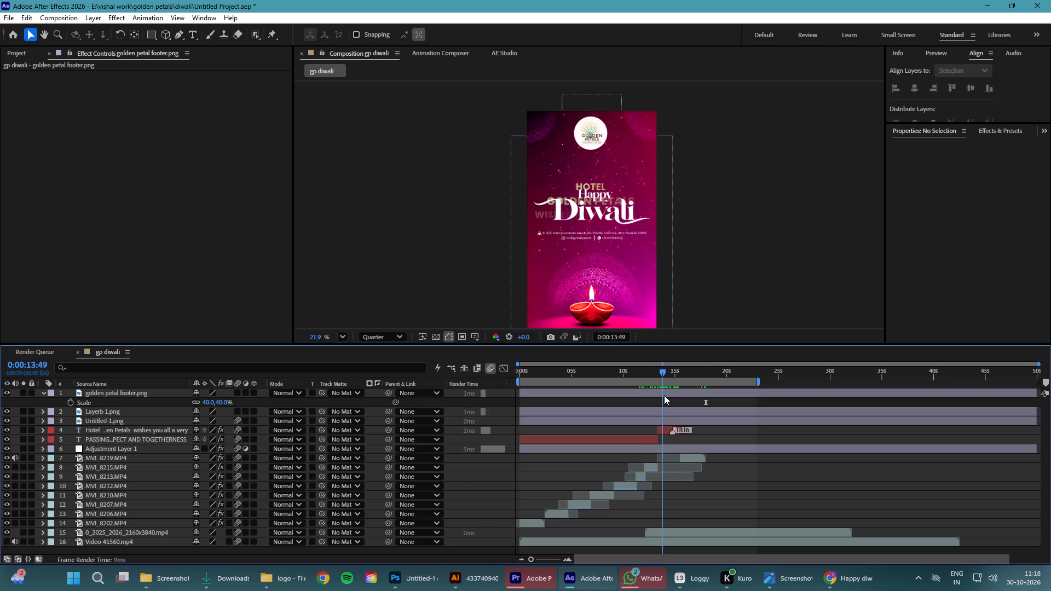
drag(664, 395, 696, 398)
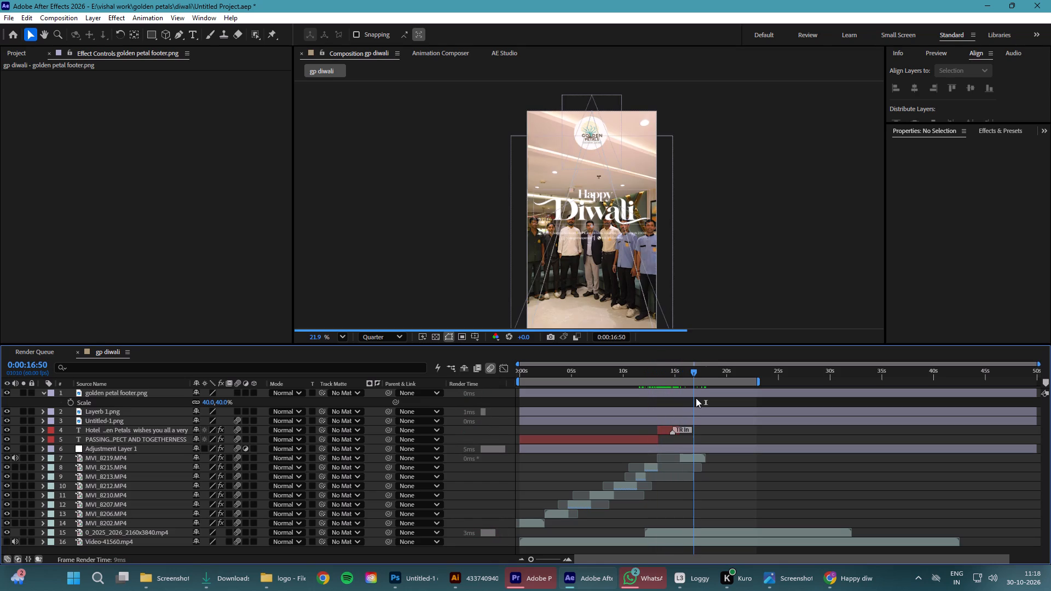
drag(696, 398, 697, 398)
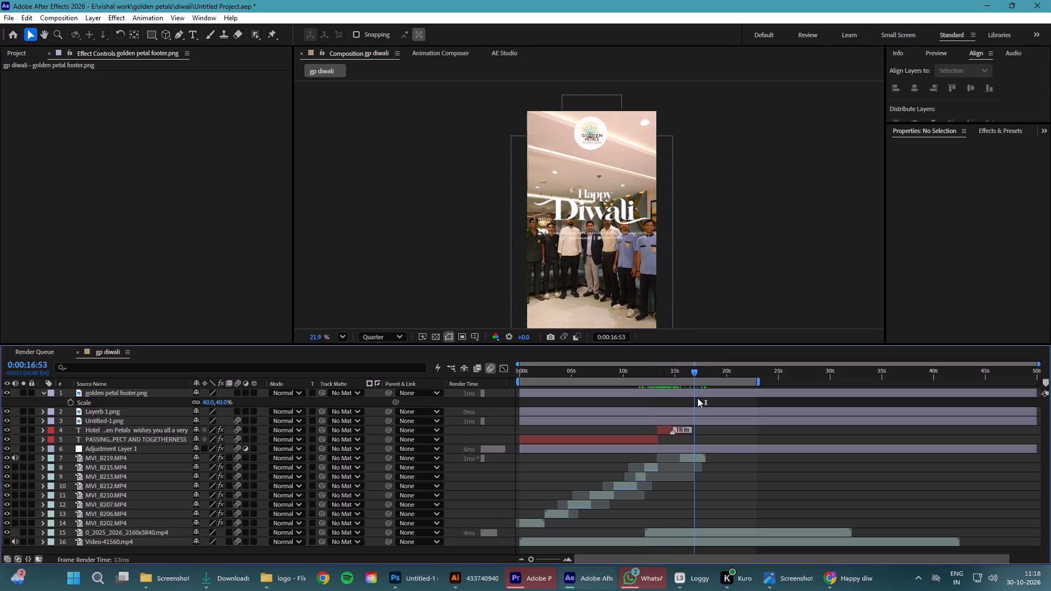
drag(697, 398, 704, 398)
scroll(711, 420, up, 5)
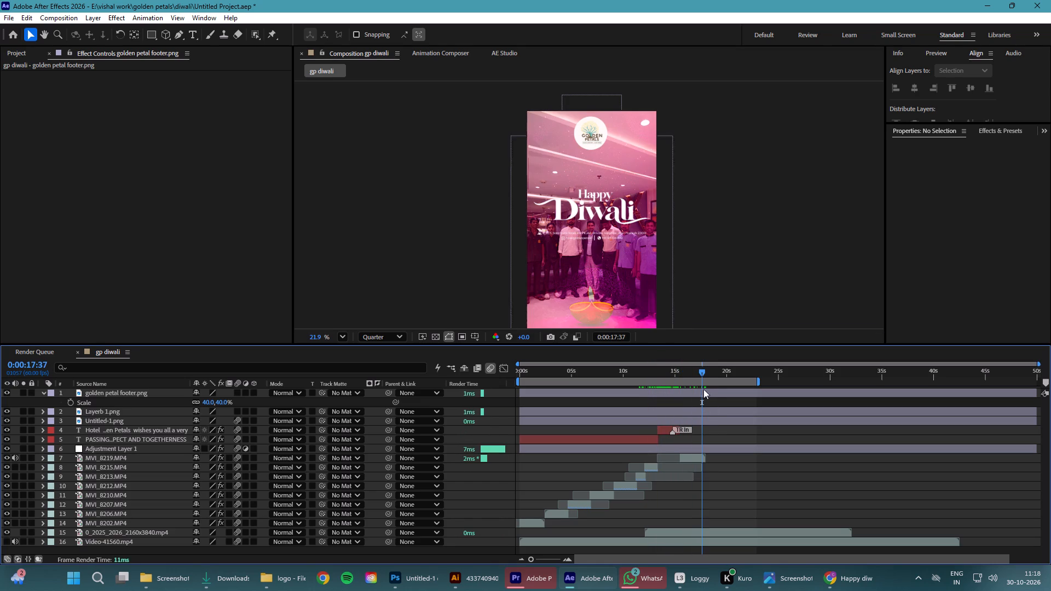
Collapse the footer layer's properties and toggle the visibility of the footer and Happy Diwali layers to check them.
click(45, 396)
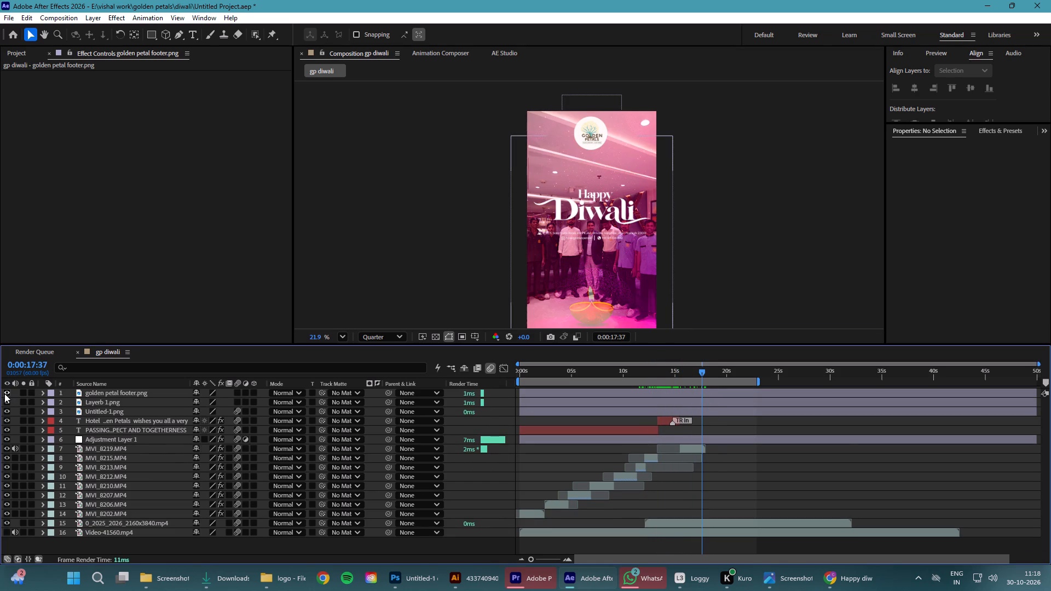
double_click(4, 393)
click(1, 409)
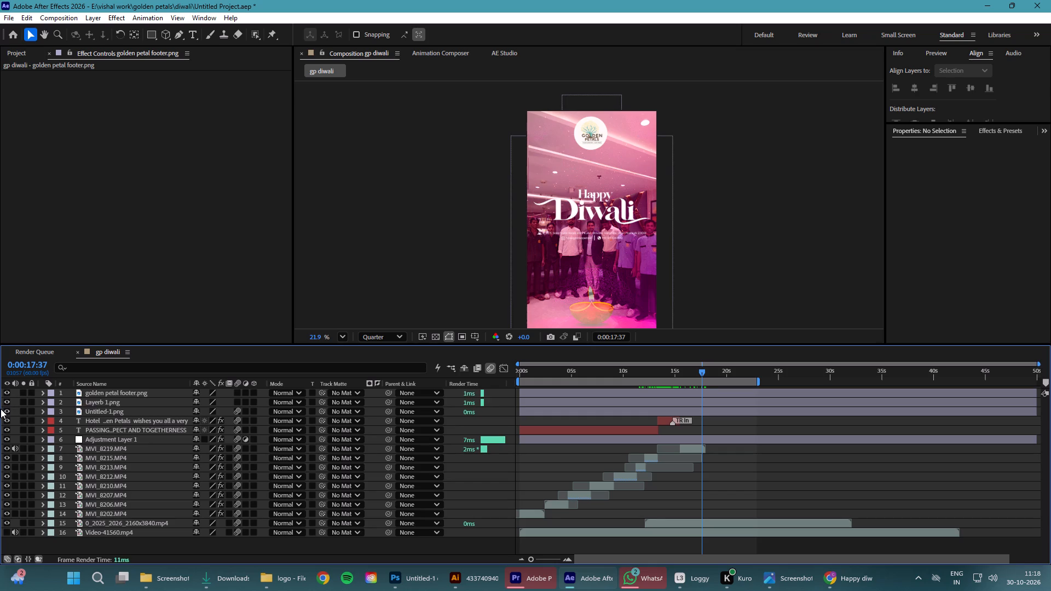
double_click(8, 399)
Trim the start of the golden petal footer and Happy Diwali (Layerb 1.png) layers to 0:00:17:49.
drag(529, 557, 563, 567)
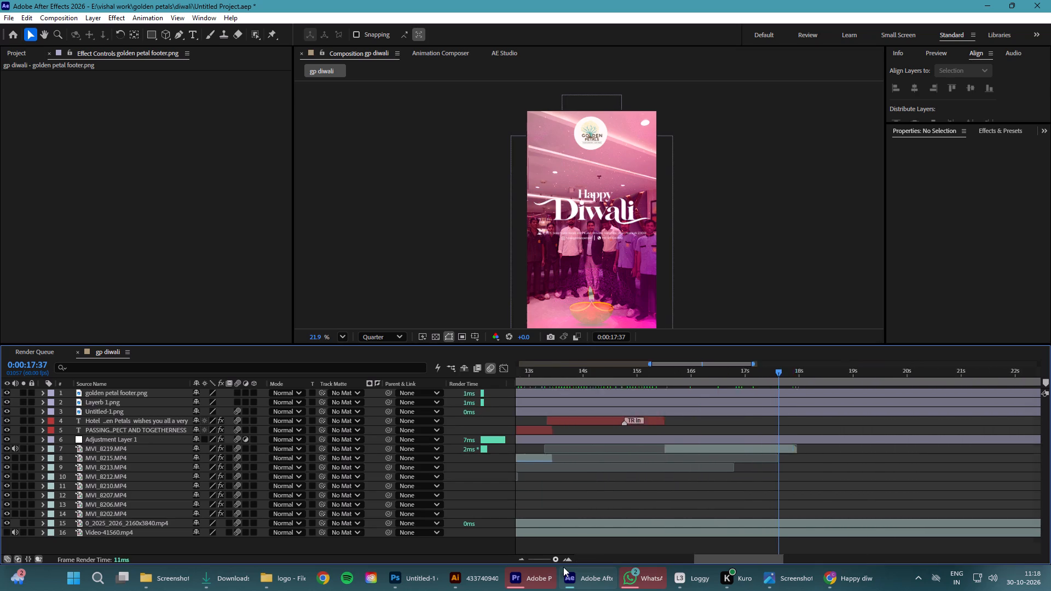
drag(563, 567, 568, 566)
drag(779, 371, 877, 389)
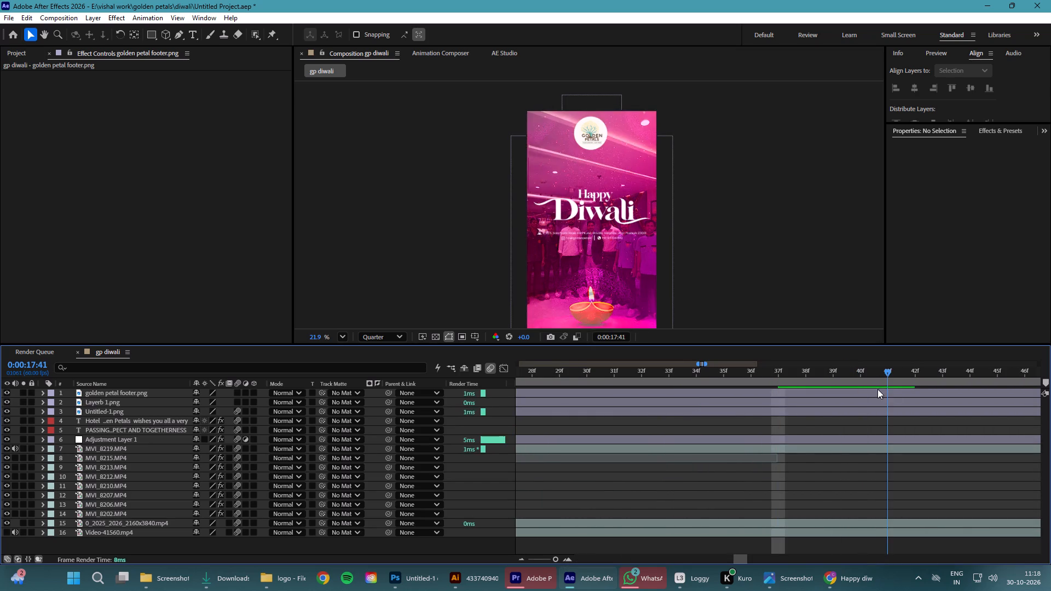
drag(877, 389, 897, 396)
click(902, 399)
ctrl+click(903, 396)
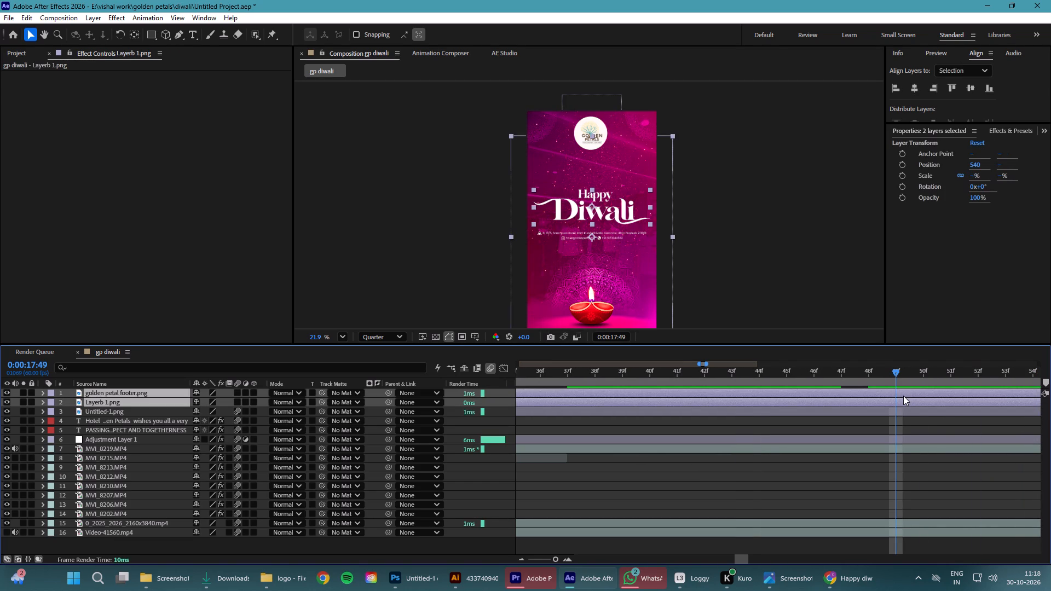
key(alt+bracketleft)
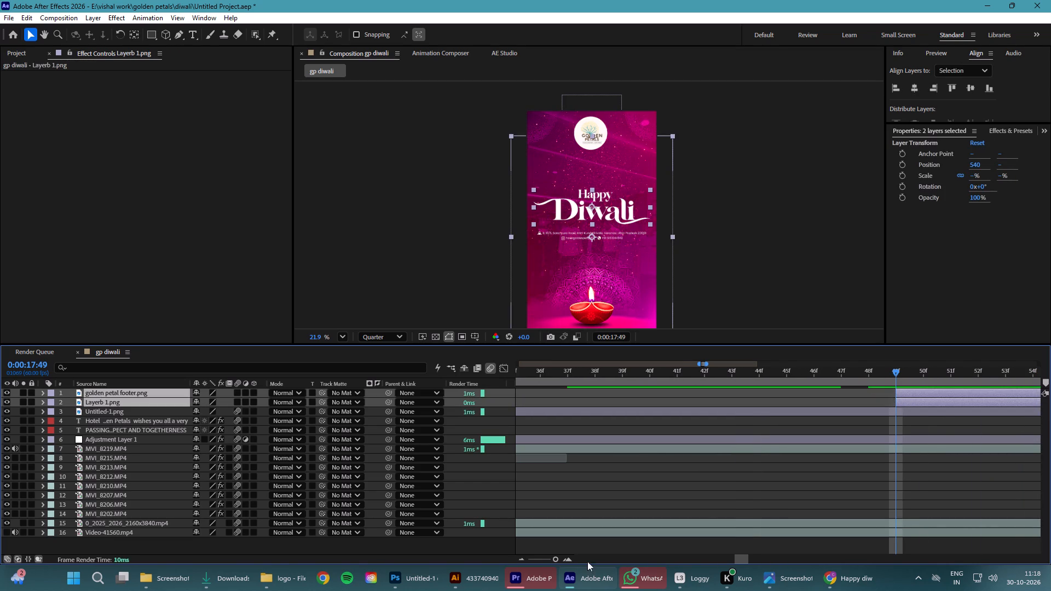
Move the Golden Petals logo layer (Untitled-1.png) to the top of the layer stack and save the project.
drag(555, 559, 512, 564)
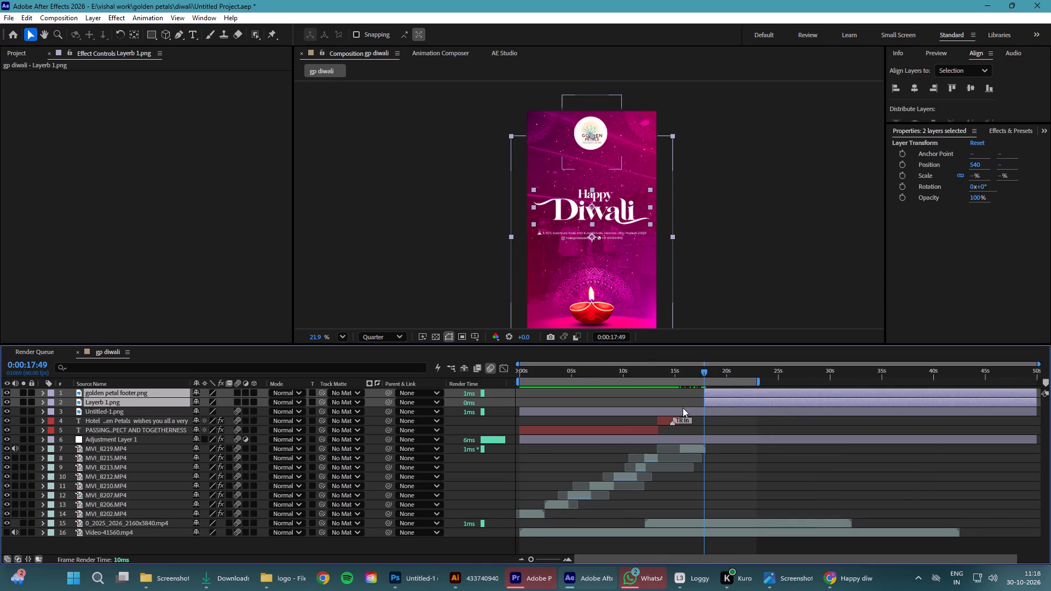
click(685, 411)
click(7, 409)
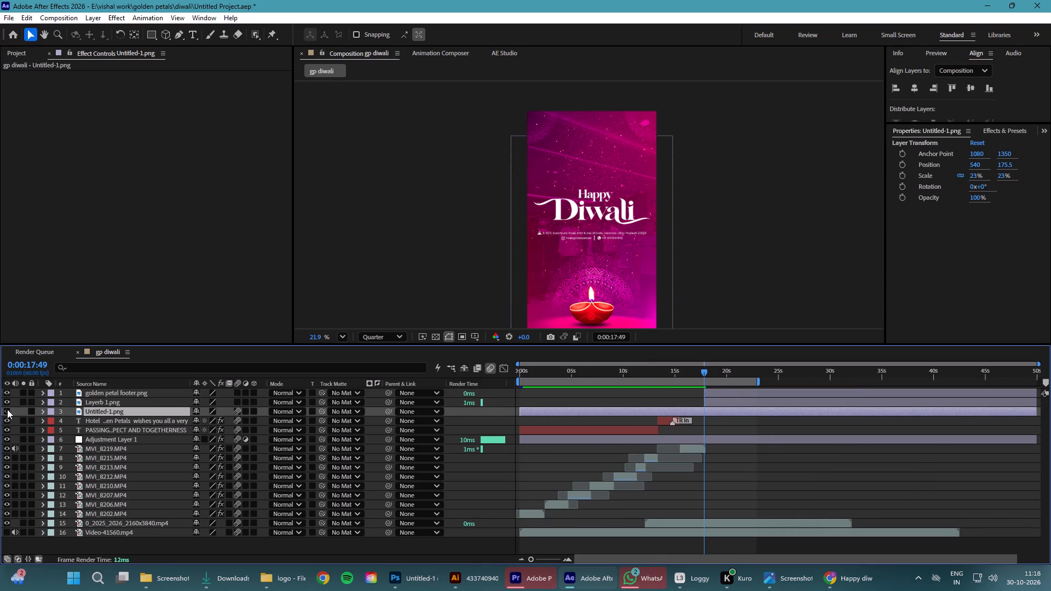
click(7, 409)
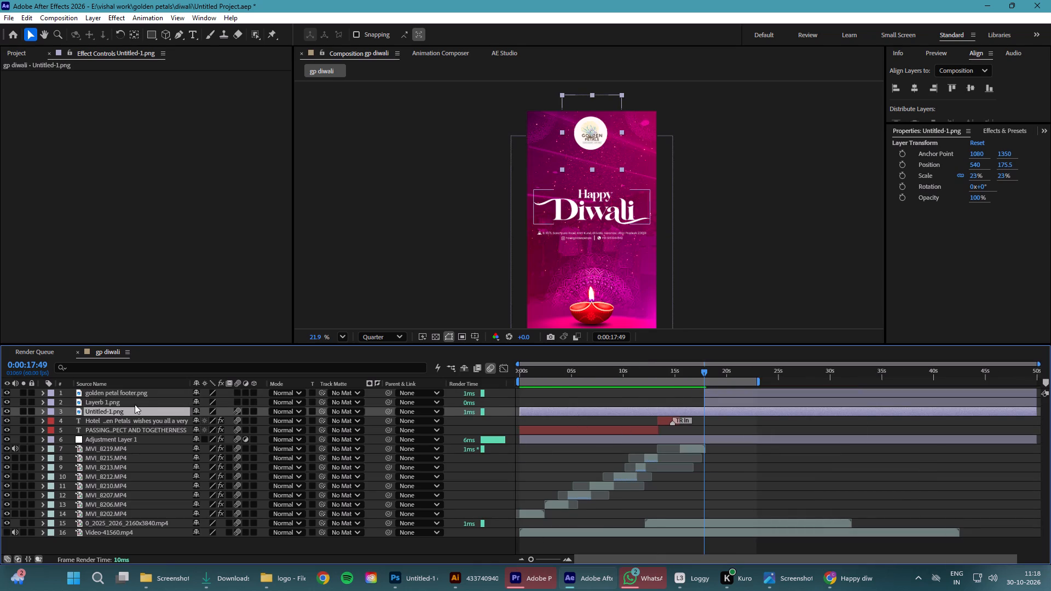
drag(139, 410, 136, 389)
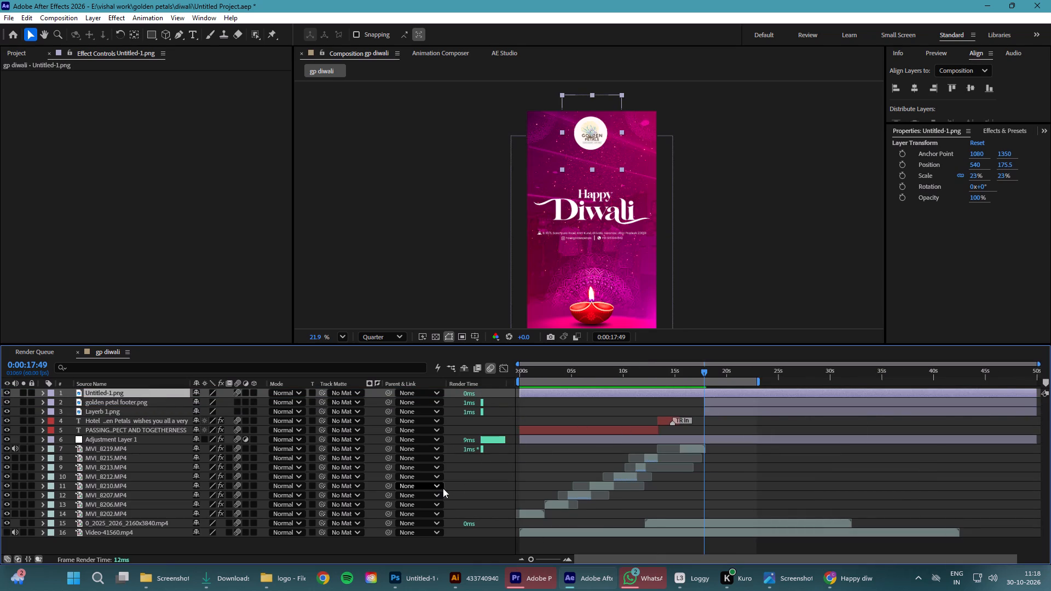
key(ctrl+s)
Preview the composition from the beginning into the diya scene and recheck the frames around 0:00:17:50.
drag(542, 558, 502, 558)
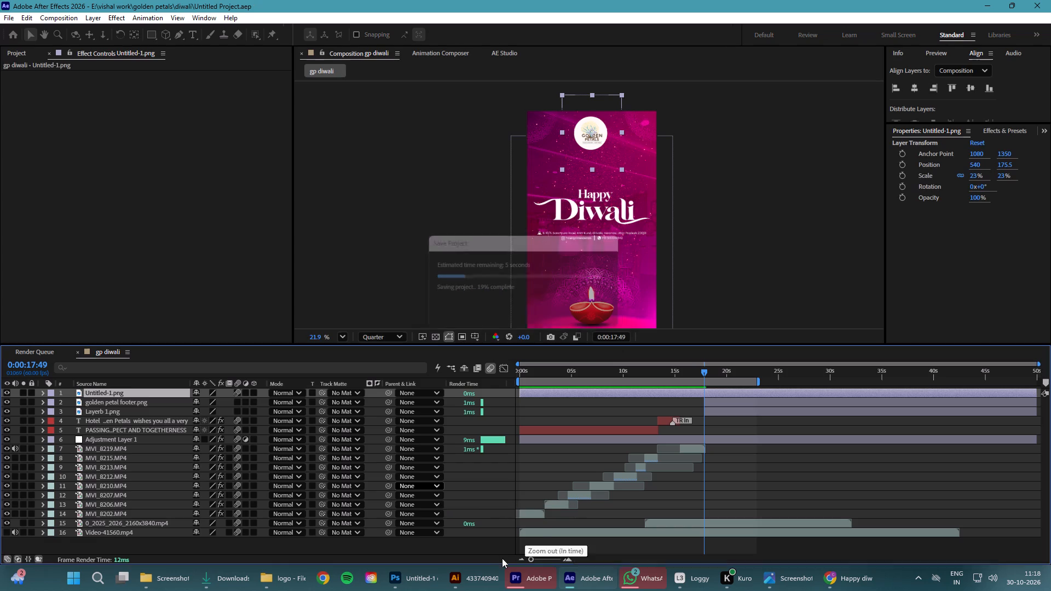
drag(502, 558, 482, 555)
drag(540, 555, 503, 557)
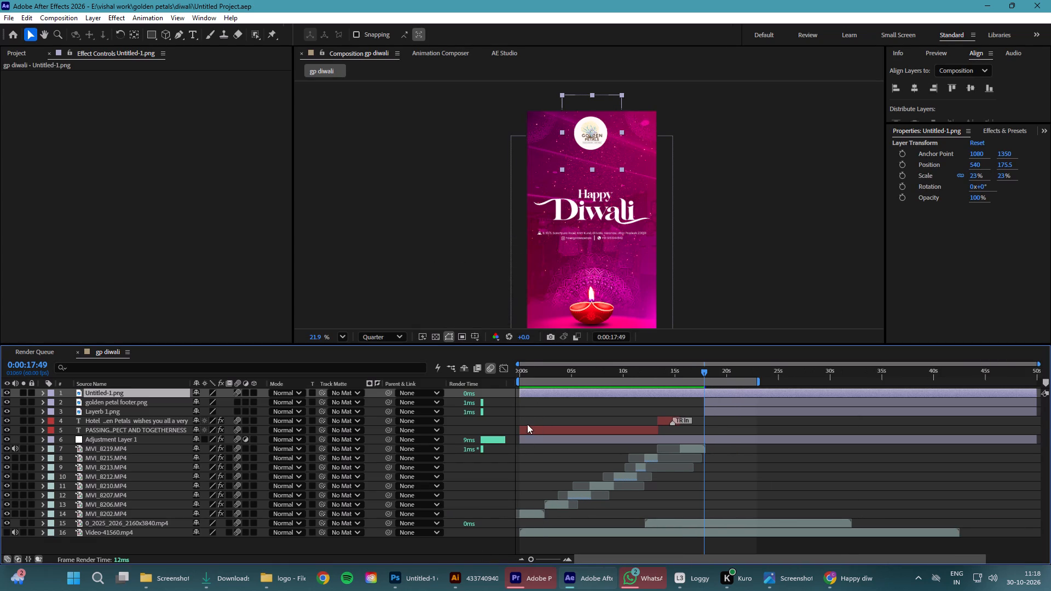
click(544, 373)
drag(548, 371, 382, 405)
click(413, 543)
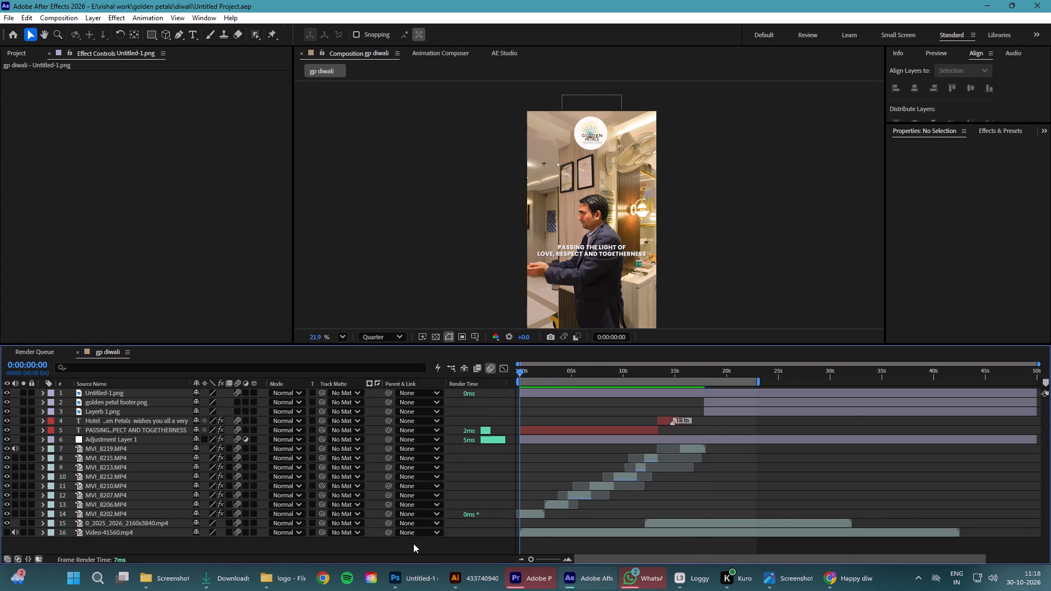
key(space)
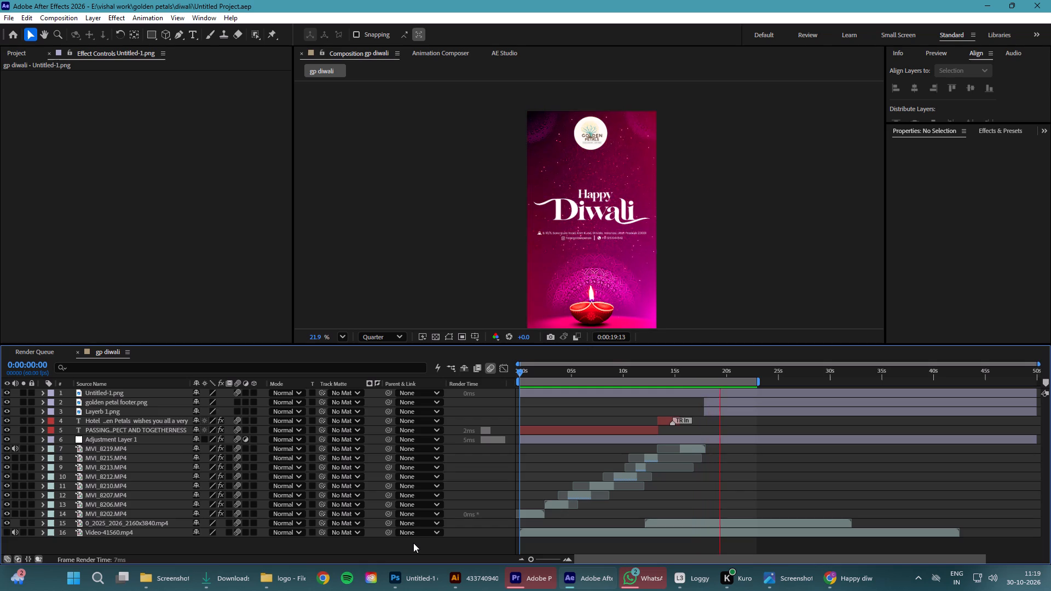
key(space)
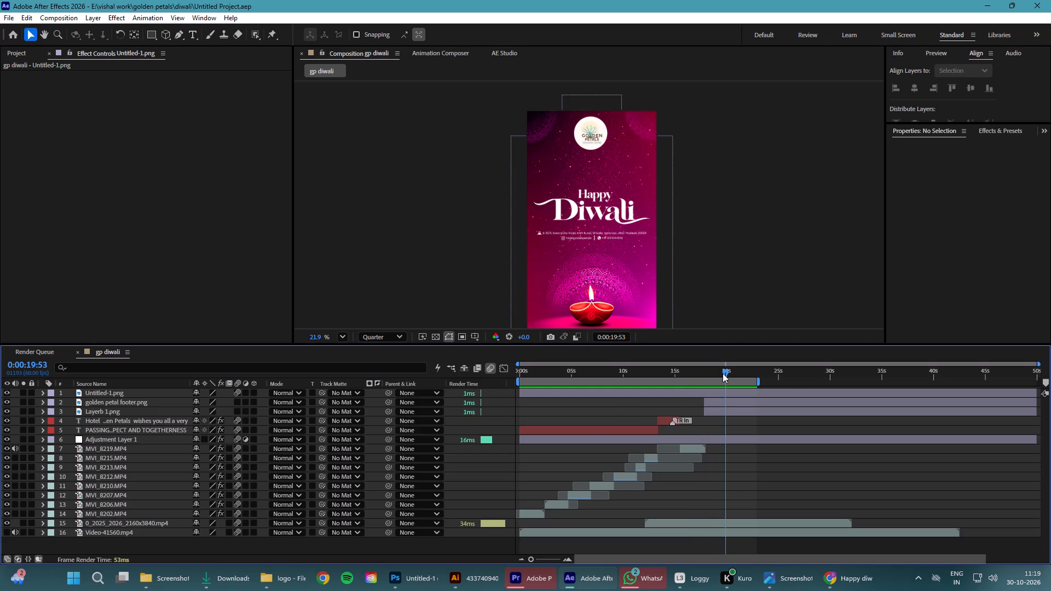
drag(724, 372, 702, 377)
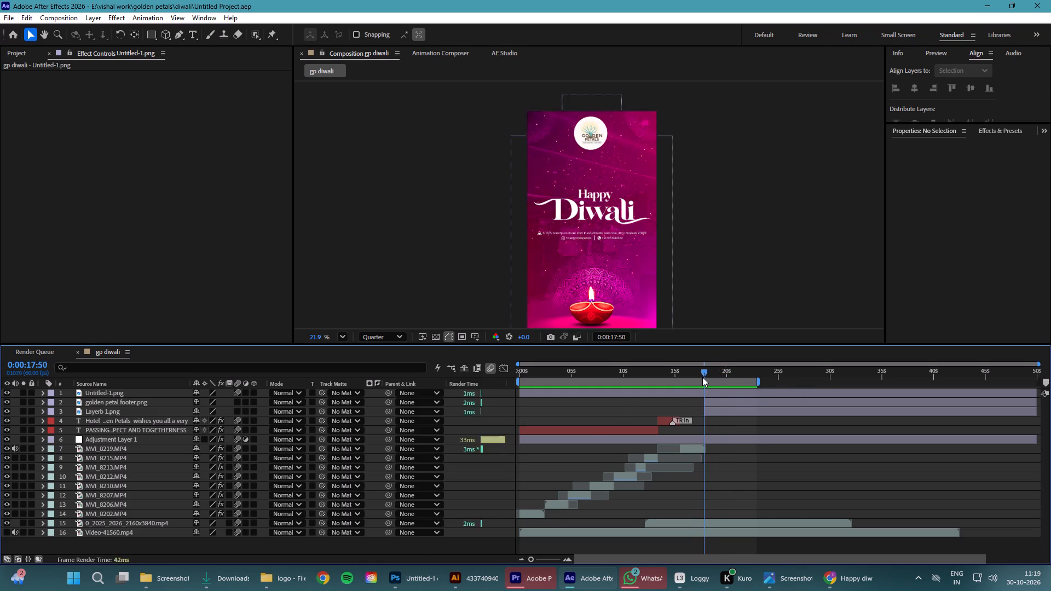
drag(702, 377, 704, 379)
Reorder the Happy Diwali layer (Layerb 1.png) above the golden petal footer layer, directly below the logo.
click(709, 399)
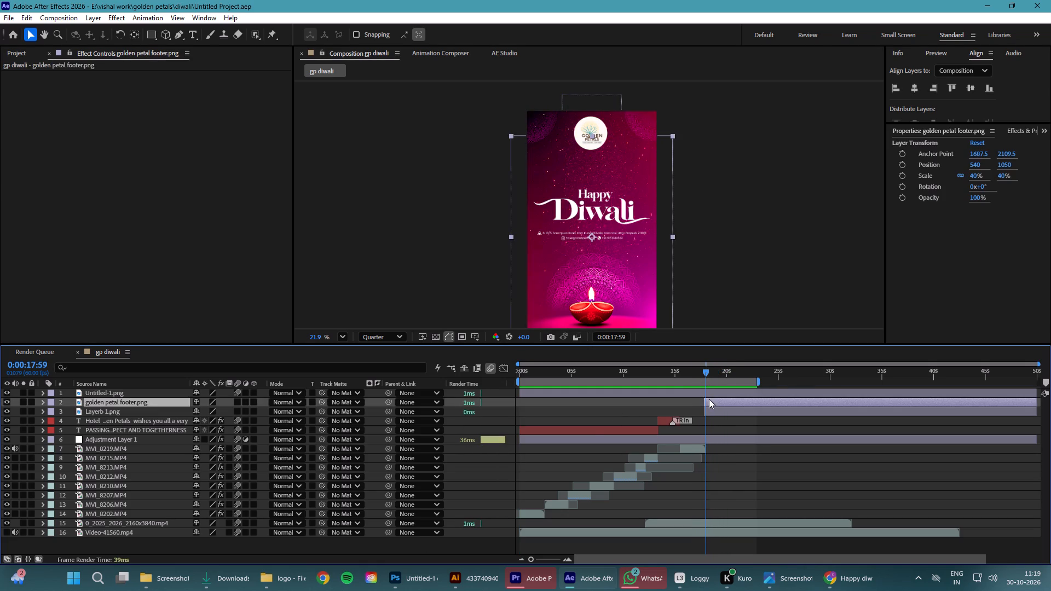
double_click(4, 402)
click(95, 414)
drag(113, 412, 114, 402)
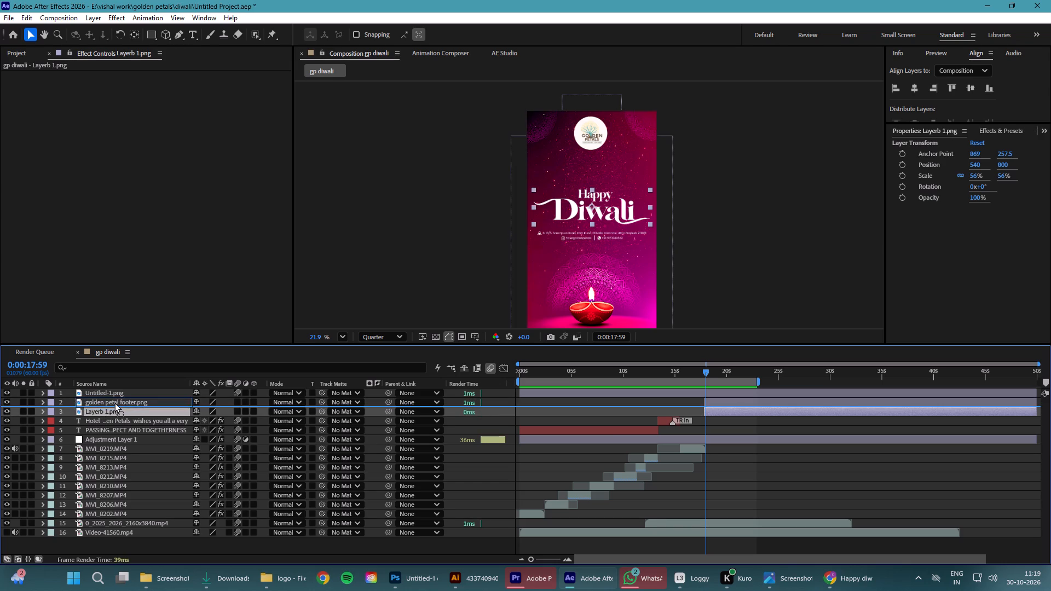
drag(114, 402, 114, 397)
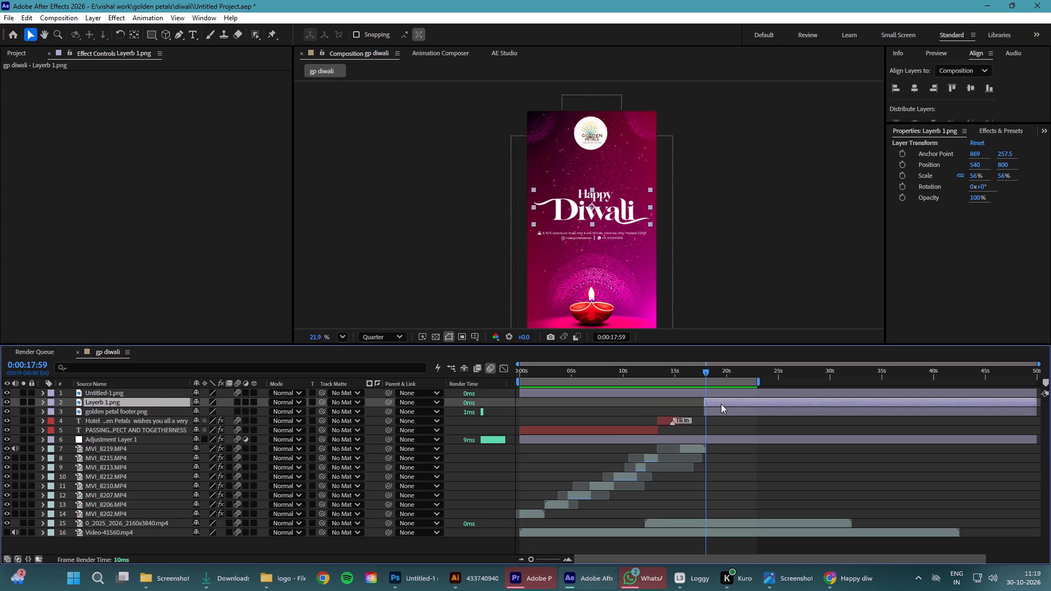
Extend the start of the Happy Diwali layer earlier, to about 0:00:17:27.
click(720, 401)
click(703, 404)
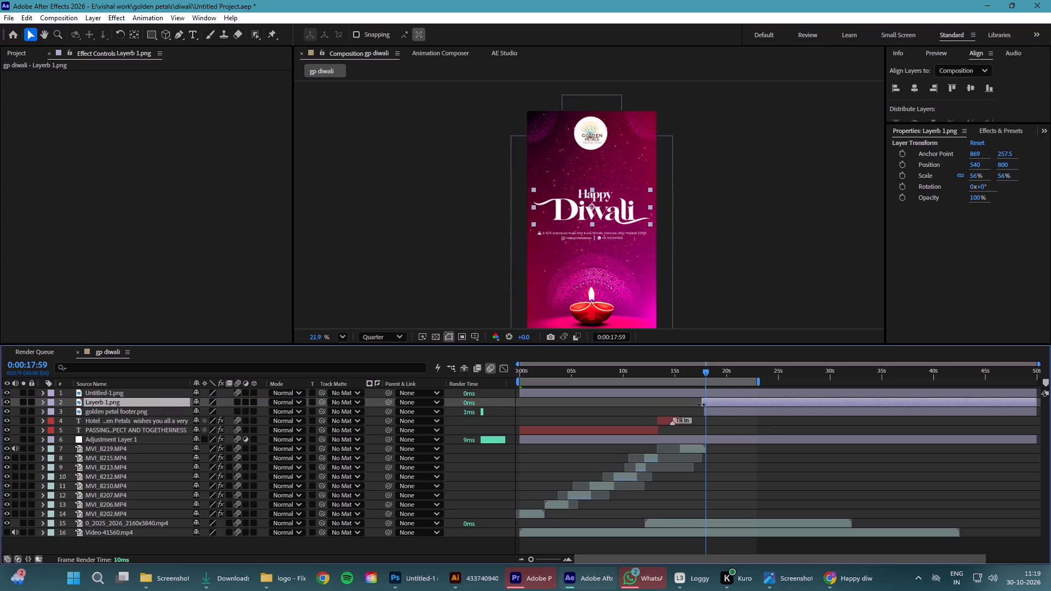
click(717, 402)
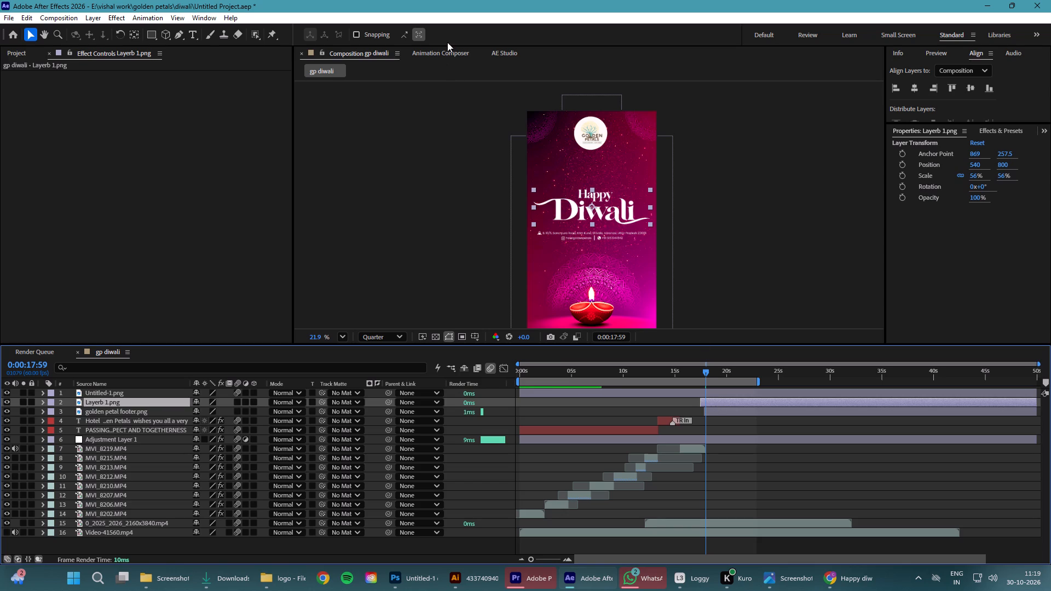
Apply Animation Composer's Gaussian Blur & Fade Eased 1 motion preset to the Happy Diwali layer as an In animation.
click(447, 53)
click(519, 52)
click(458, 50)
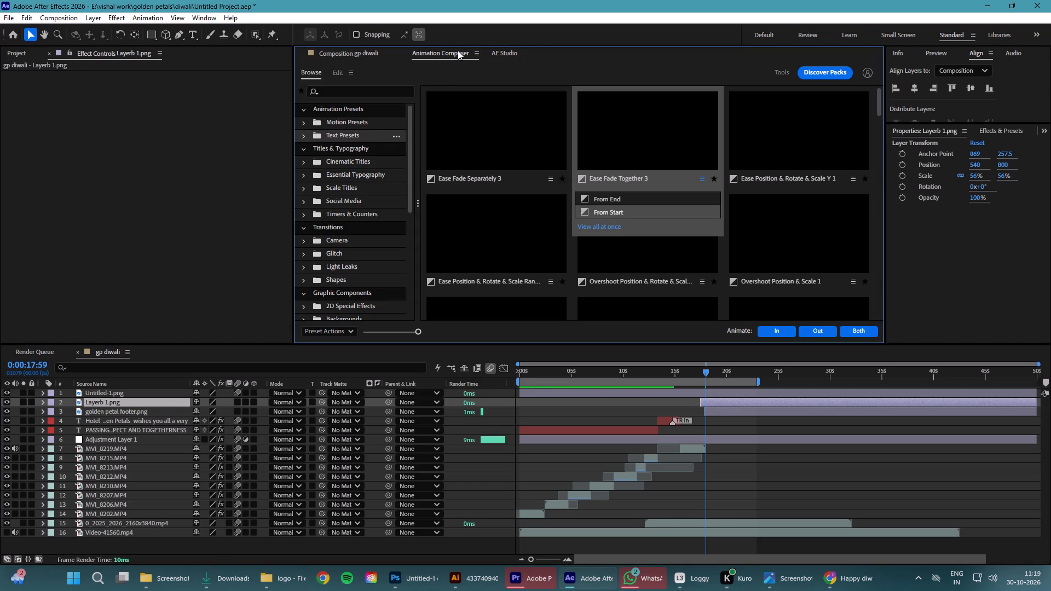
click(343, 124)
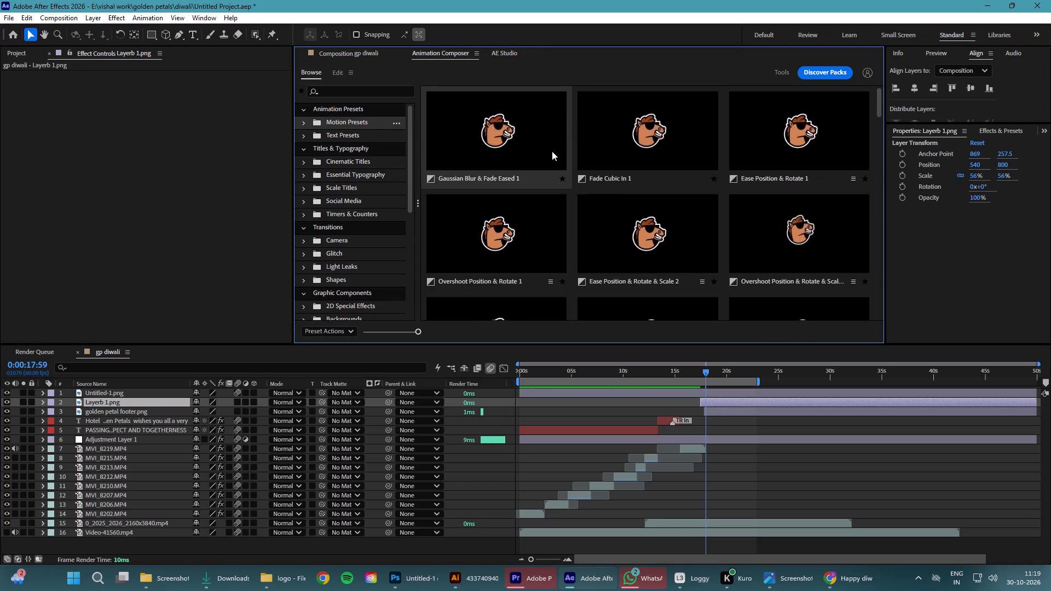
click(552, 151)
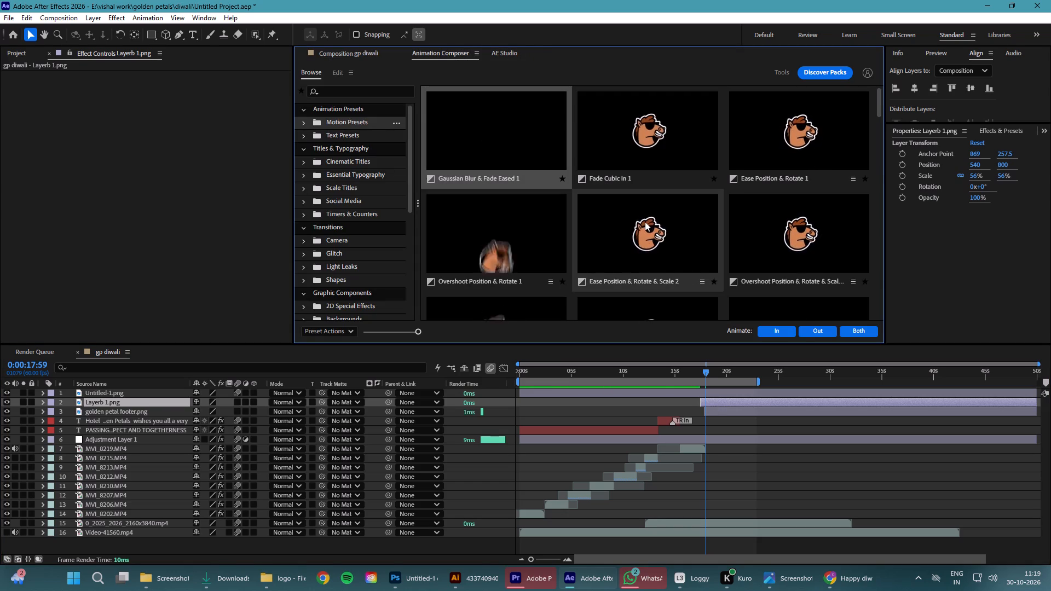
click(493, 138)
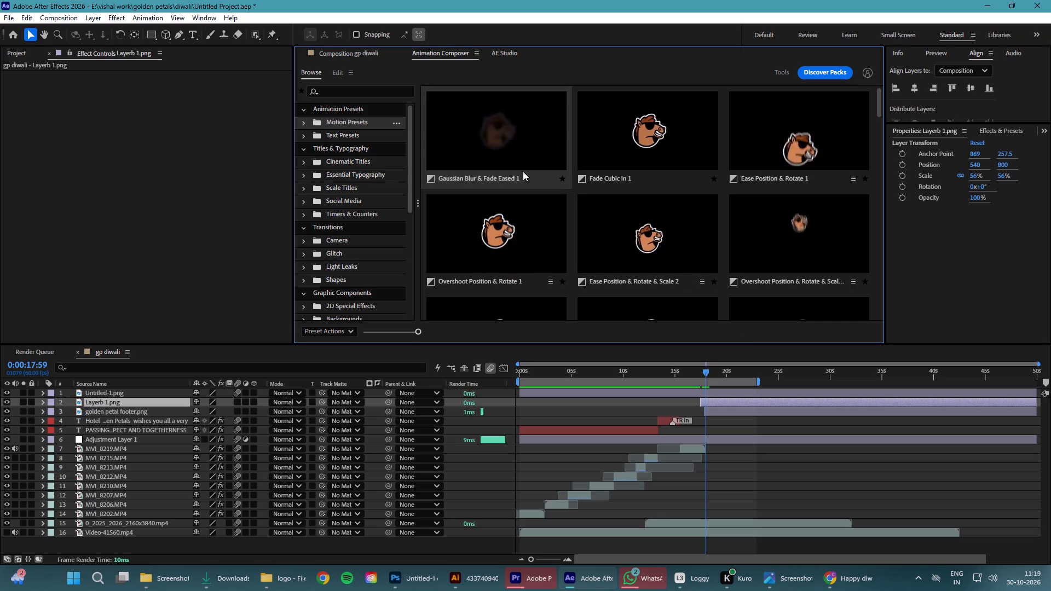
click(505, 136)
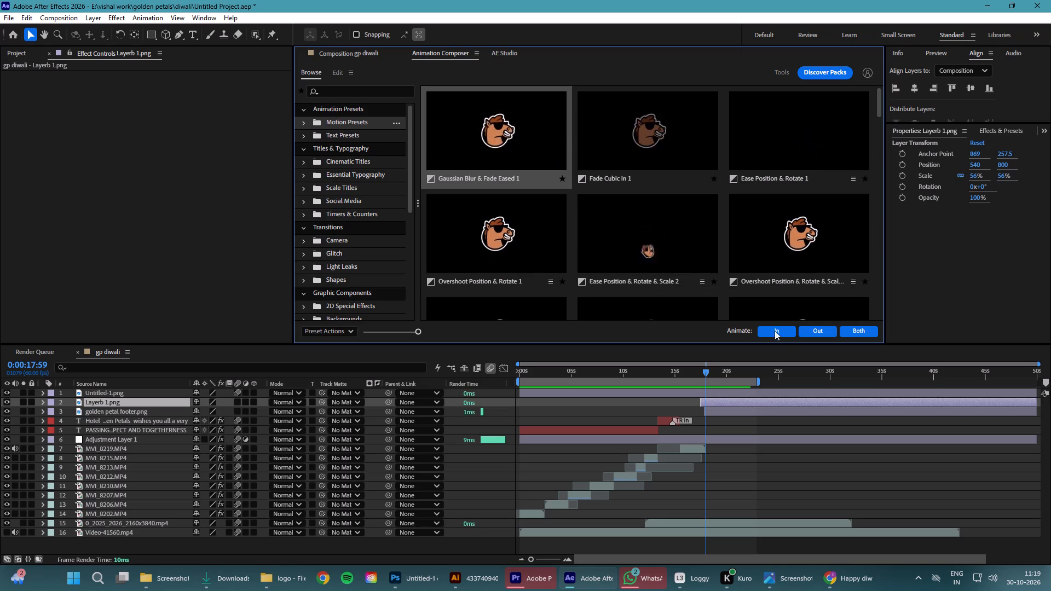
click(785, 330)
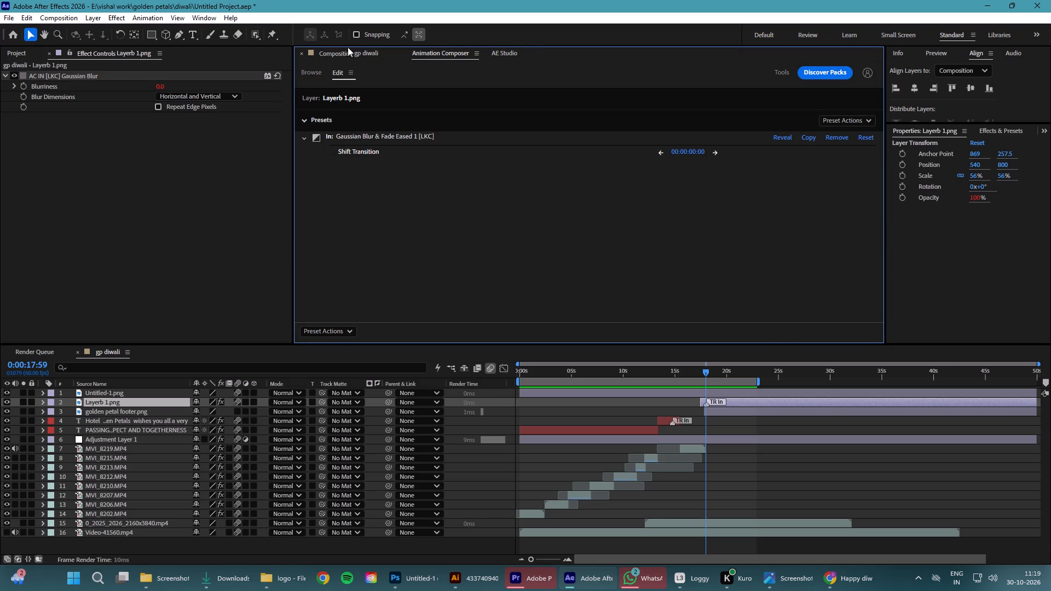
Preview the Happy Diwali blur-in and move its TR In marker slightly later to lengthen the transition.
click(348, 49)
drag(703, 373, 694, 372)
key(space)
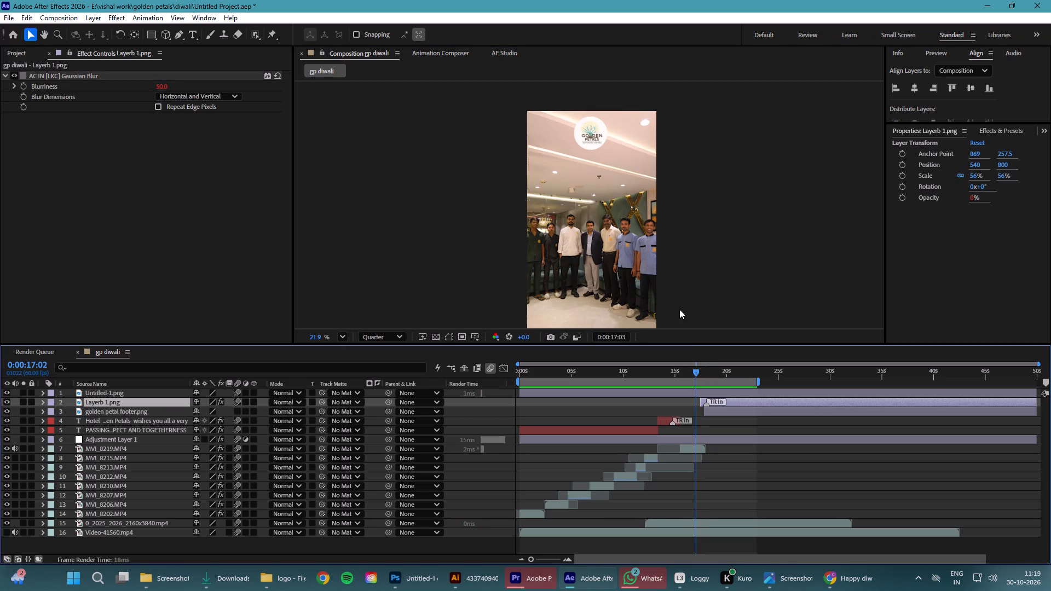
key(space)
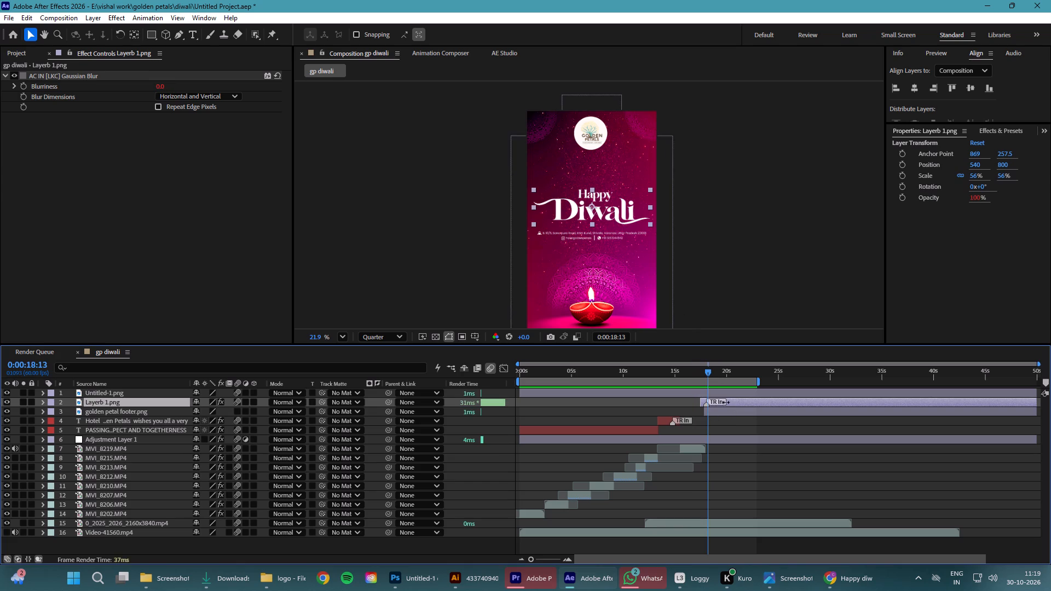
click(707, 404)
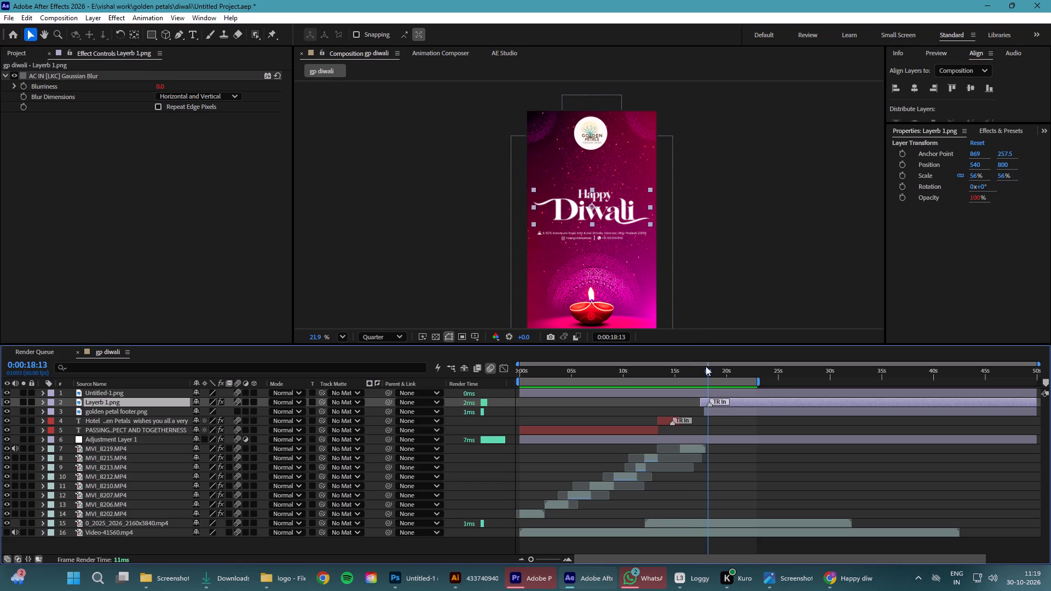
drag(706, 372, 689, 368)
key(space)
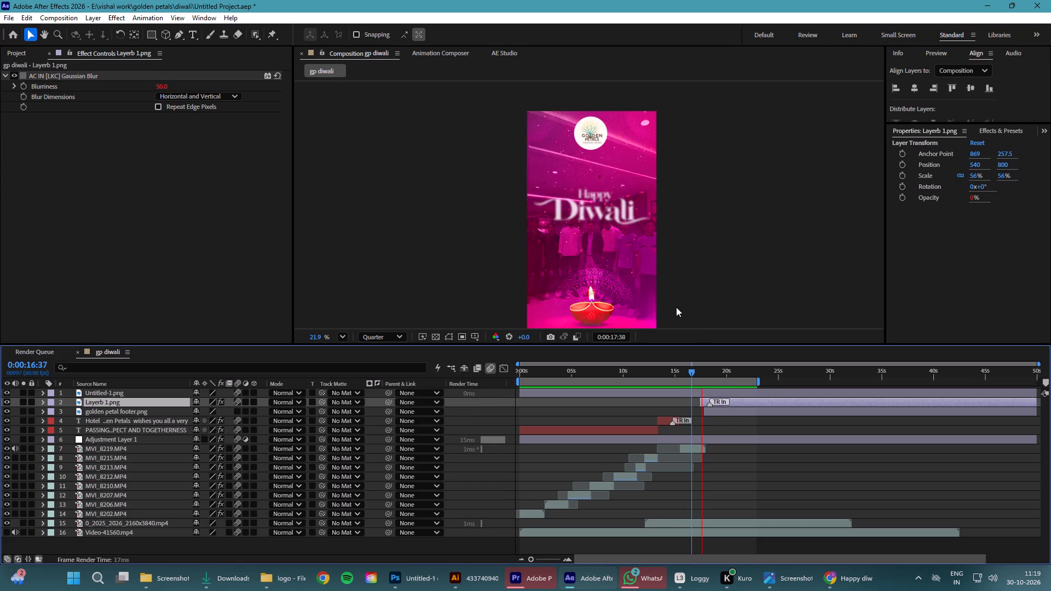
key(space)
Apply the Fade Cubic In 1 motion preset to the golden petal footer layer as an In animation.
click(716, 412)
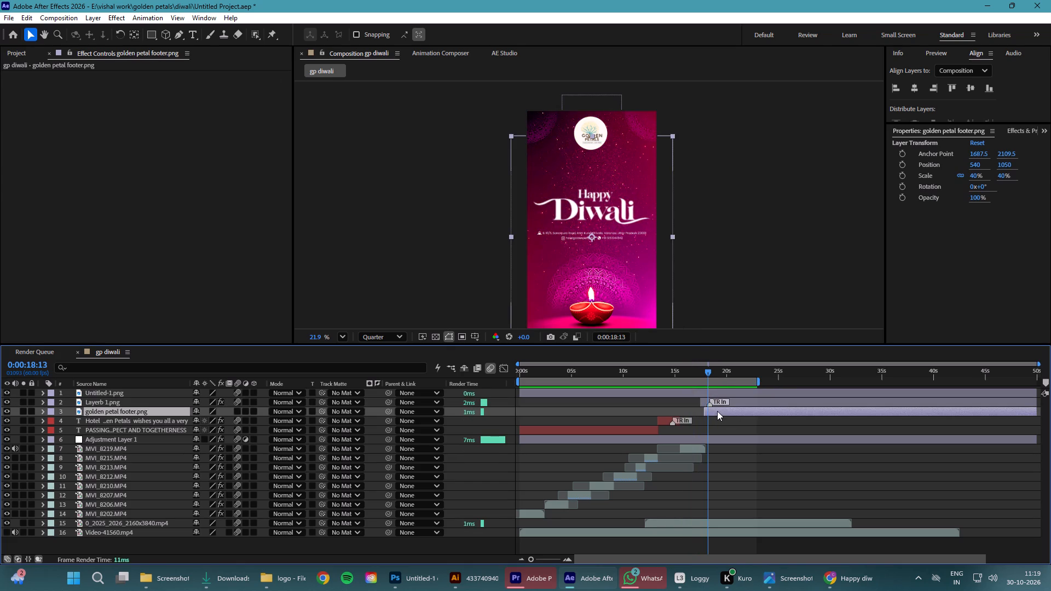
click(426, 54)
click(625, 144)
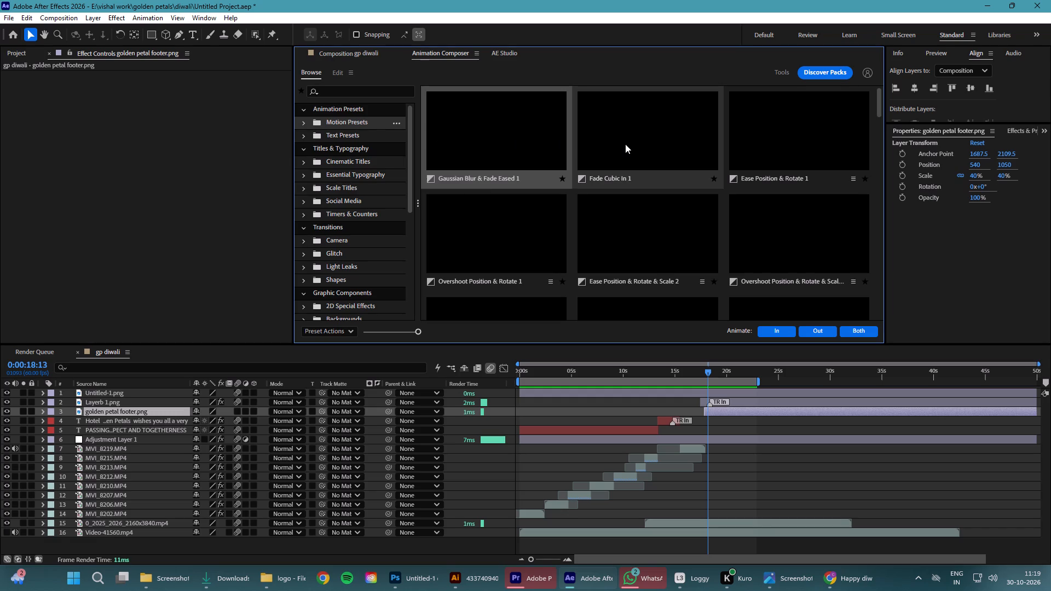
click(767, 332)
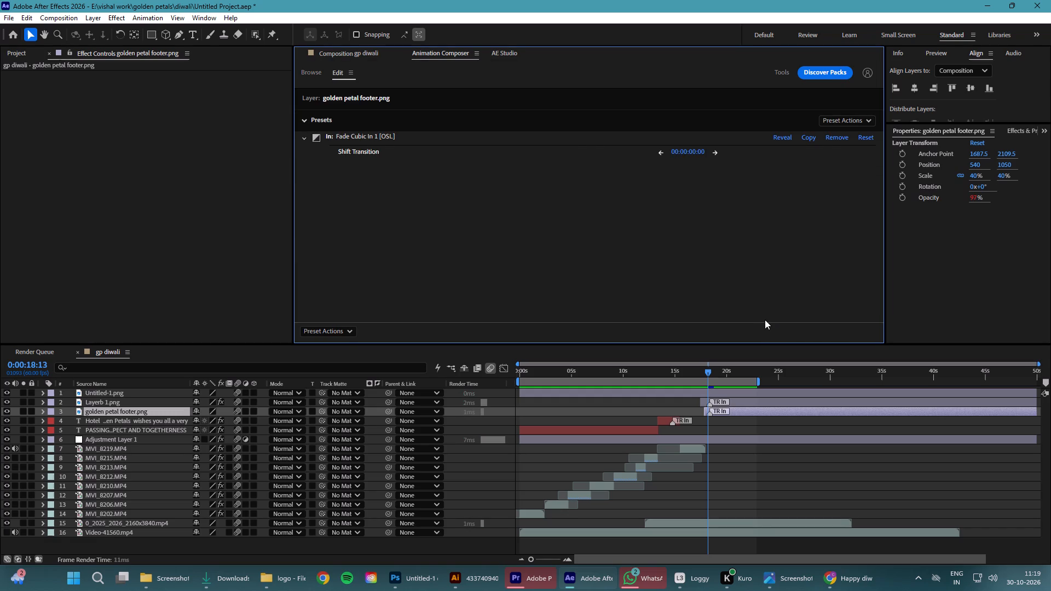
Return to the gp diwali composition view, set the current time to about 0:00:15:49, and save the project.
click(338, 51)
drag(711, 370, 686, 367)
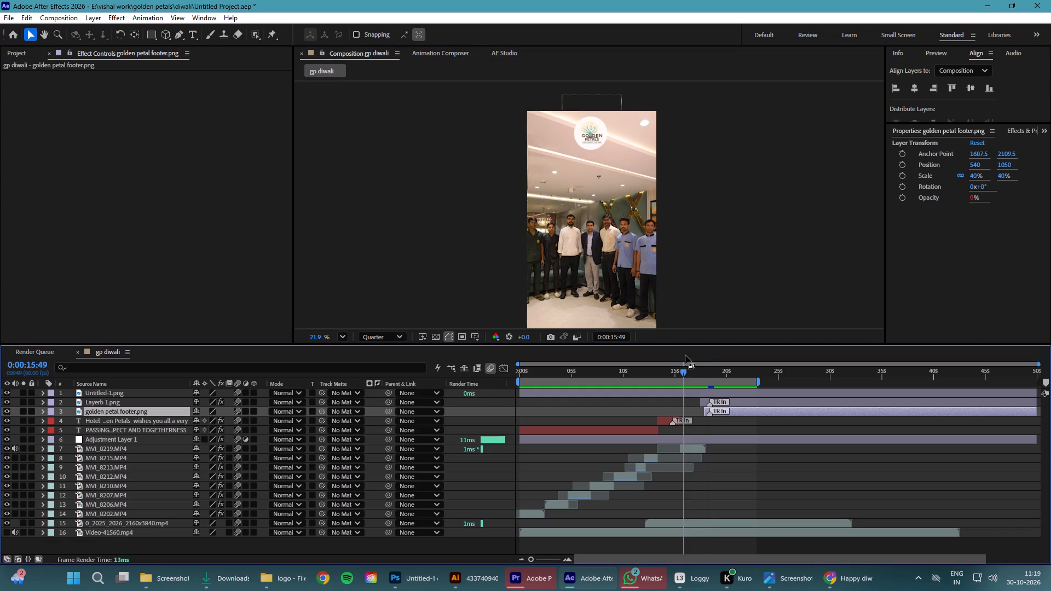
key(ctrl+s)
Preview the closing Diwali section from 0:00:15:49 and scrub between about 0:00:17:28 and 0:00:20:22 to check the lettering and footer fade-ins.
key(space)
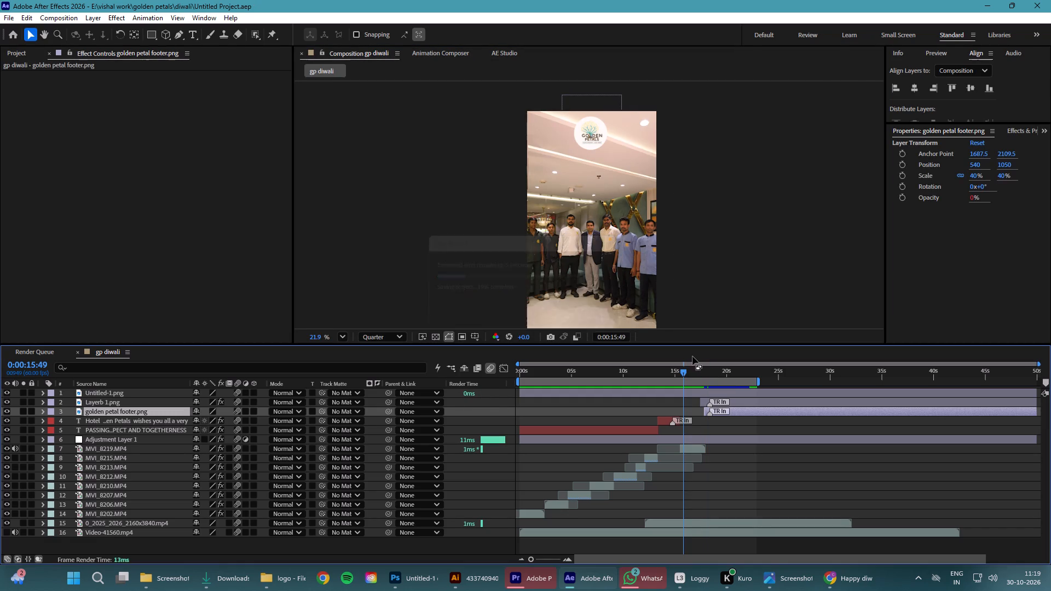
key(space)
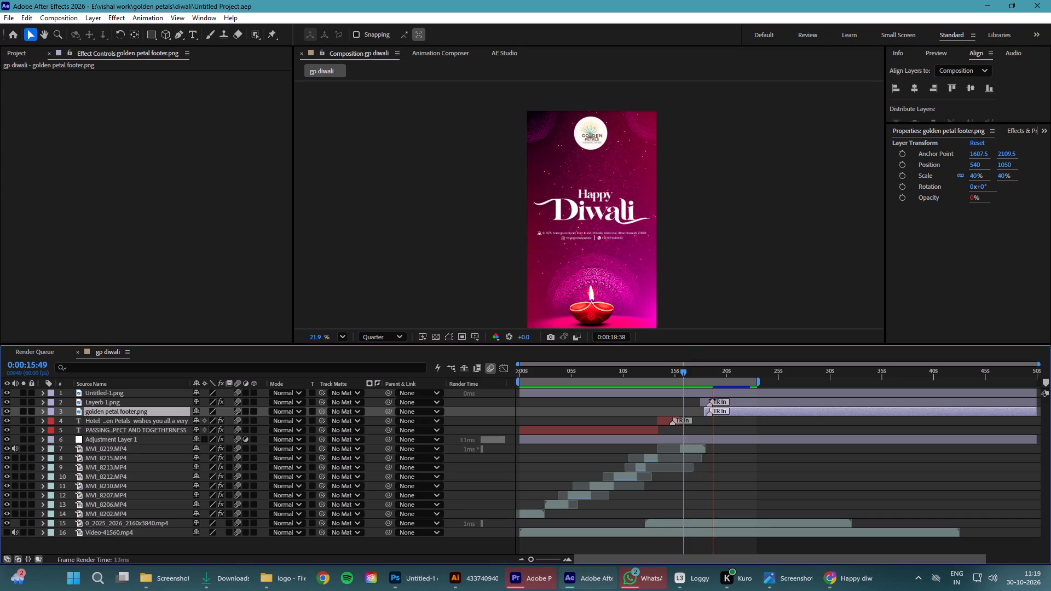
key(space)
drag(715, 374, 709, 375)
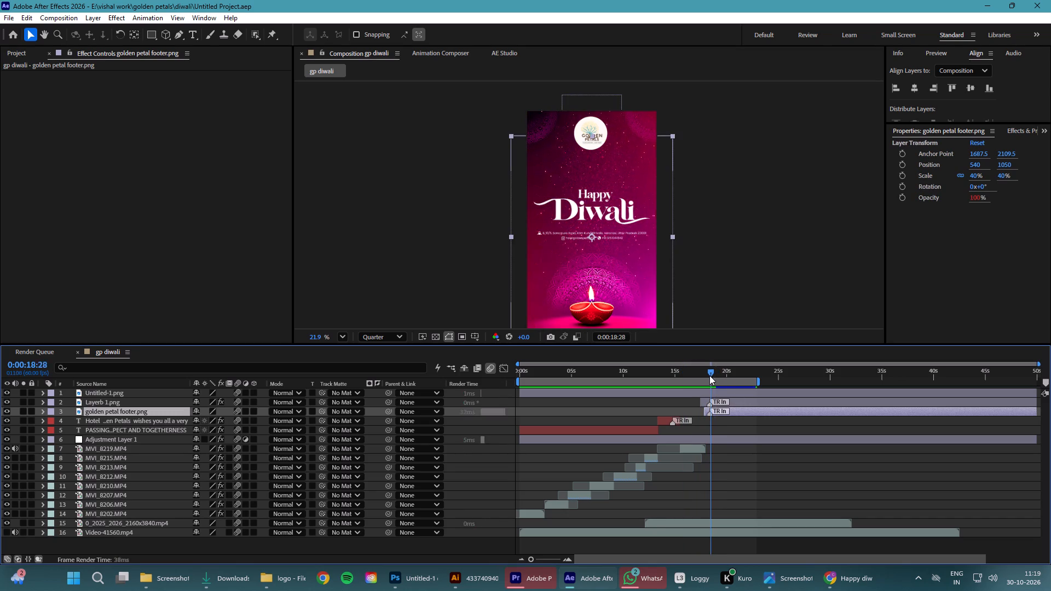
drag(709, 375, 706, 385)
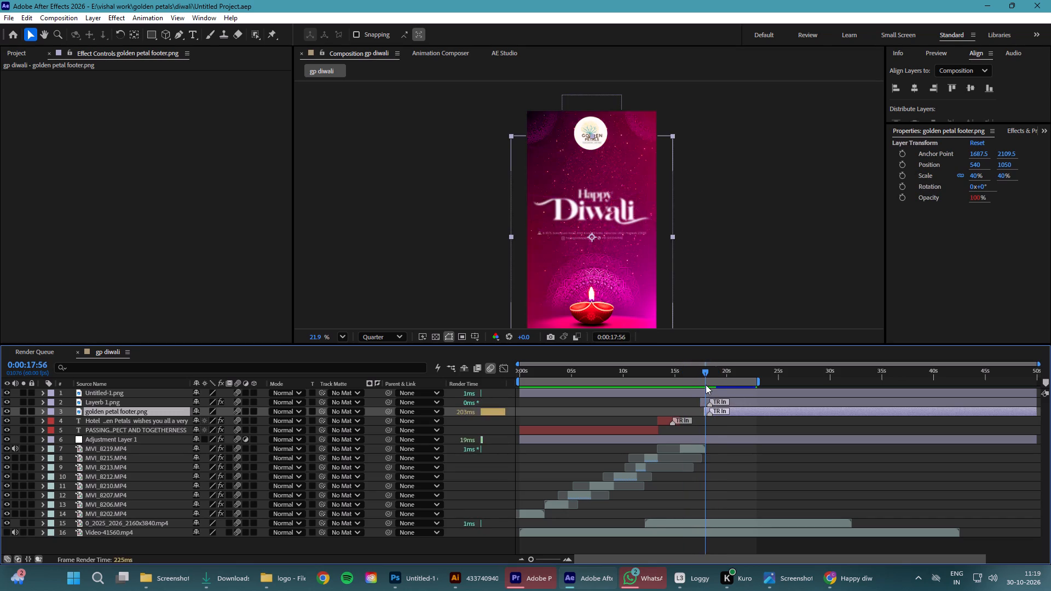
drag(706, 385, 718, 389)
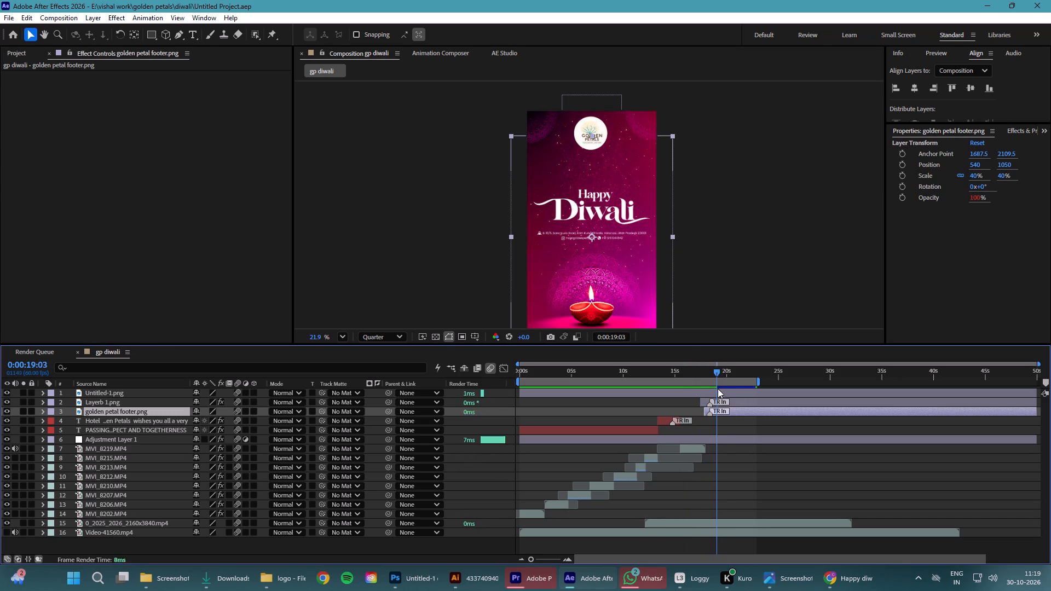
drag(718, 389, 730, 390)
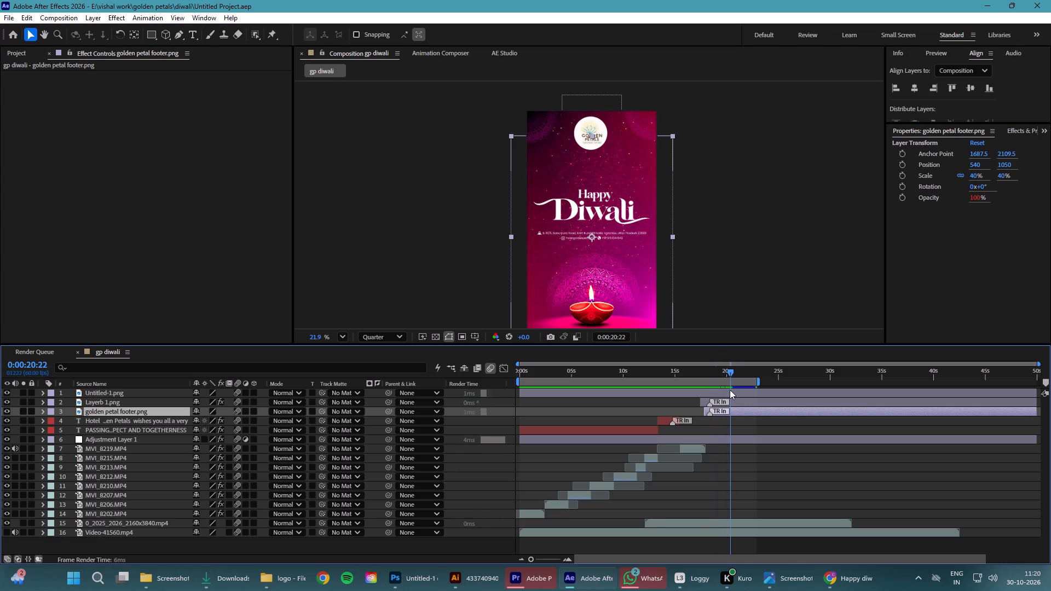
drag(730, 390, 706, 400)
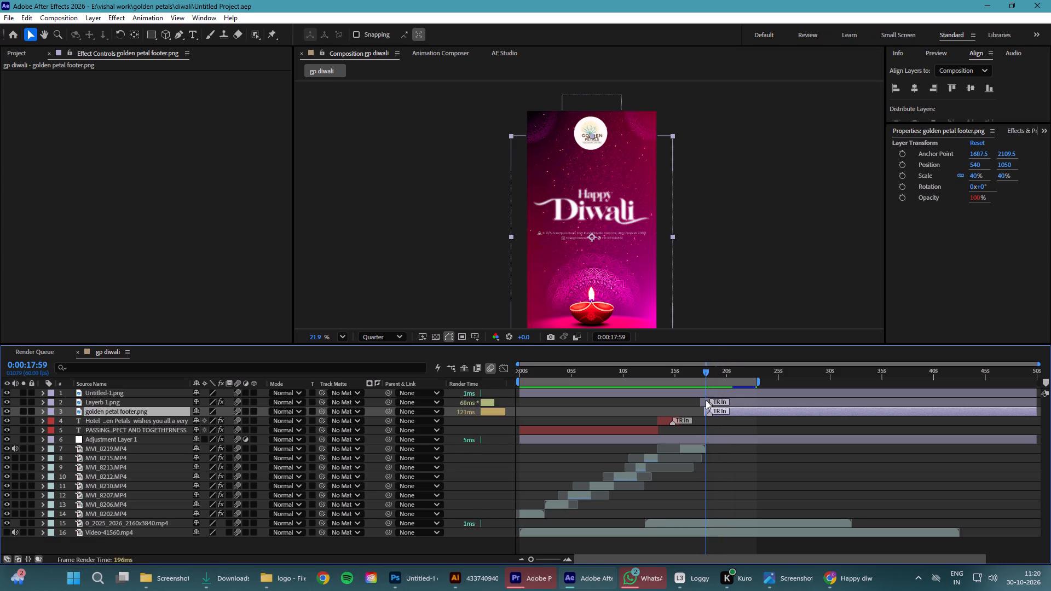
drag(706, 400, 700, 402)
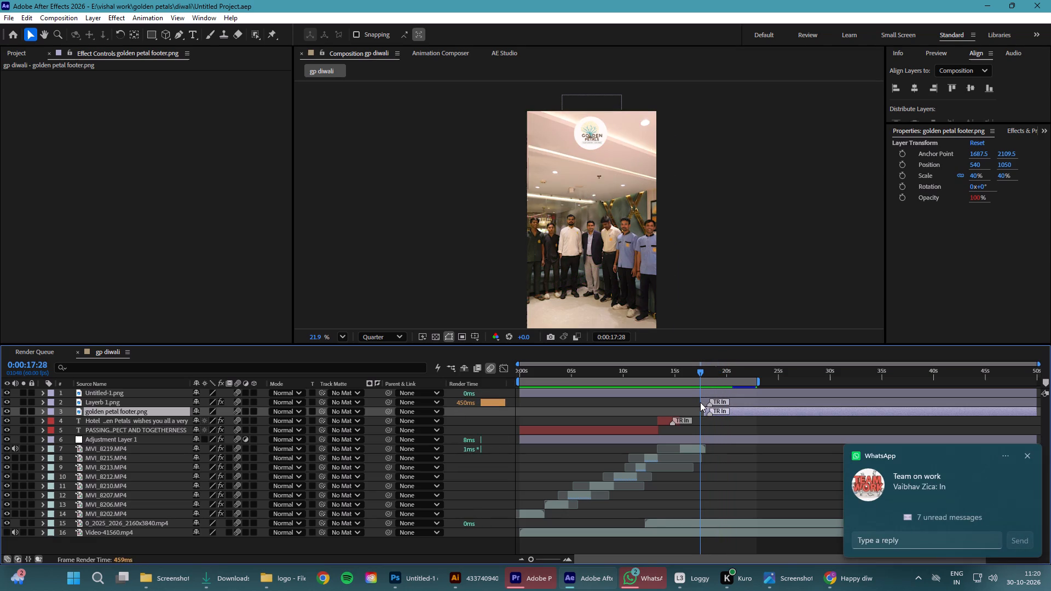
drag(700, 402, 700, 403)
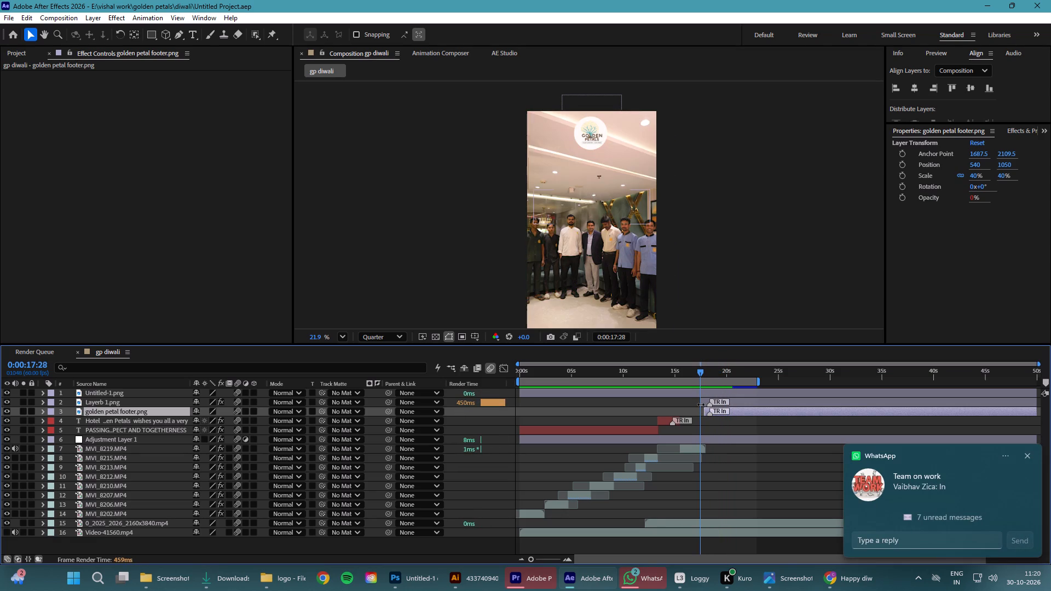
Inspect the start of the Happy Diwali layer around 0:00:17:28, toggling its visibility off and on to compare.
click(745, 402)
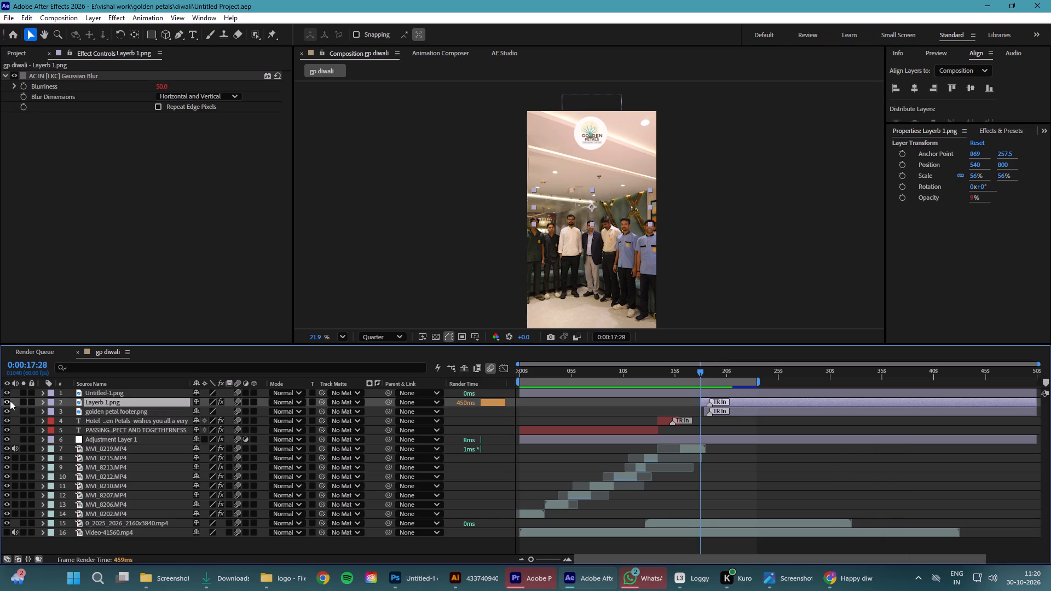
click(7, 399)
click(7, 399)
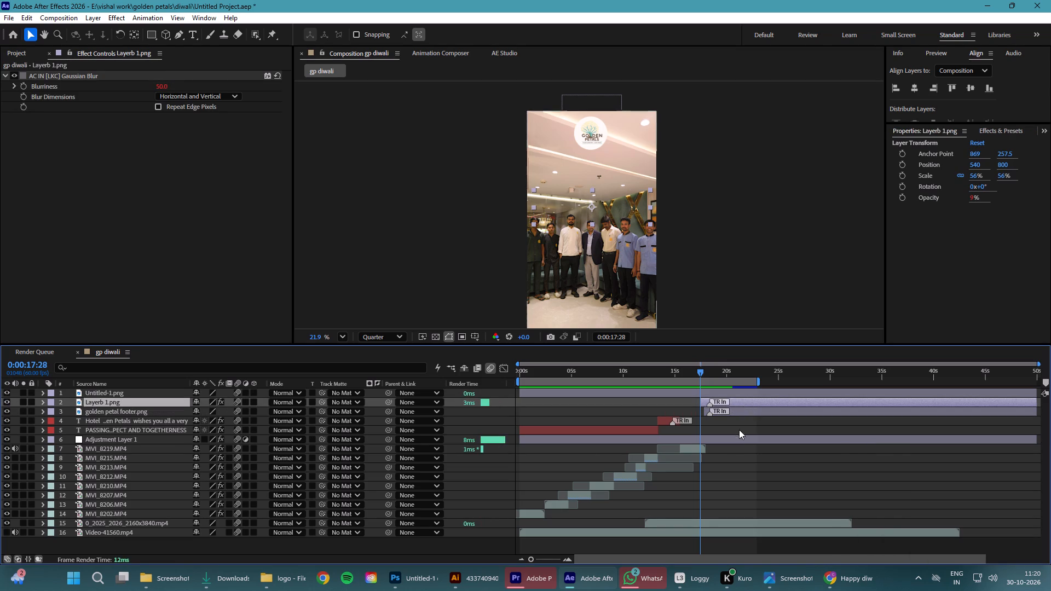
drag(532, 558, 593, 561)
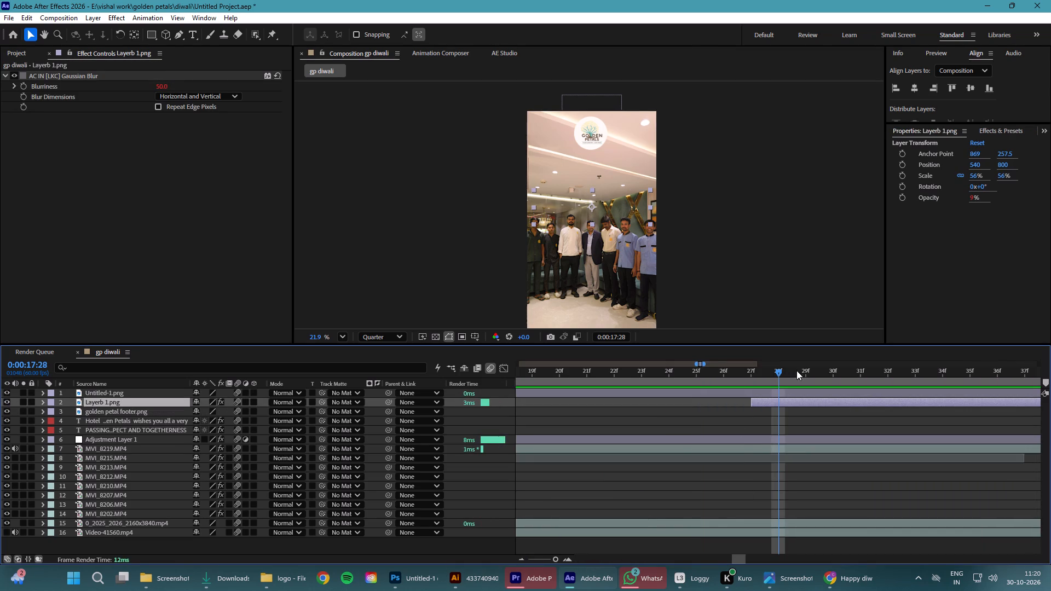
Add a Scale keyframe to the Happy Diwali layer at 0:00:17:27 and reduce its scale to 6%.
drag(778, 373, 761, 384)
click(764, 402)
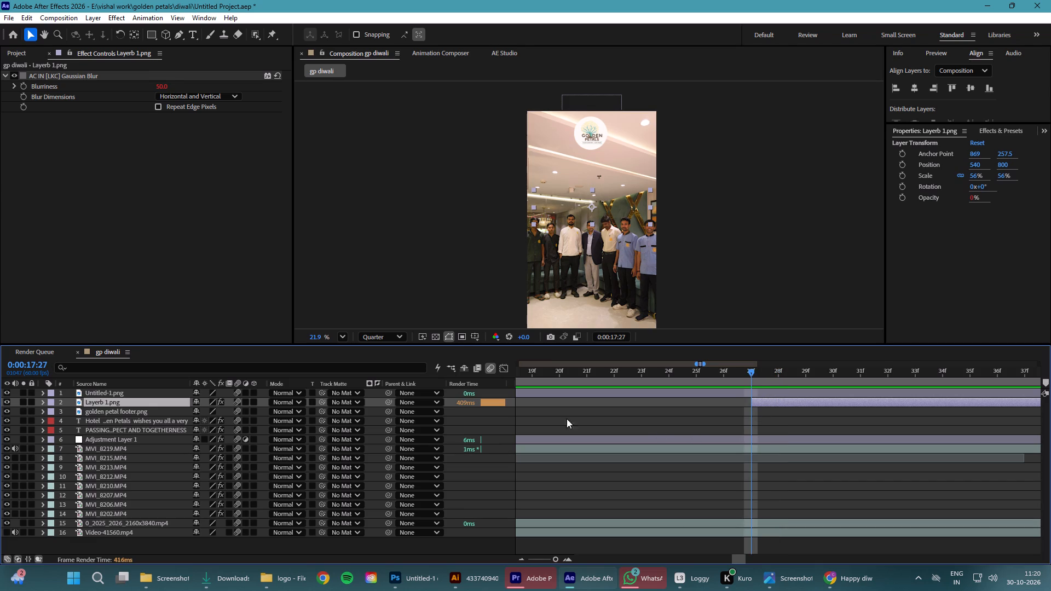
key(s)
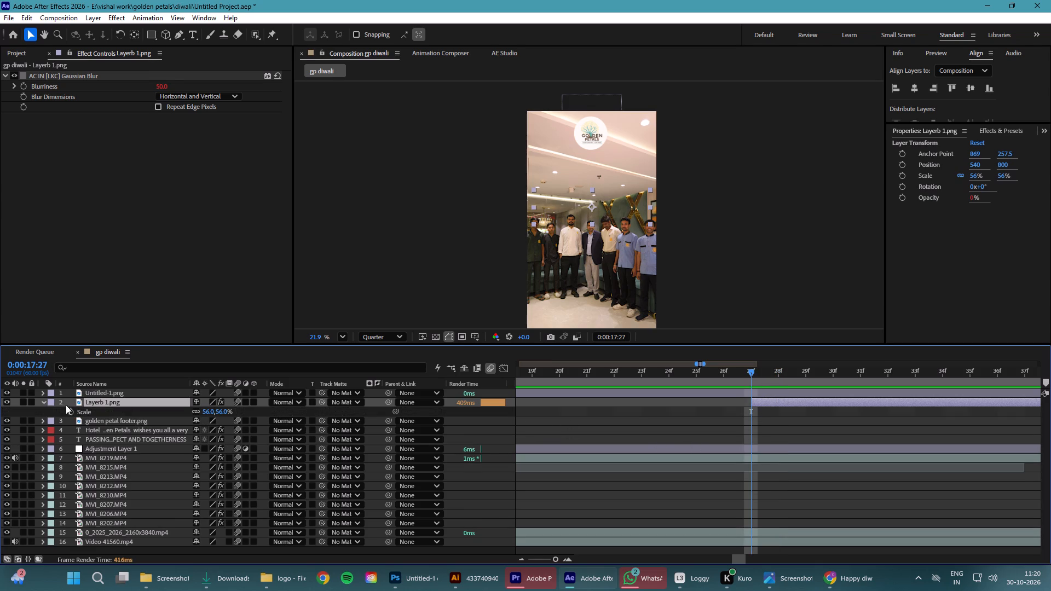
click(70, 413)
drag(223, 414, 200, 418)
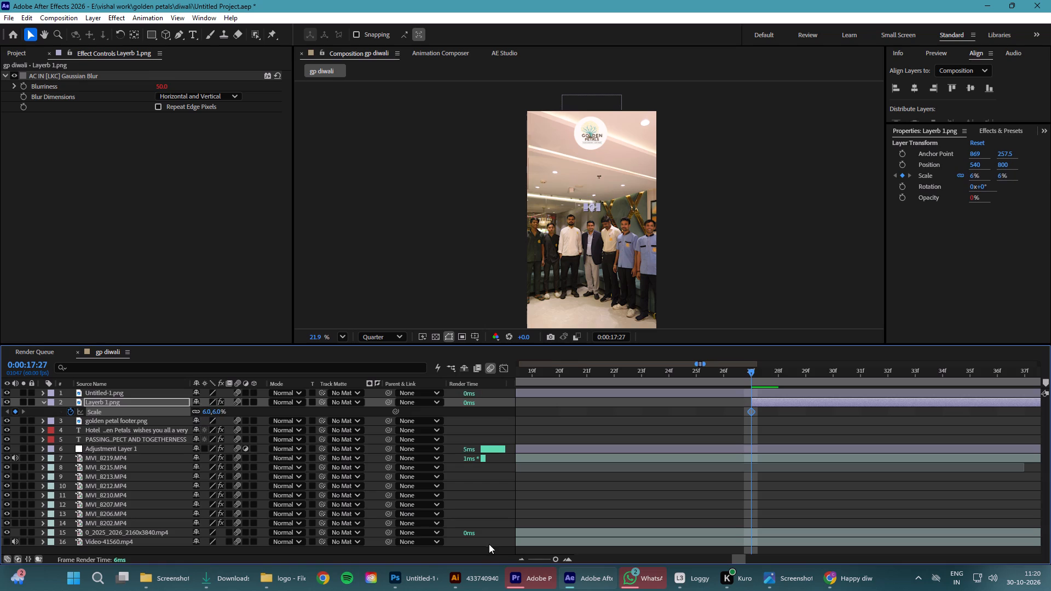
Add a second Scale keyframe of 56% to the Happy Diwali layer at 0:00:18:31.
drag(556, 559, 496, 550)
drag(701, 371, 703, 370)
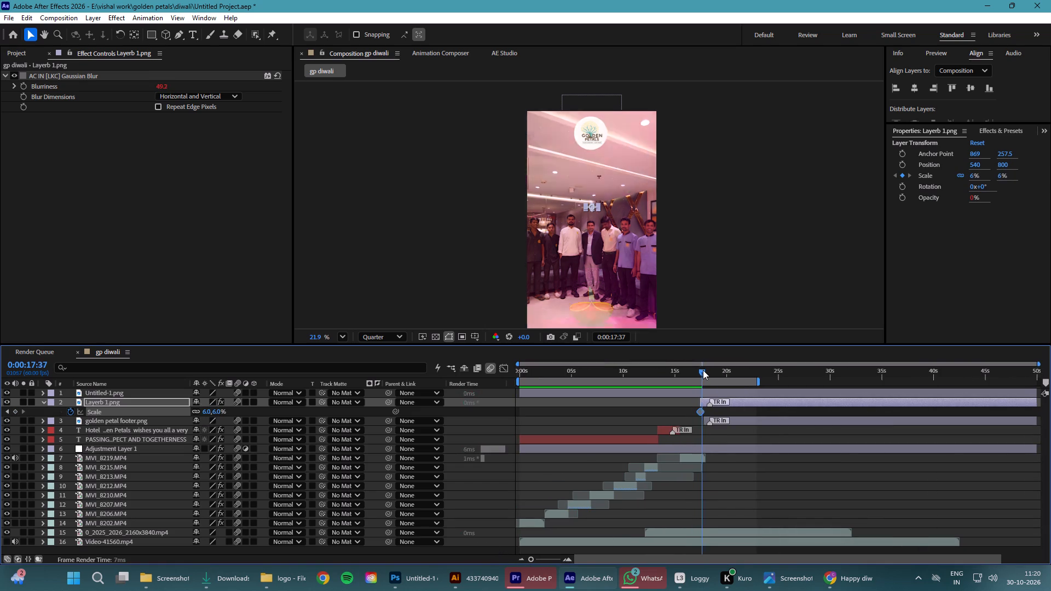
drag(703, 370, 711, 370)
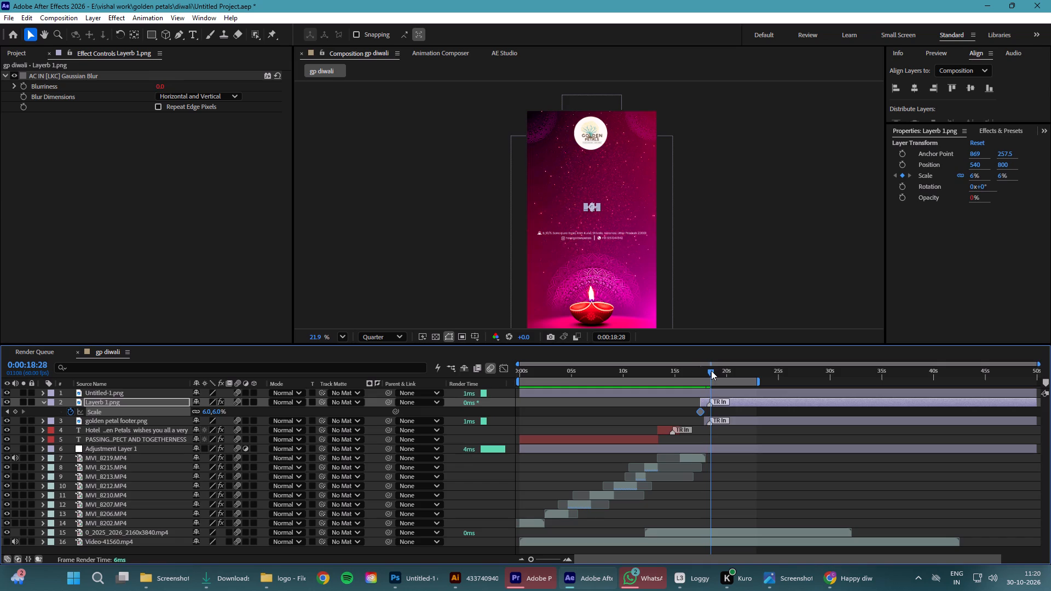
drag(711, 370, 712, 371)
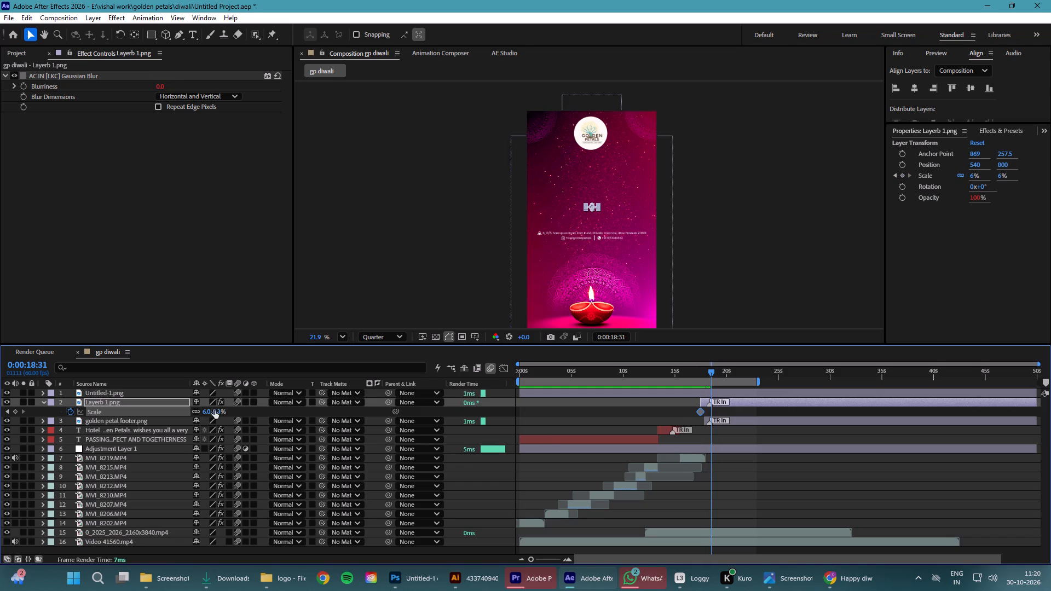
drag(215, 410, 243, 415)
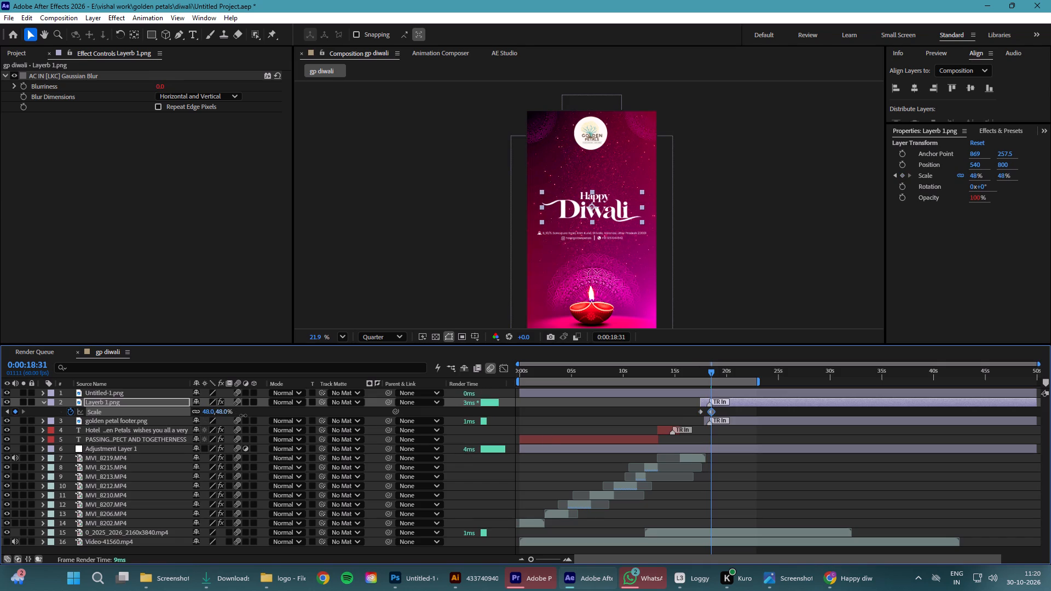
drag(243, 415, 249, 416)
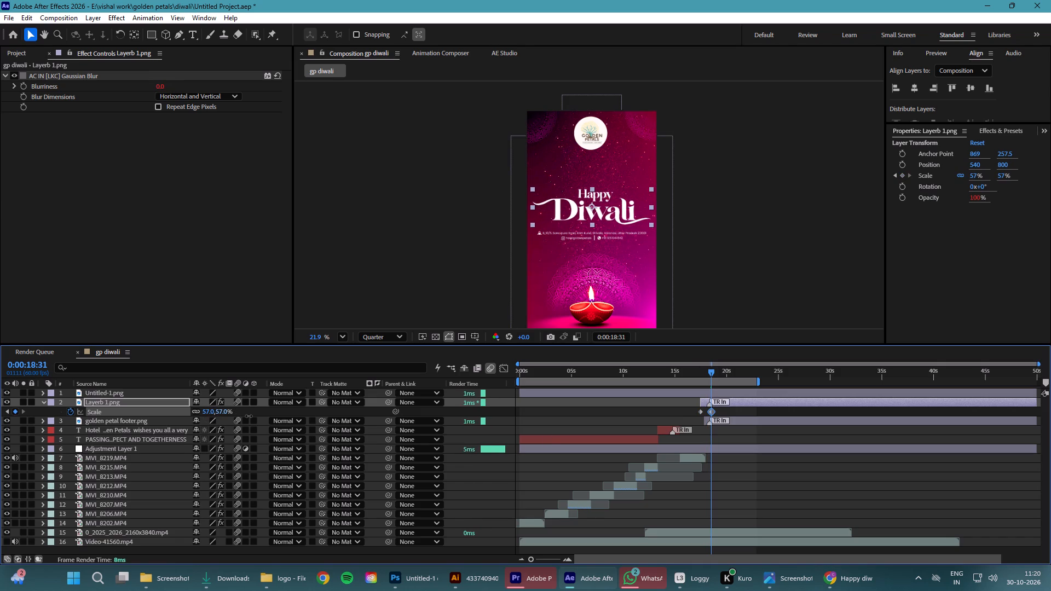
drag(249, 416, 248, 416)
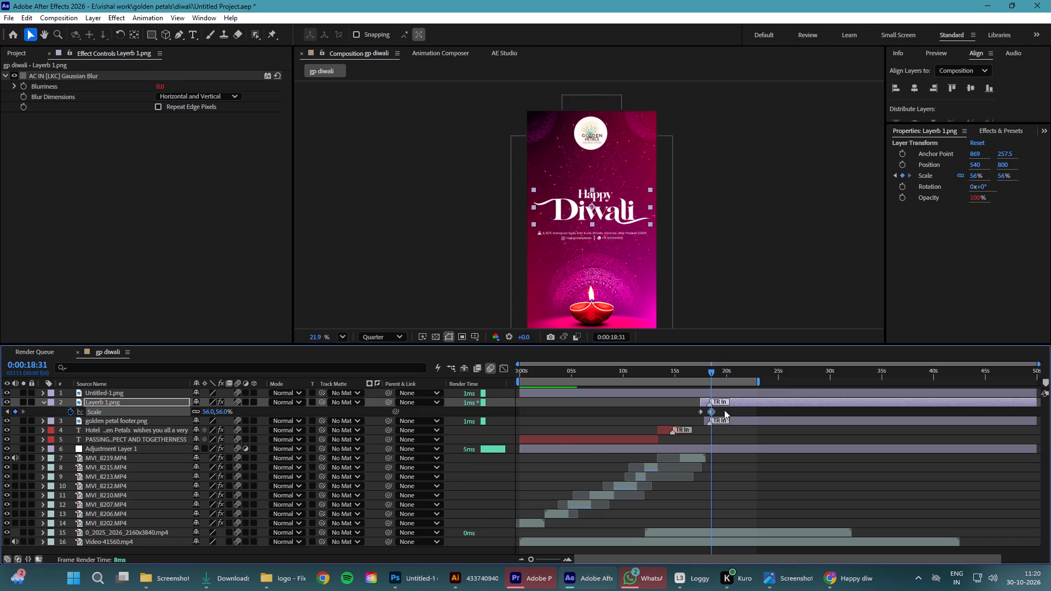
Apply Easy Ease to both Happy Diwali Scale keyframes, save the project and collapse the layer's properties.
click(724, 410)
drag(730, 411, 688, 414)
key(F9)
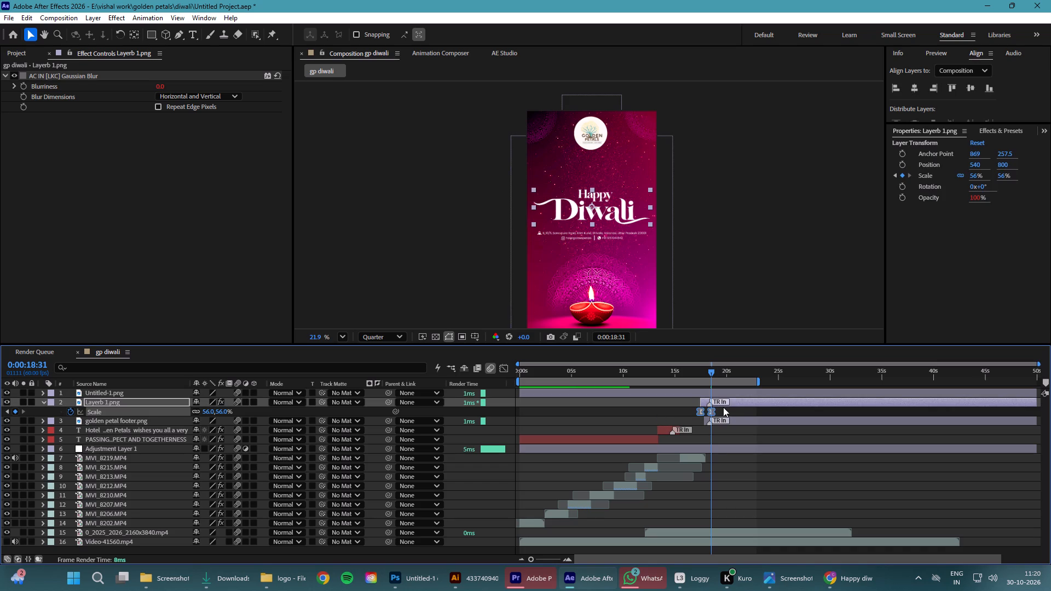
click(723, 407)
key(ctrl+s)
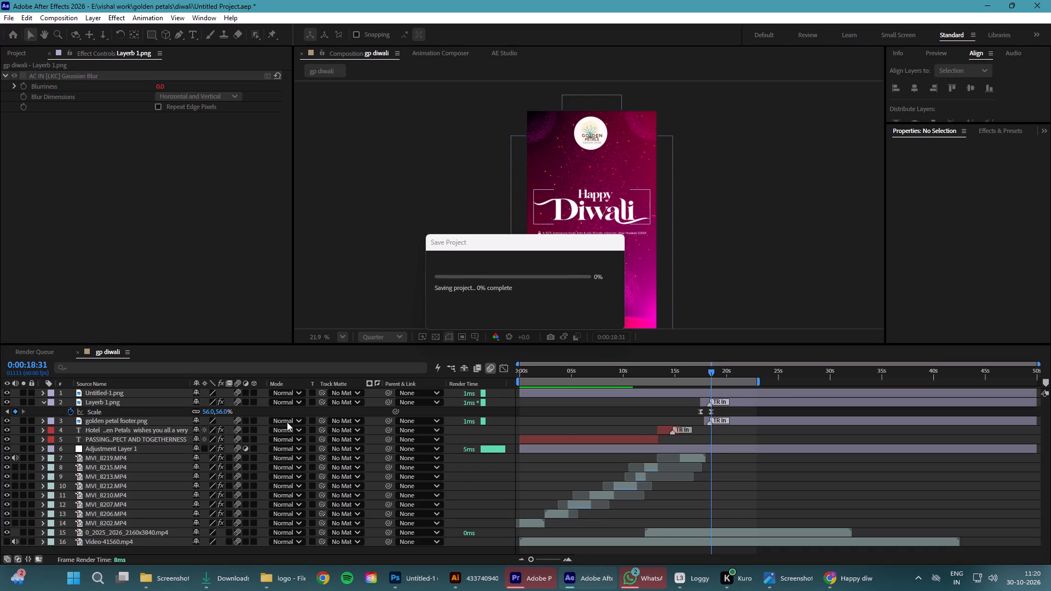
click(42, 401)
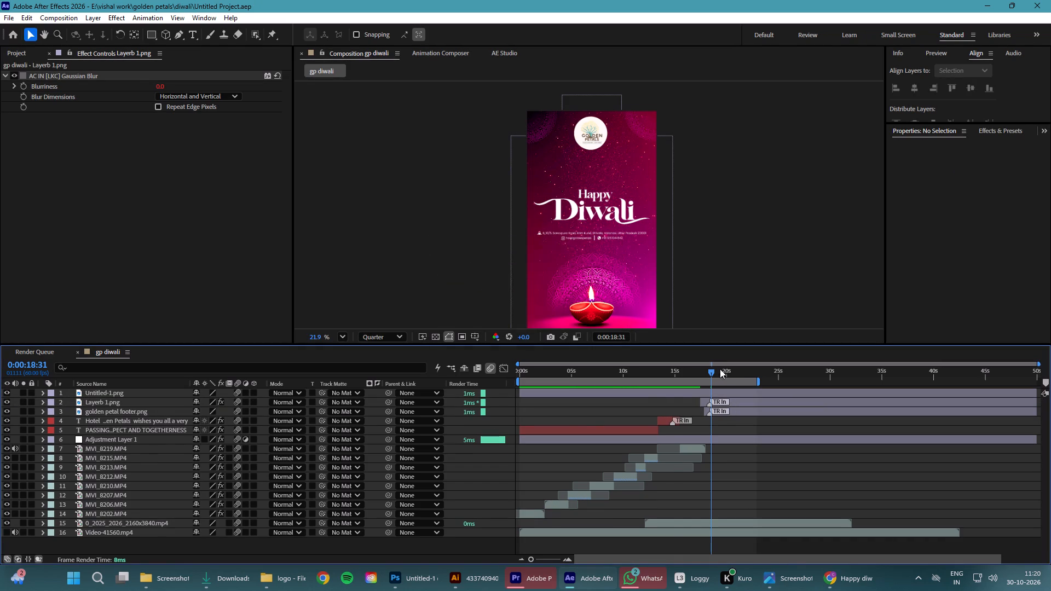
Preview the transition from the staff group clip into the diya scene to check the Happy Diwali scale-up.
drag(710, 372, 682, 373)
key(space)
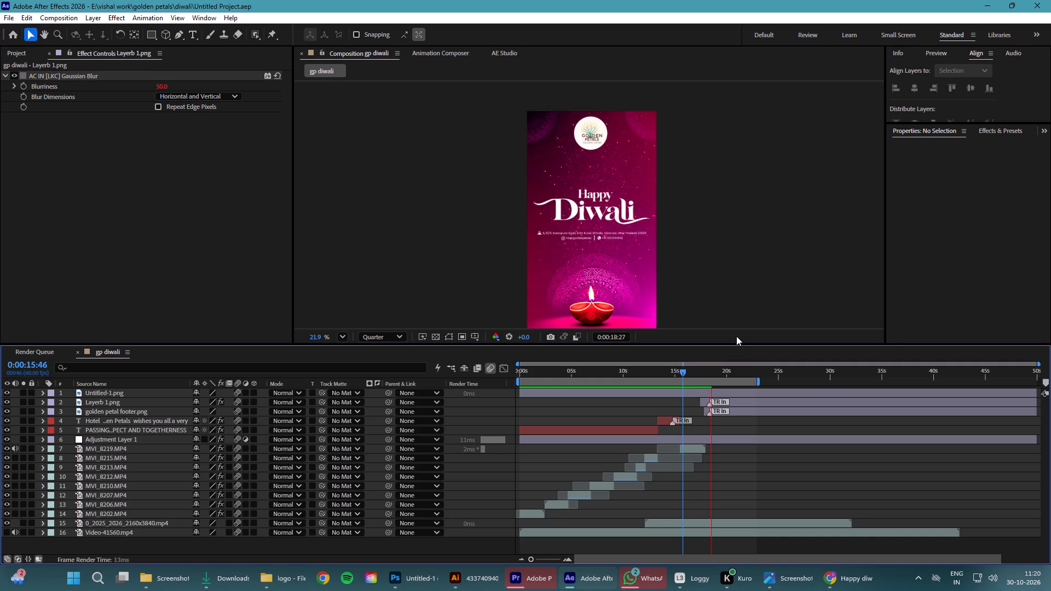
key(space)
drag(717, 370, 691, 366)
key(space)
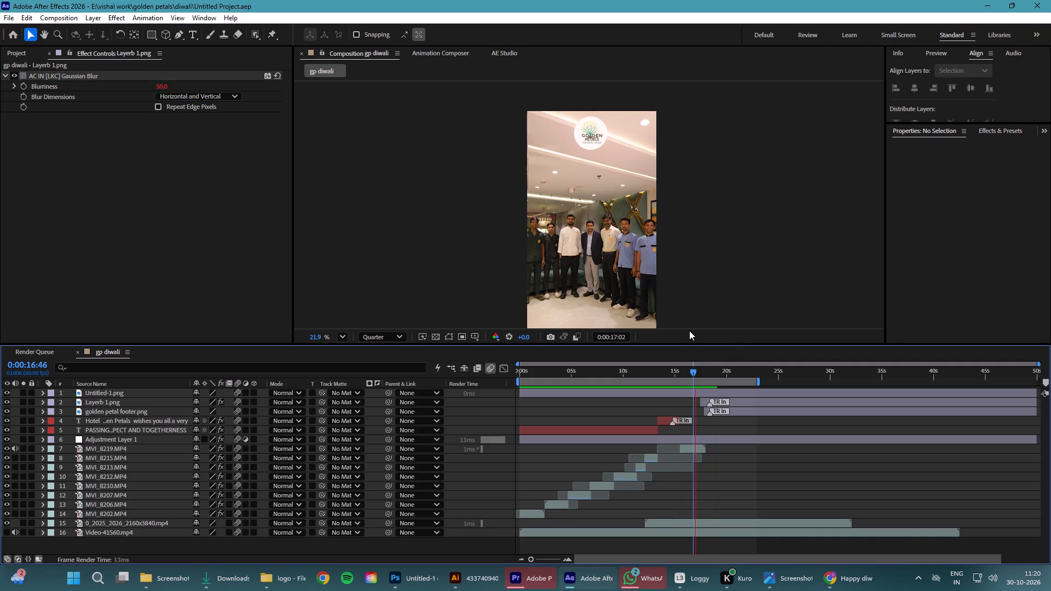
key(space)
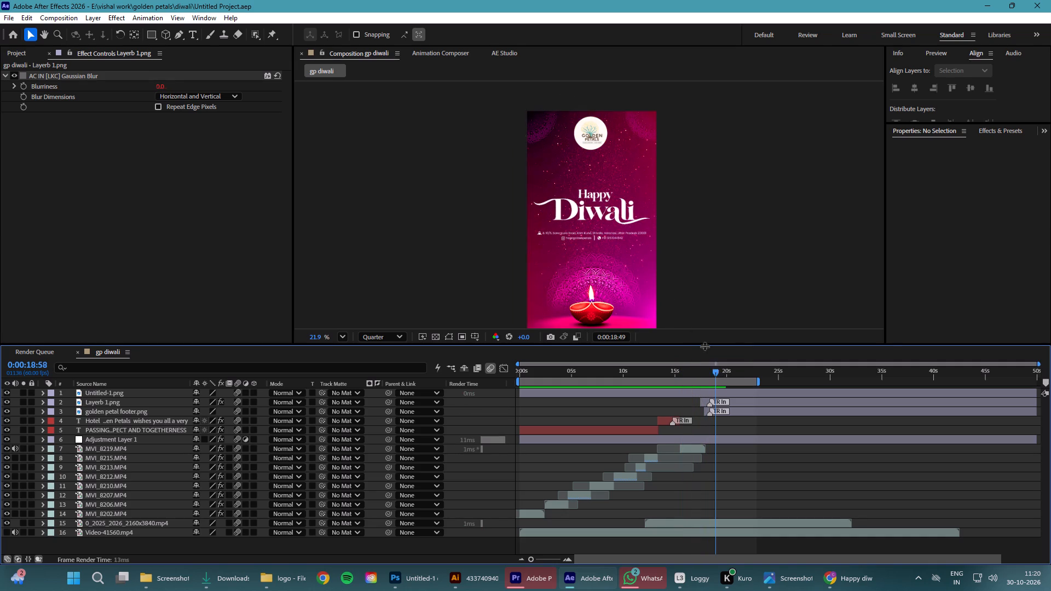
Add a Position keyframe to the Golden Petals logo layer, Untitled-1.png, at 0:00:17:28.
drag(713, 370, 699, 375)
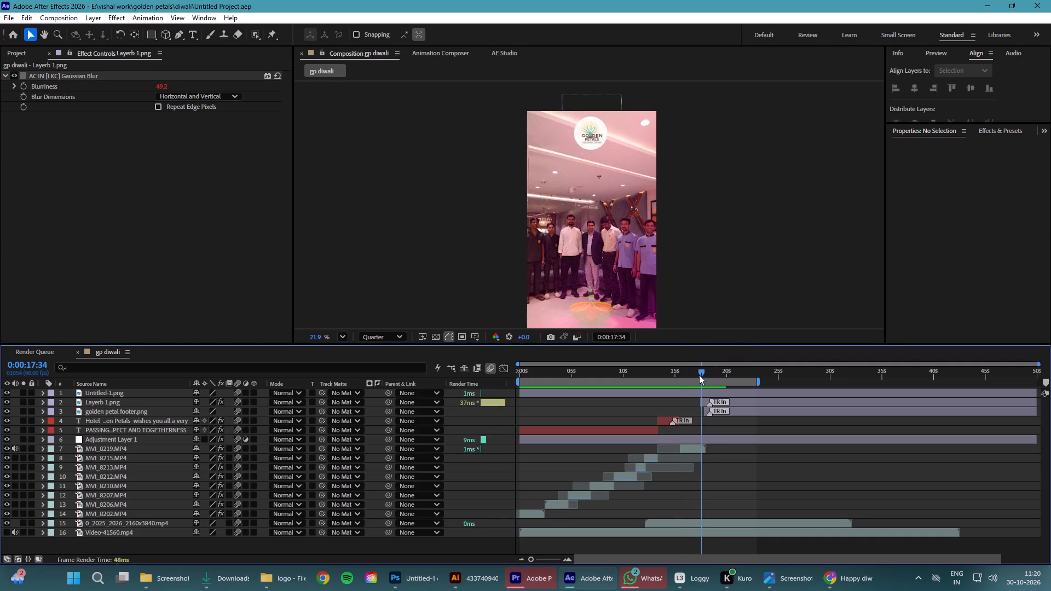
drag(699, 375, 698, 375)
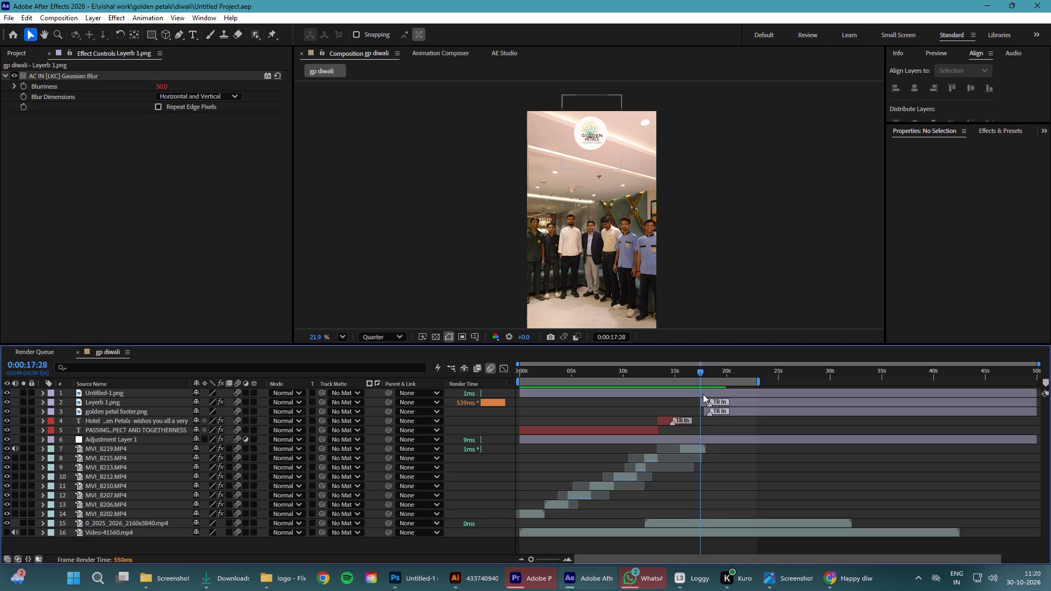
click(703, 394)
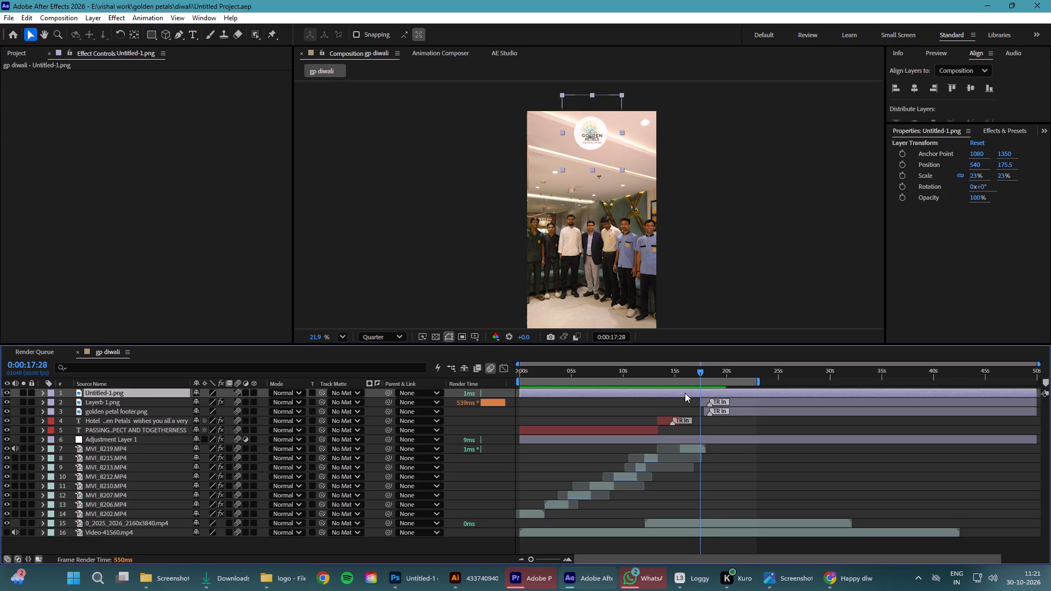
key(p)
click(70, 402)
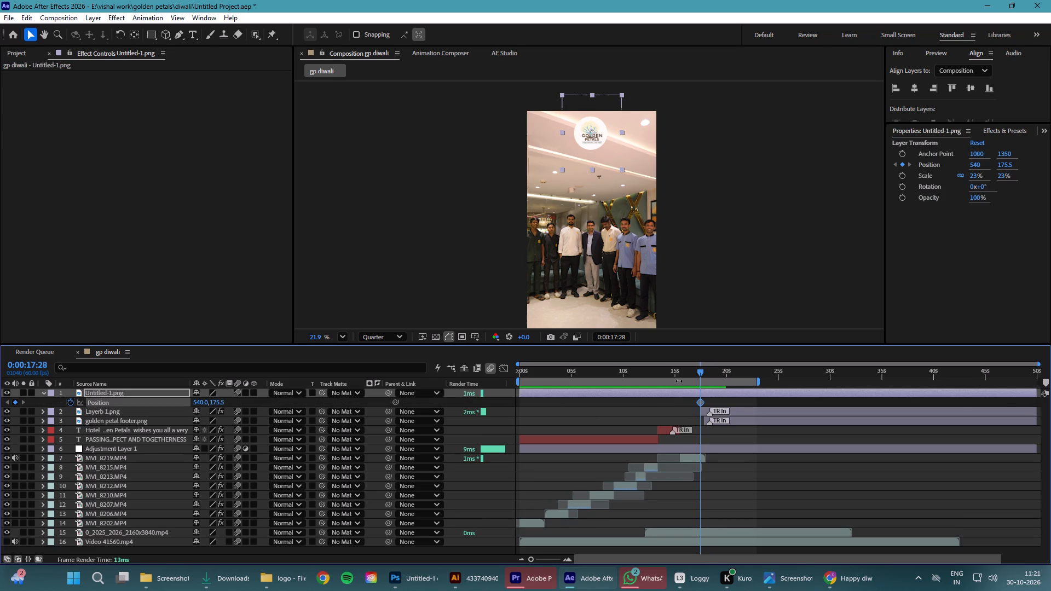
At 0:00:18:15, move the Golden Petals logo down to position 540, 375.5 to create its second Position keyframe.
drag(701, 372, 714, 376)
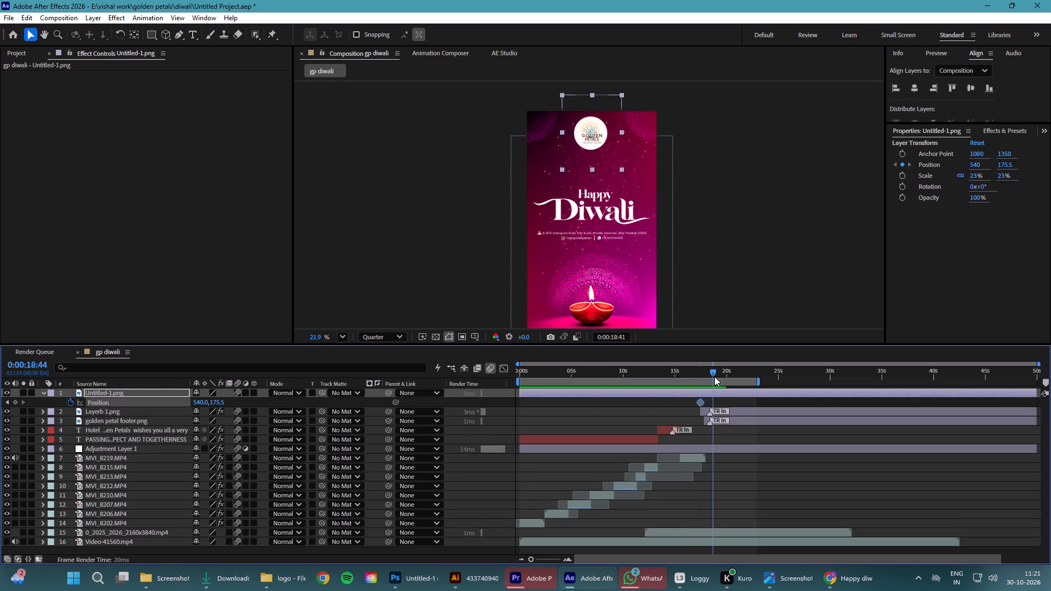
drag(714, 376, 711, 381)
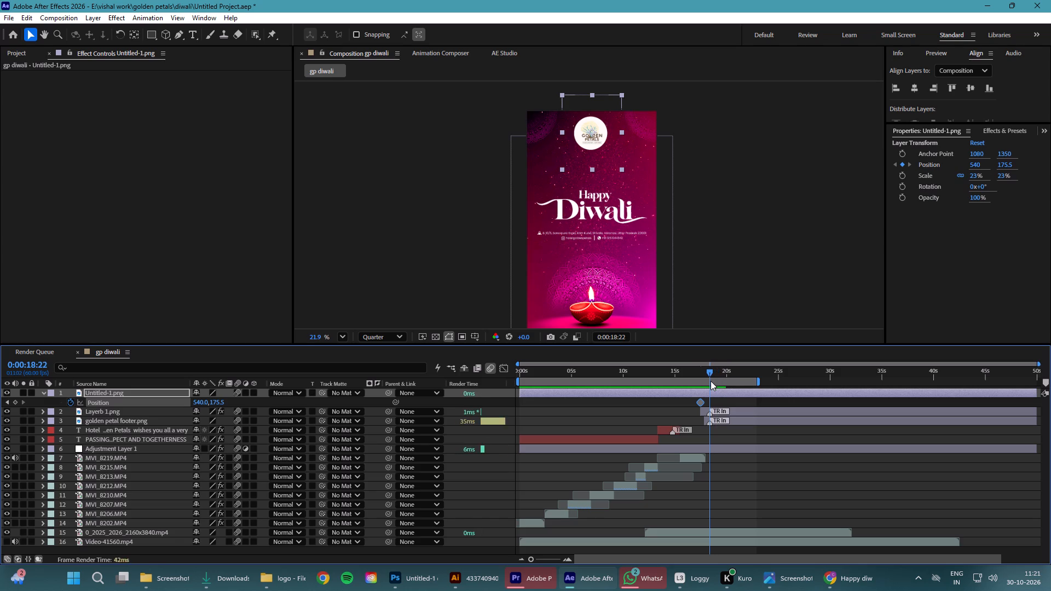
drag(711, 381, 711, 380)
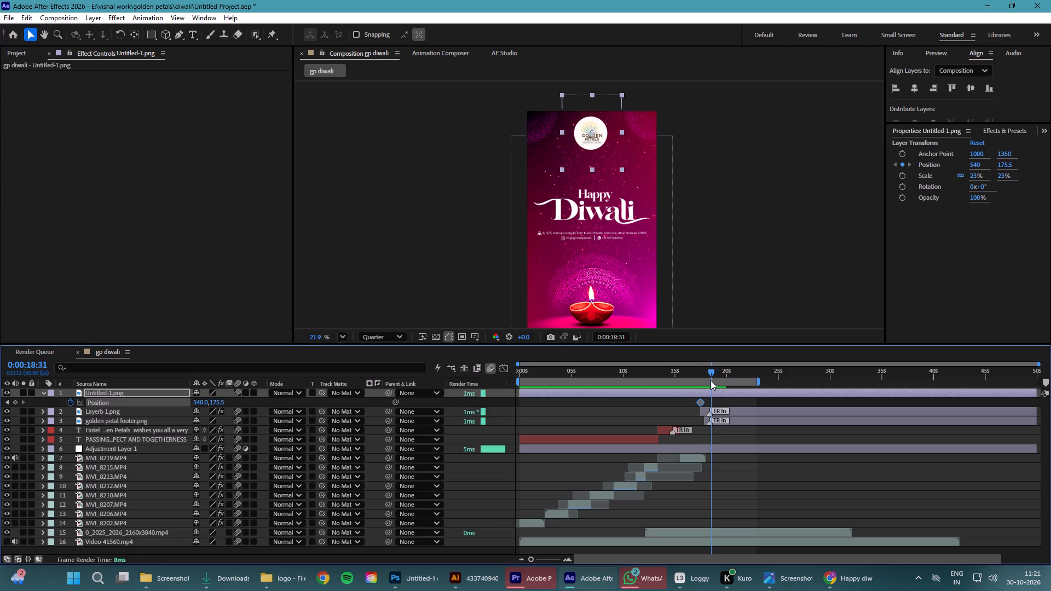
drag(711, 380, 709, 381)
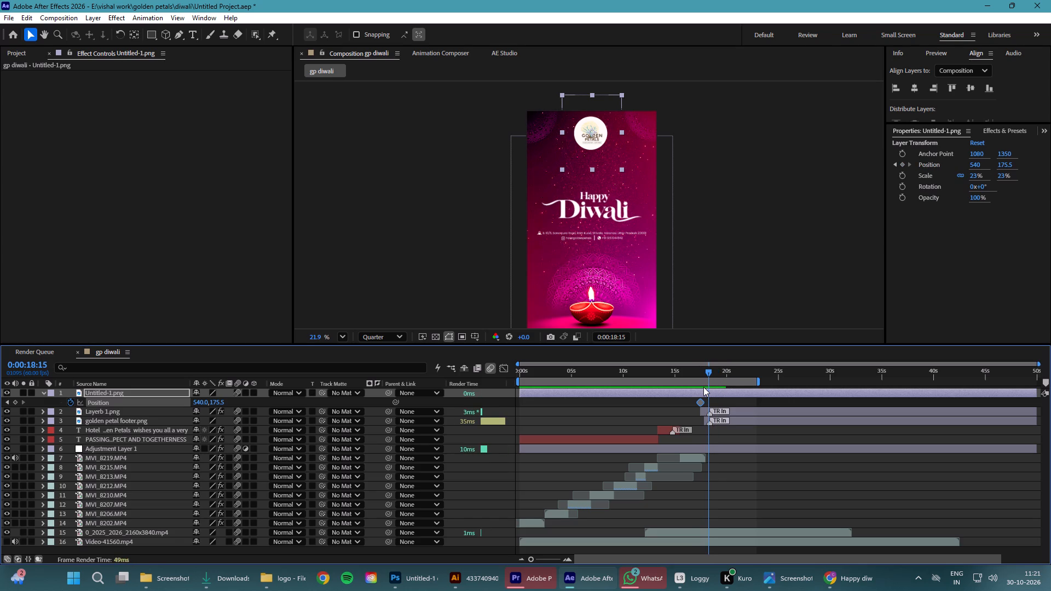
key(shift+Down)
key(shift+Down)
key(shift+Down)
key(shift+Down)
key(shift+Up)
key(shift+Down)
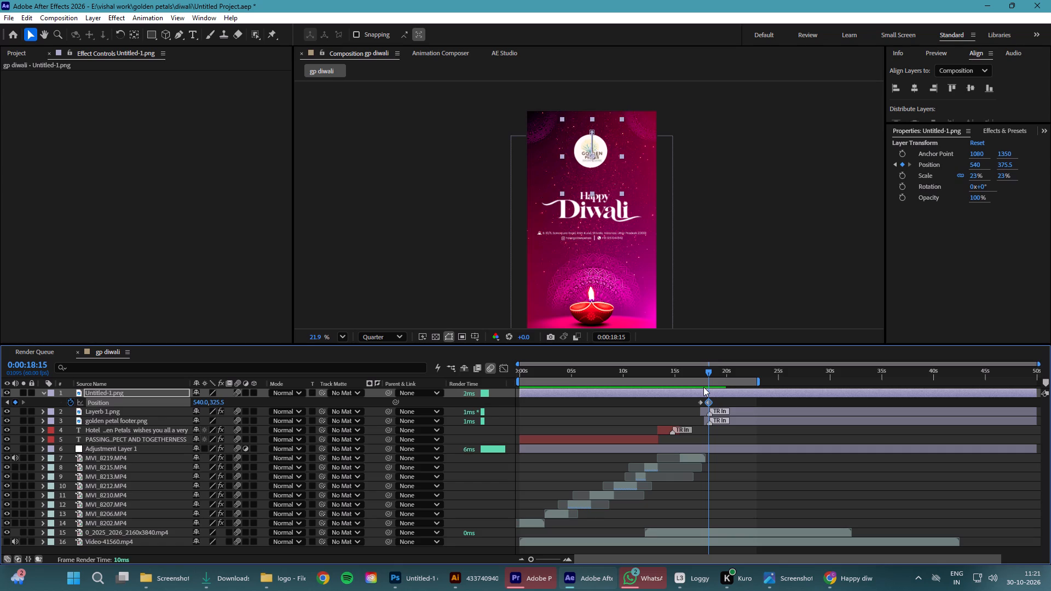
Apply Easy Ease to both Position keyframes of the Golden Petals logo layer.
drag(713, 402, 687, 404)
key(F9)
click(720, 405)
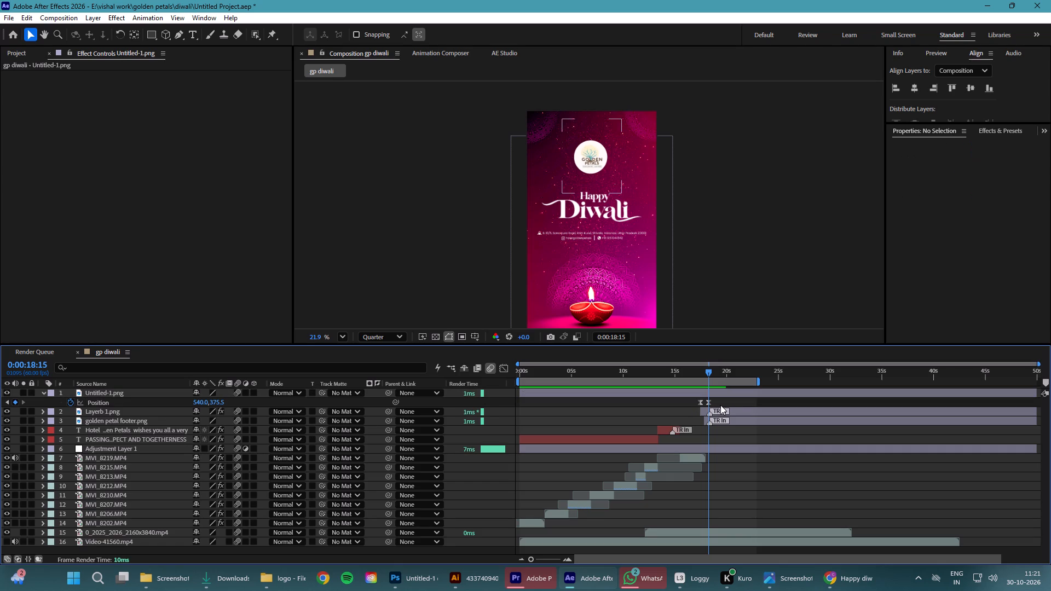
Preview the logo's downward move into the diya scene and save the project.
drag(709, 372, 684, 363)
key(space)
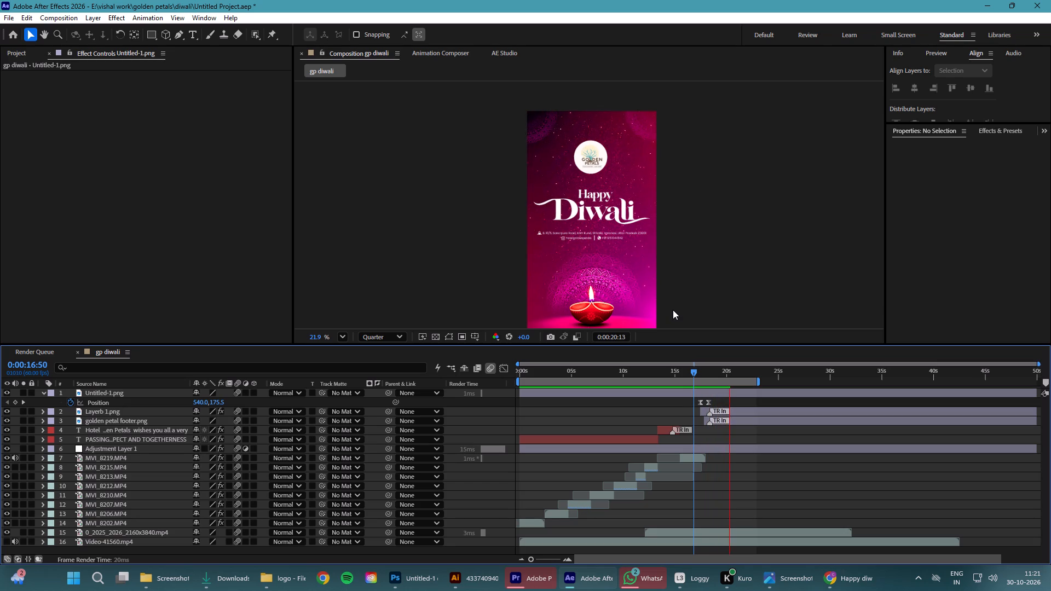
key(space)
key(ctrl+s)
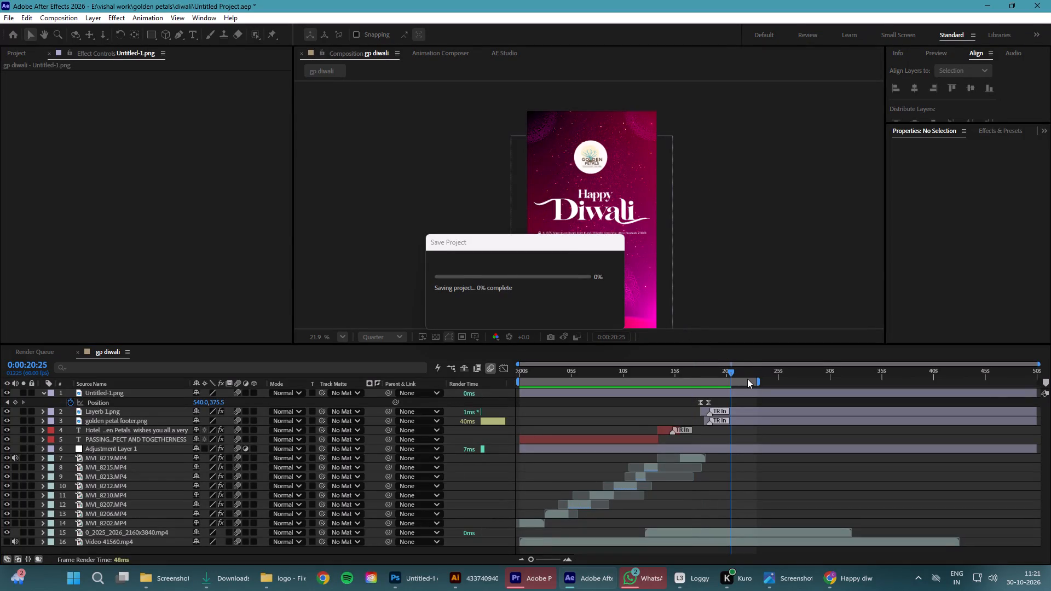
key(space)
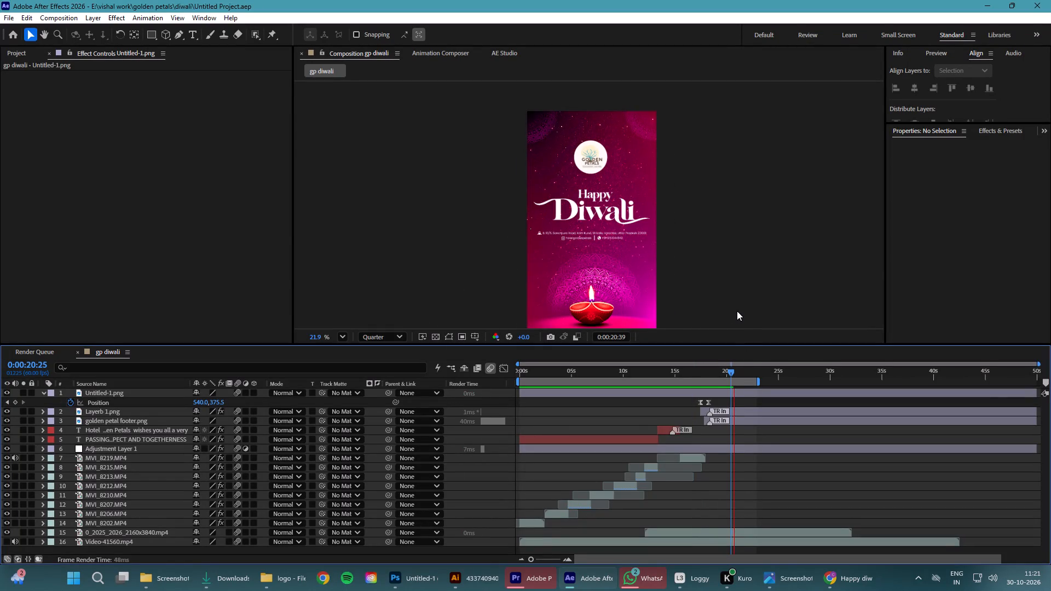
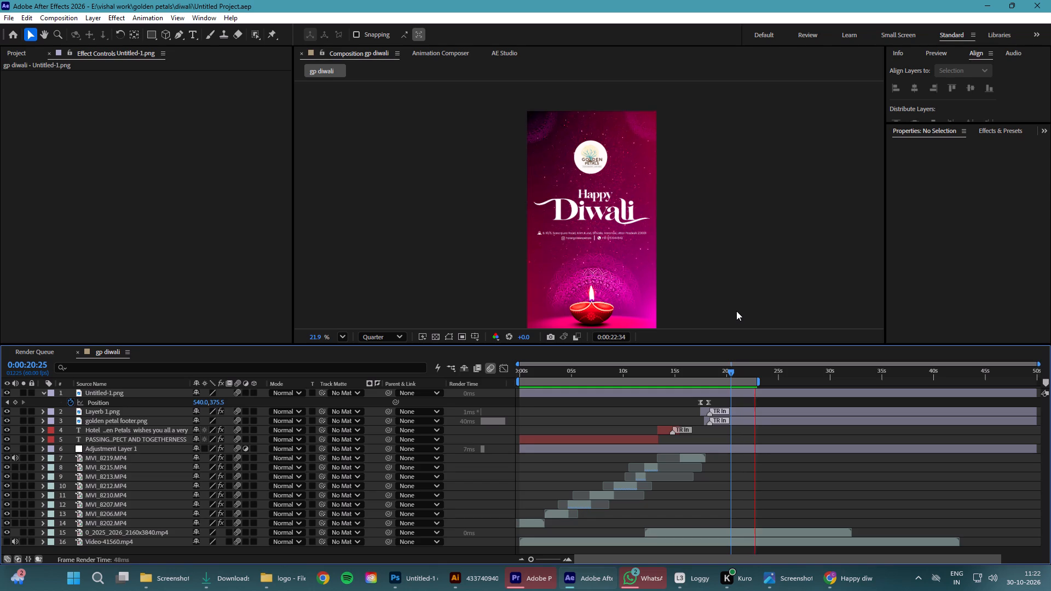
Play and scrub through the gp diwali composition to review the clips, captions and diya scene.
key(space)
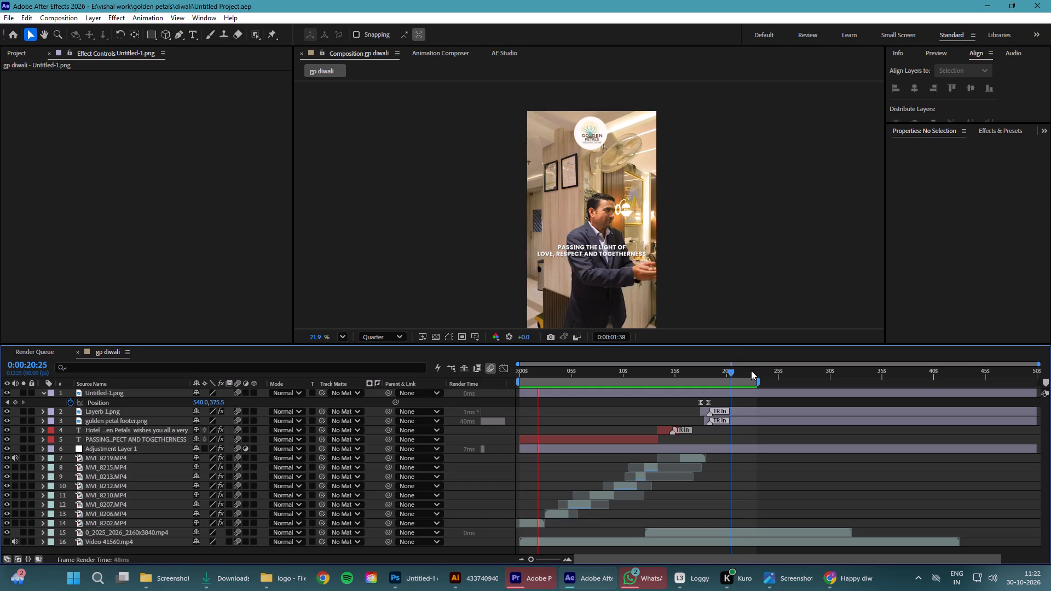
click(697, 374)
drag(697, 373, 544, 379)
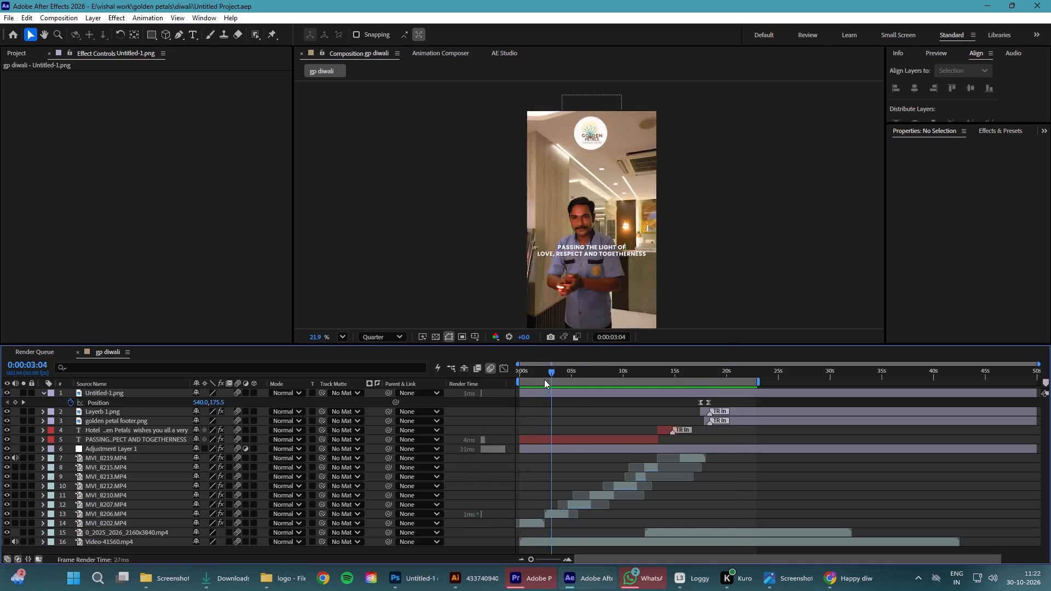
drag(544, 379, 677, 404)
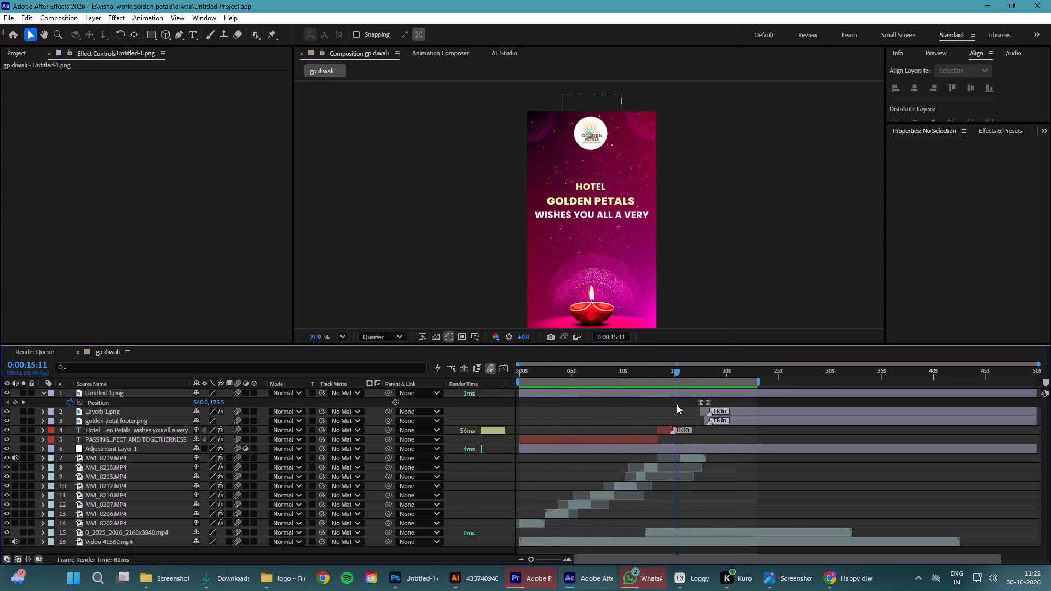
drag(677, 404, 544, 390)
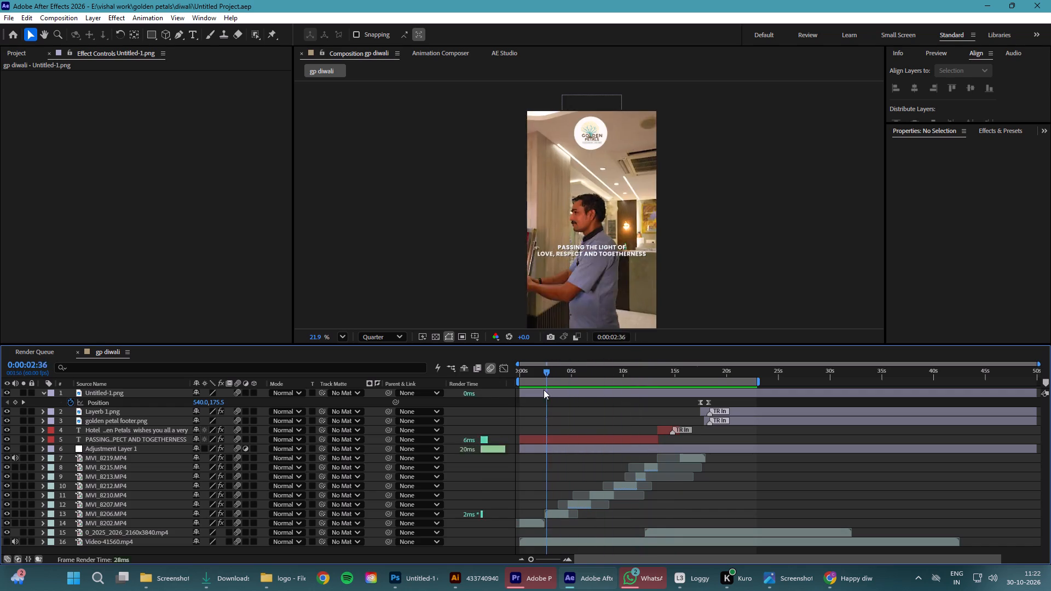
drag(544, 390, 517, 389)
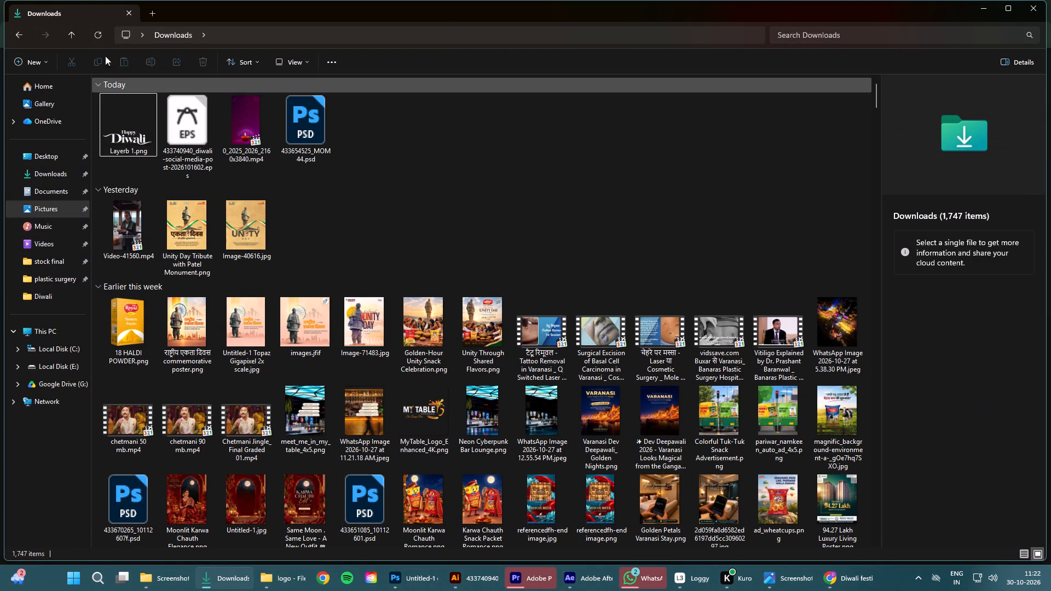
click(99, 38)
double_click(140, 120)
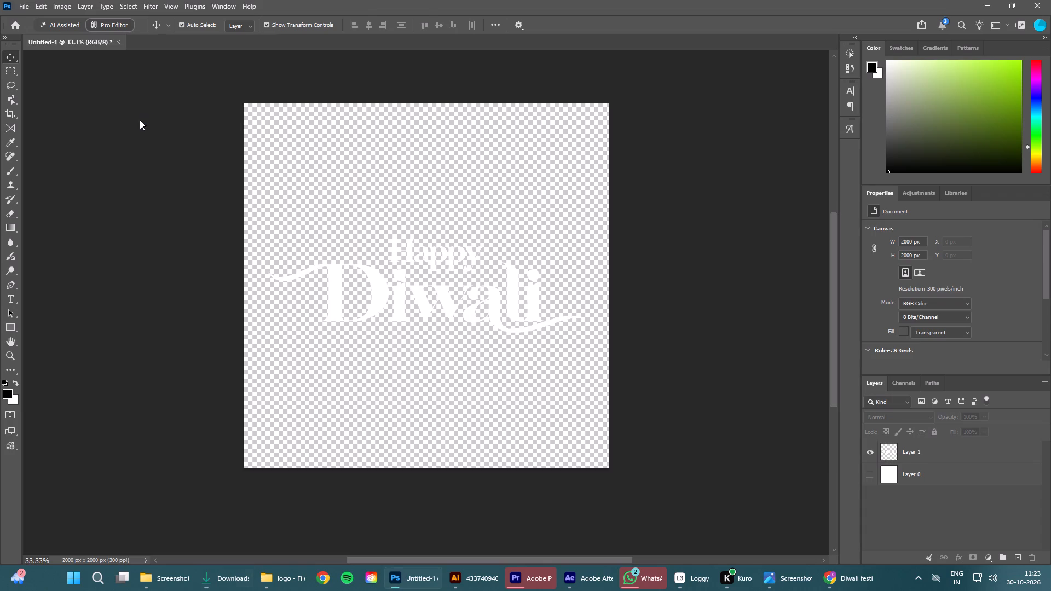
Hide the Text group and quick-export the Object group as Object.png into the Downloads folder.
click(873, 451)
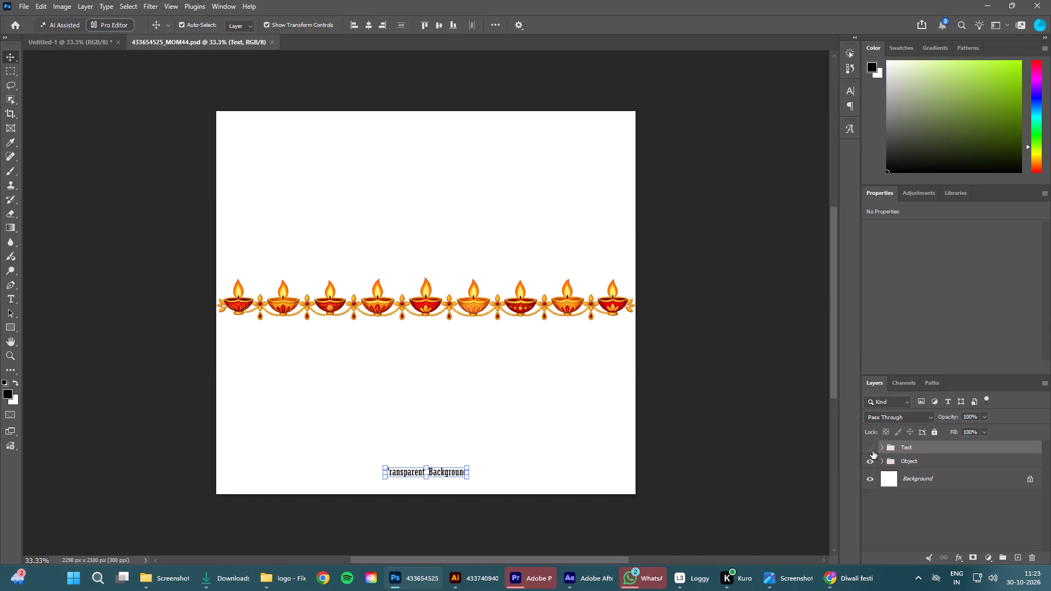
double_click(873, 463)
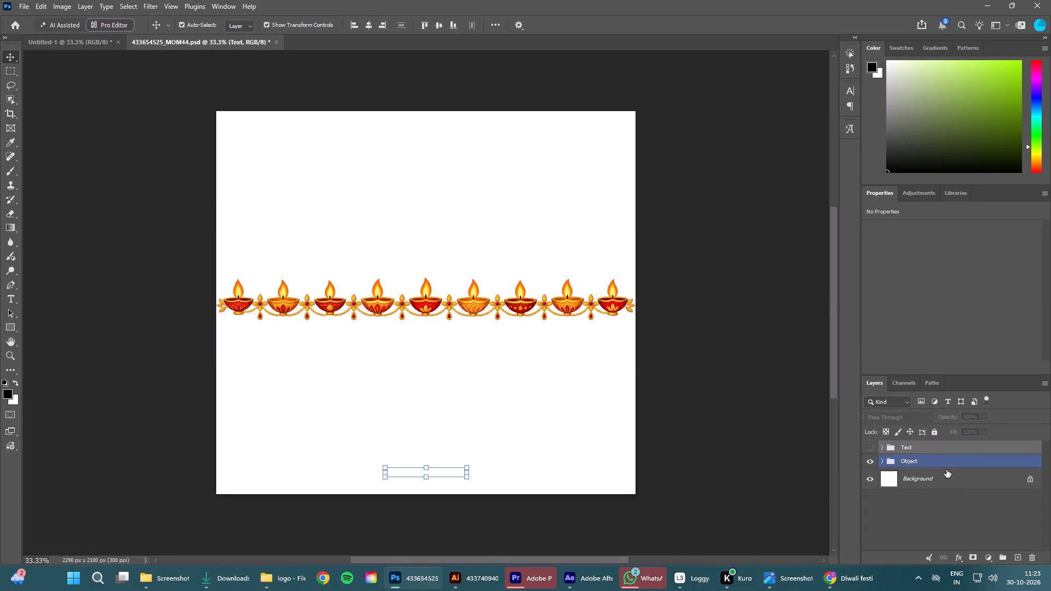
click(943, 465)
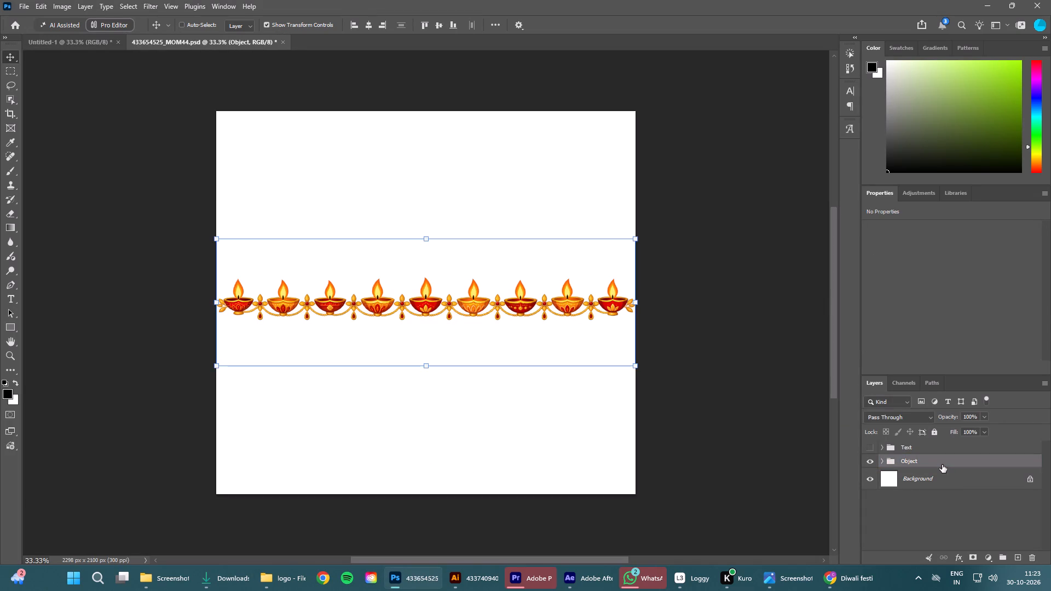
click(937, 463)
right_click(937, 463)
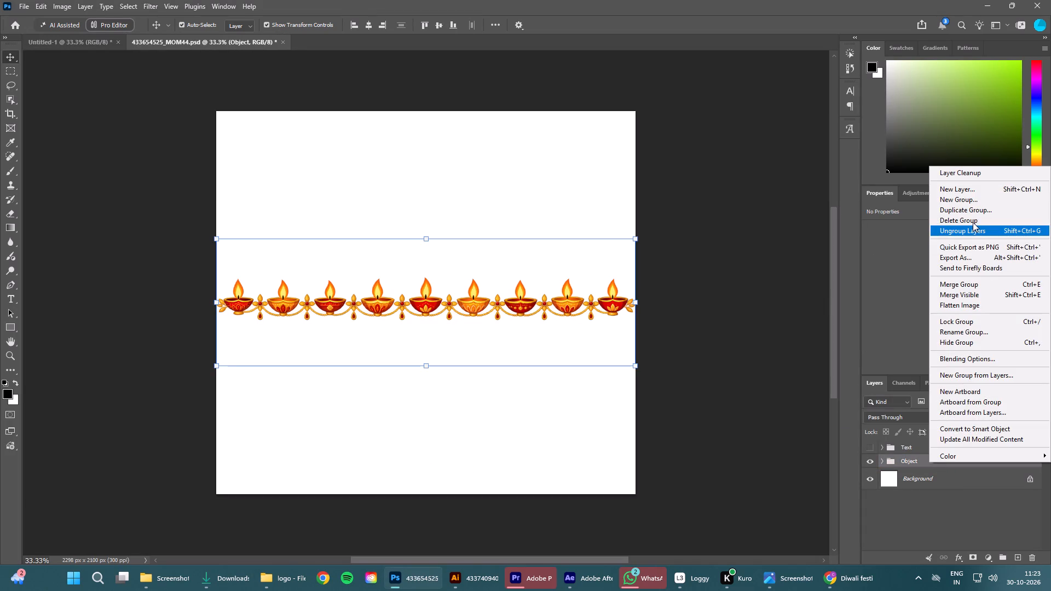
click(968, 247)
scroll(44, 152, up, 6)
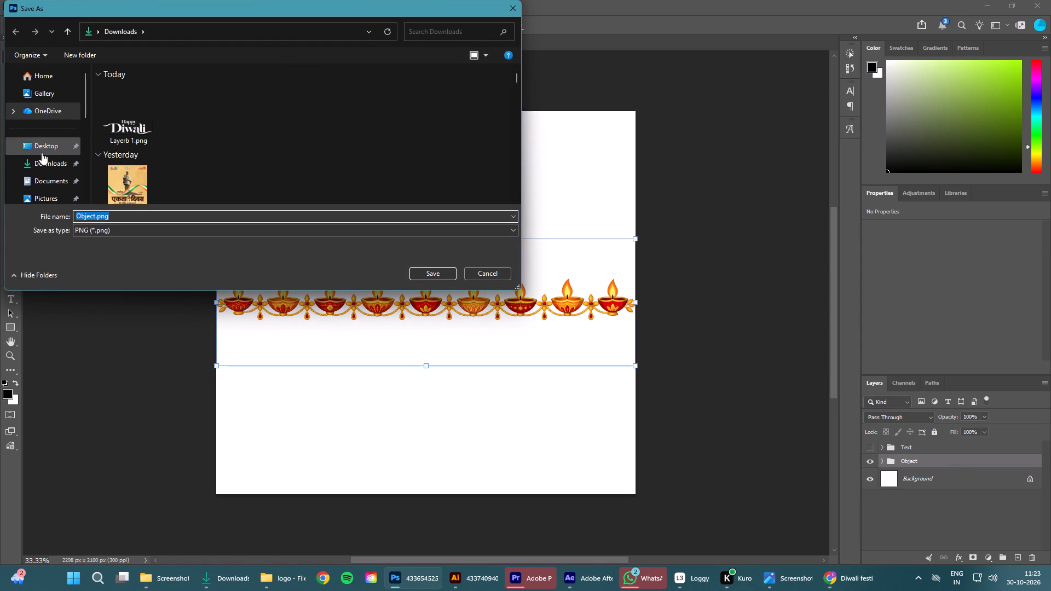
click(47, 165)
click(440, 272)
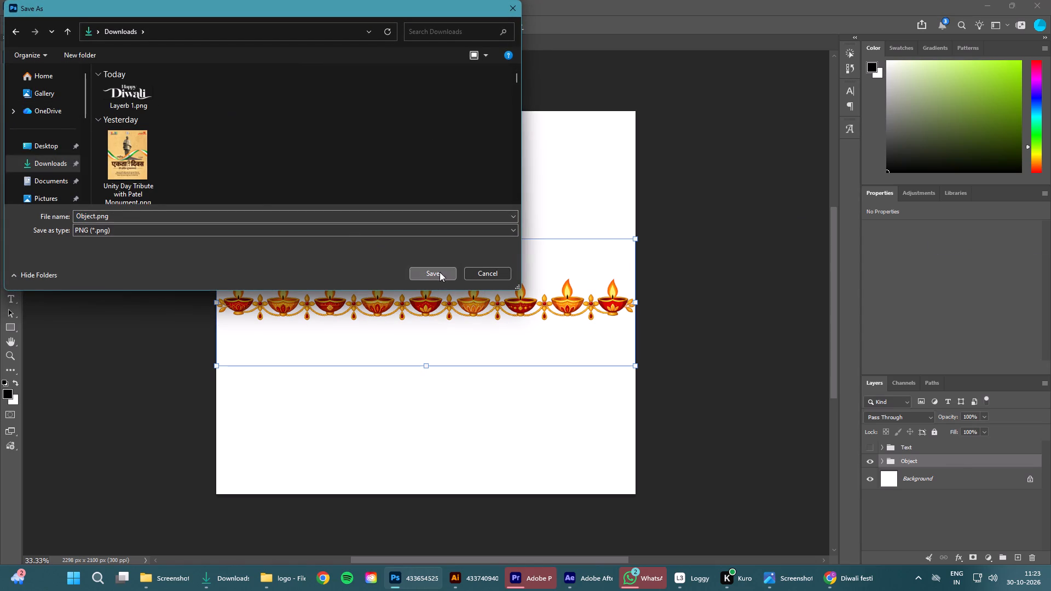
Bring Object.png from the Downloads folder into the After Effects gp diwali composition as the top layer.
click(983, 8)
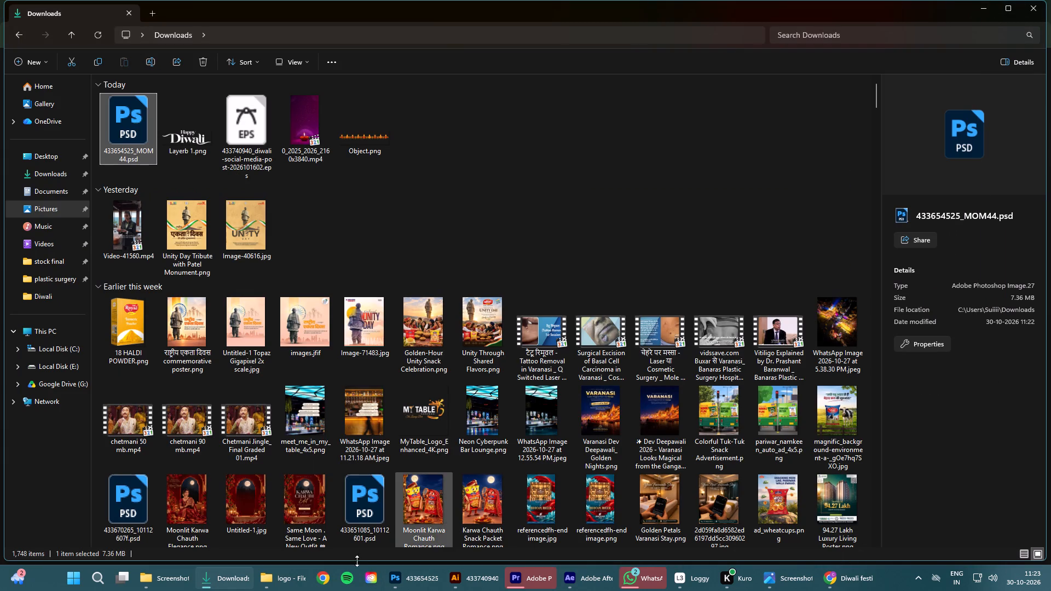
click(360, 134)
drag(369, 135, 591, 576)
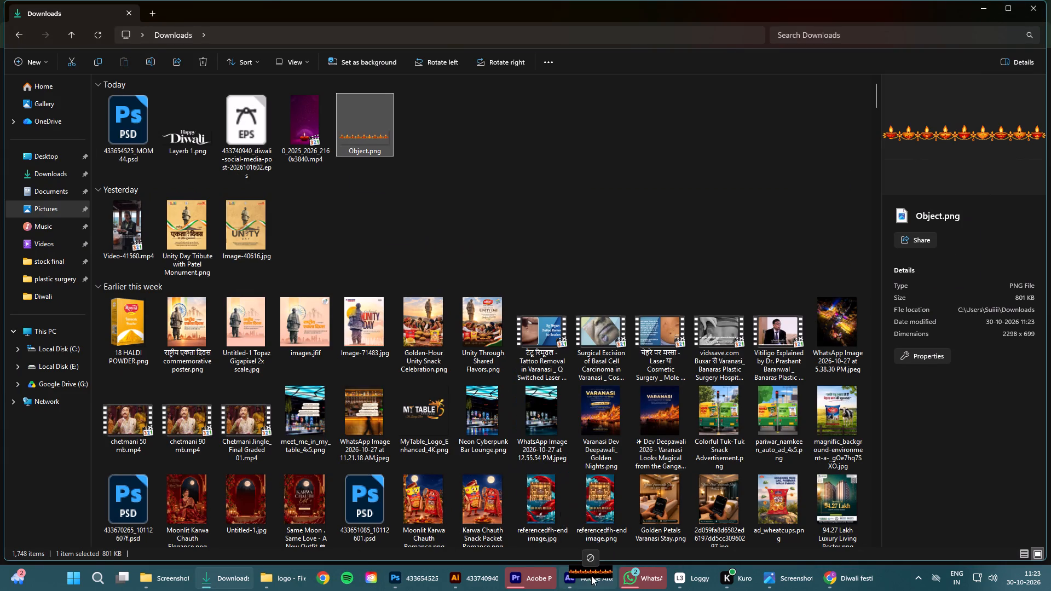
drag(591, 576, 154, 470)
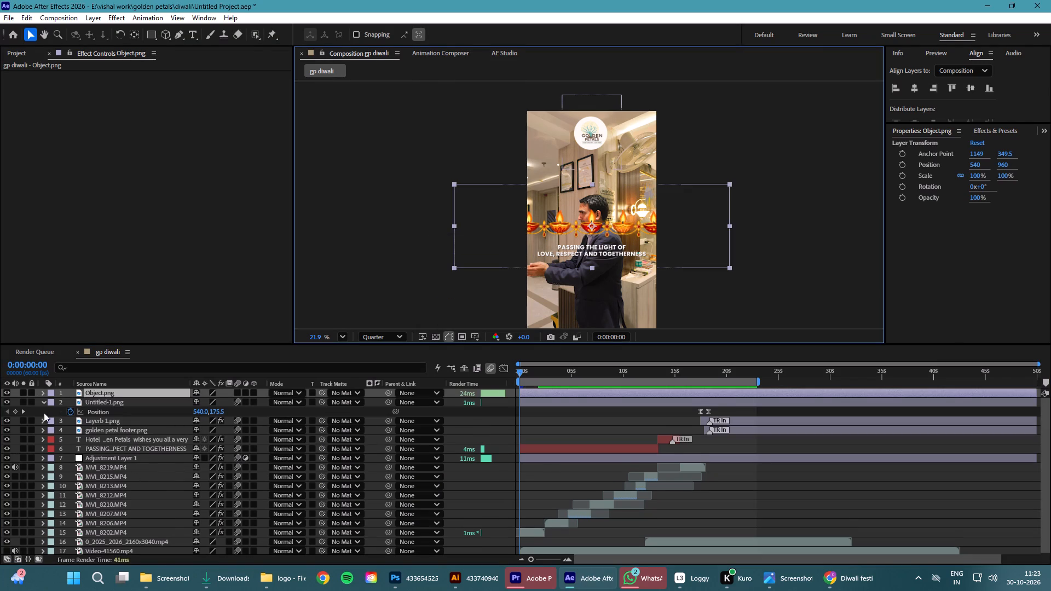
Scale the Object.png diya border layer to 49% so it spans the frame's width.
click(42, 403)
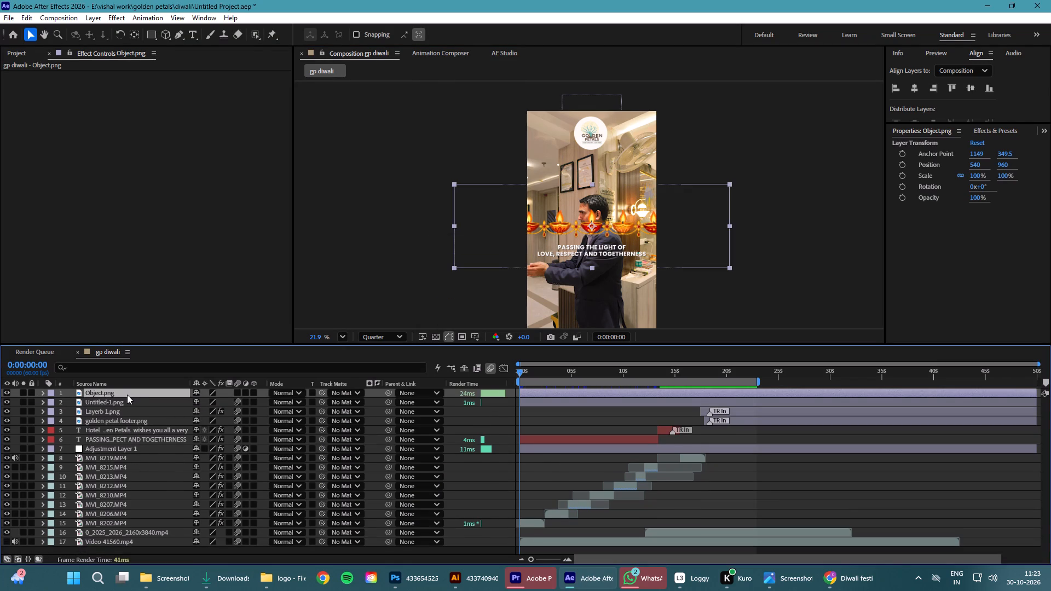
click(127, 395)
key(s)
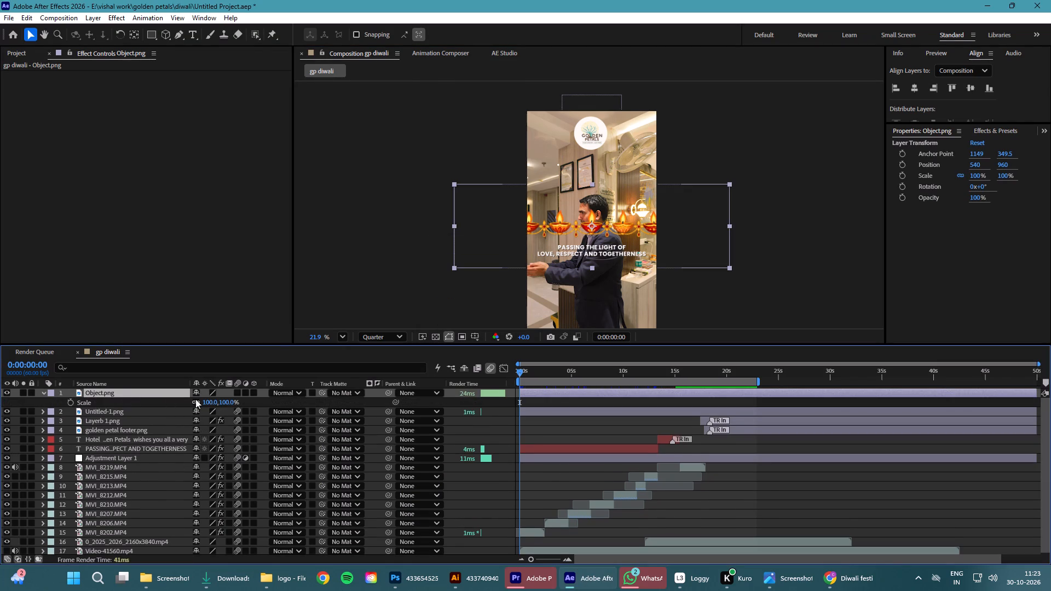
drag(225, 401, 205, 409)
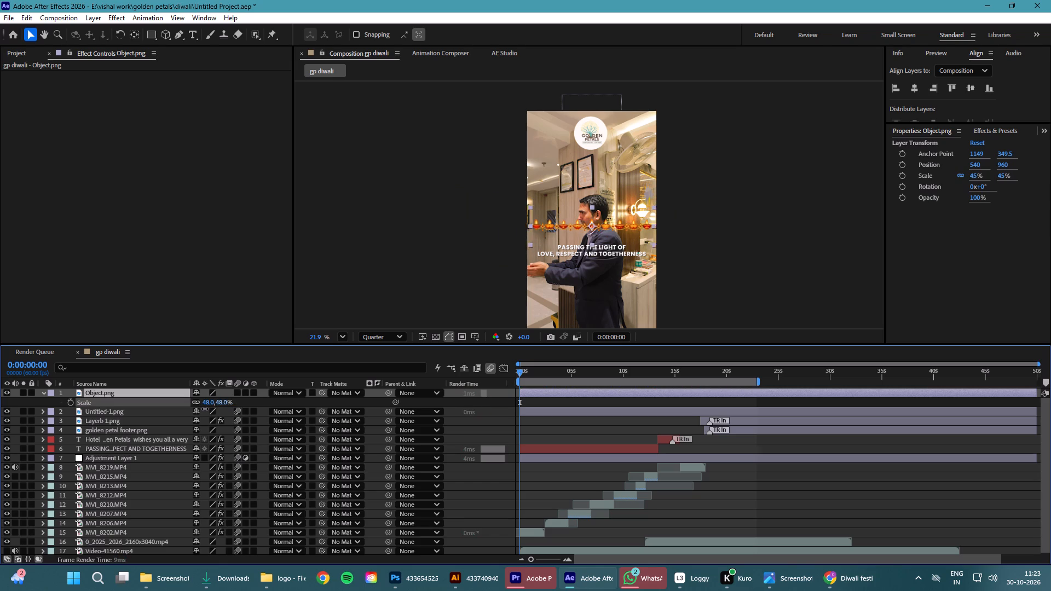
drag(205, 409, 205, 408)
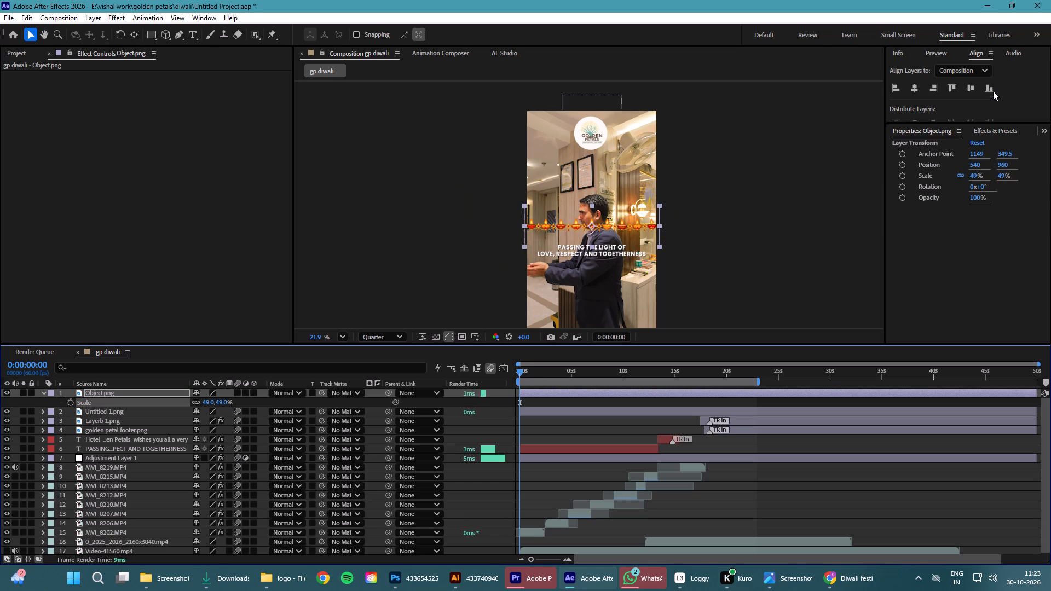
Align the diya border to the composition's bottom edge, then nudge it down to position 540, 1788.7.
click(989, 86)
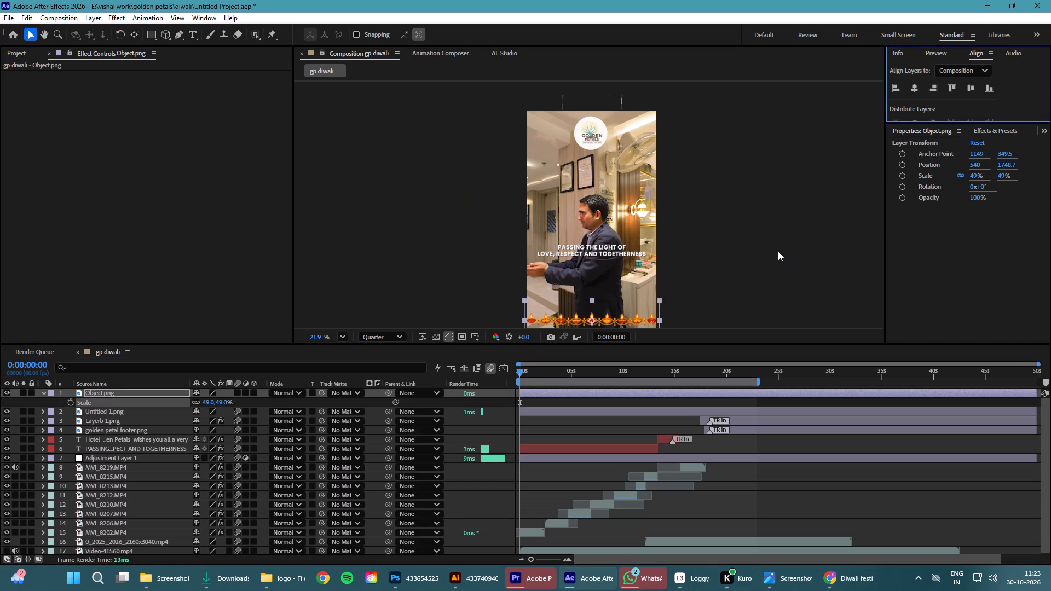
key(shift+Down)
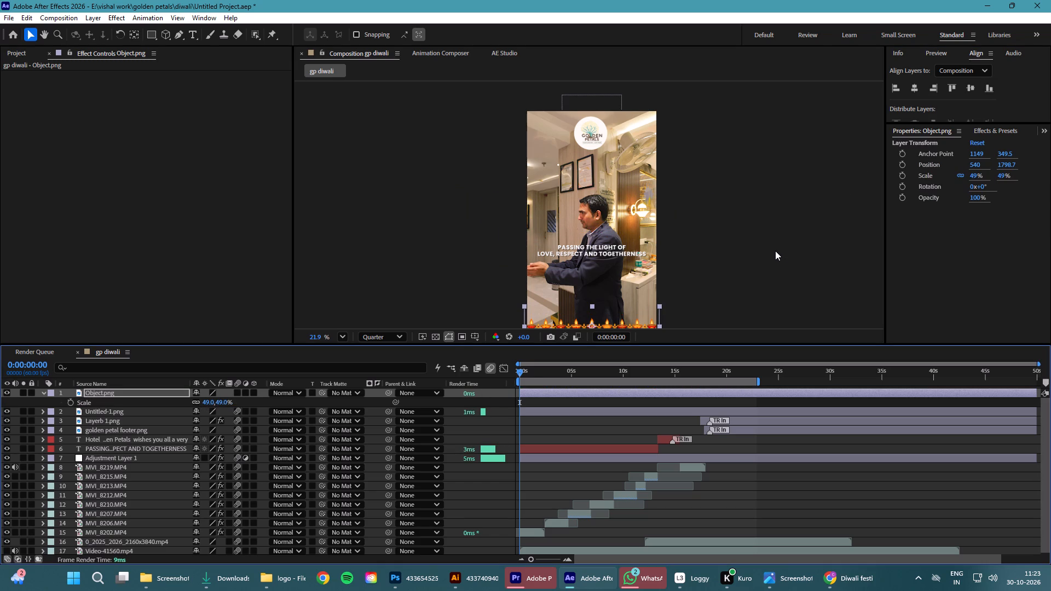
key(Up)
key(Up)
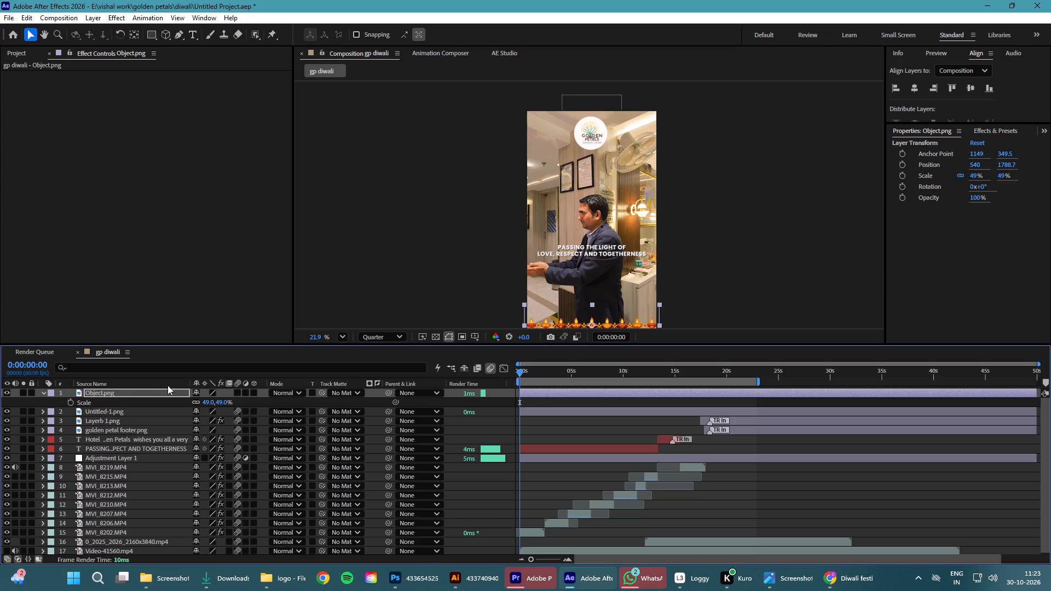
click(43, 394)
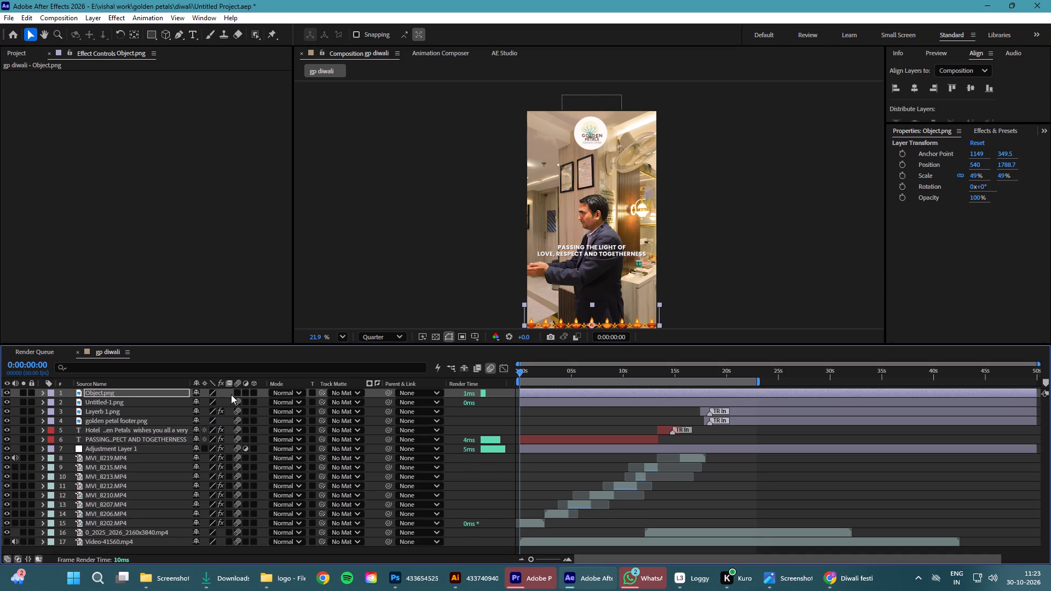
Enable motion blur for the Object.png layer and save the project.
click(235, 392)
key(ctrl+s)
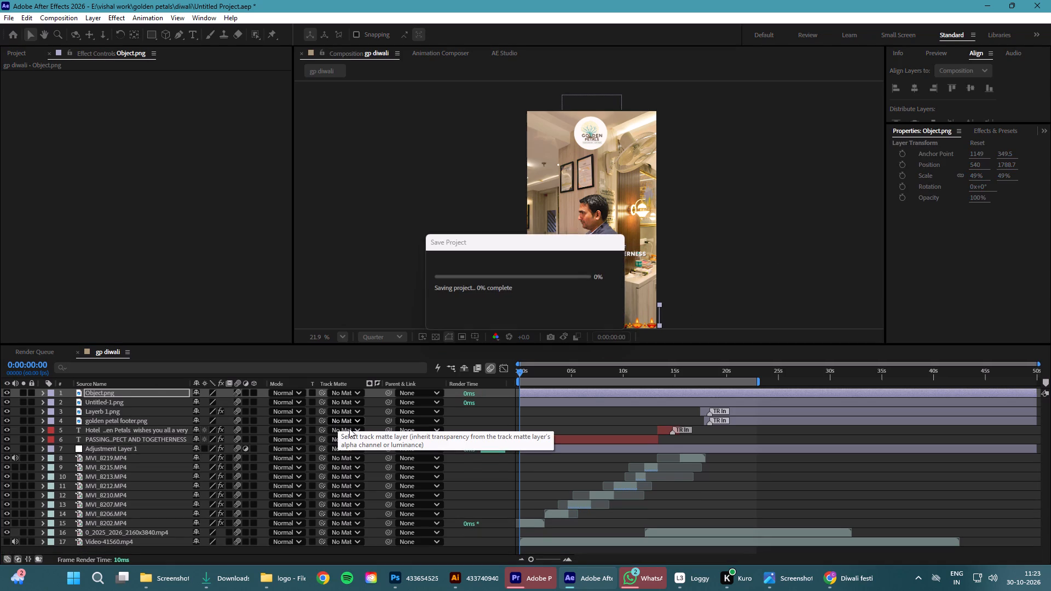
Preview the composition from the start to check the diya border along the bottom of the frame.
click(544, 369)
drag(551, 369, 359, 376)
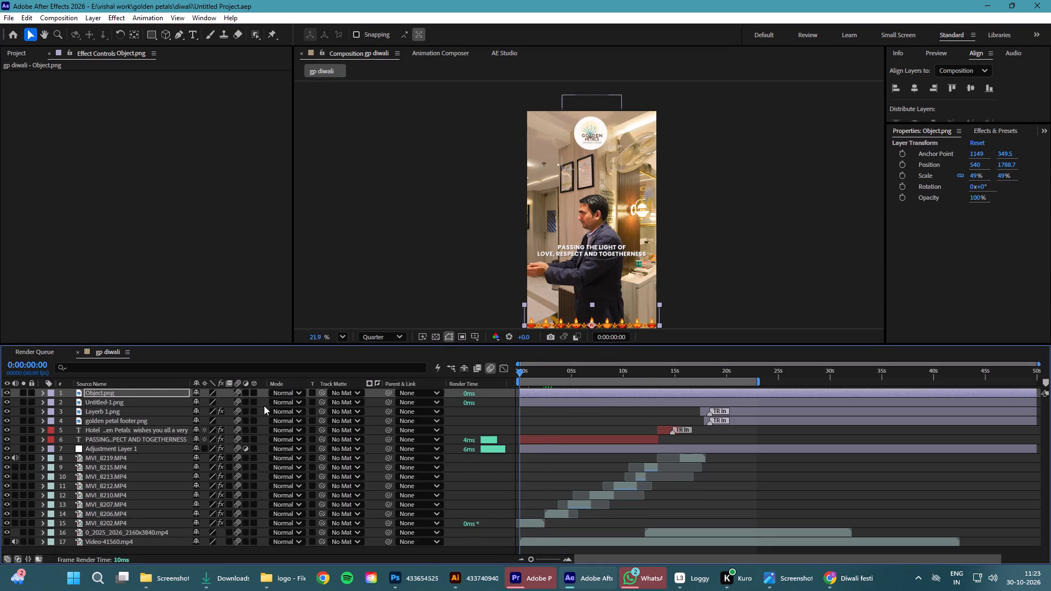
key(space)
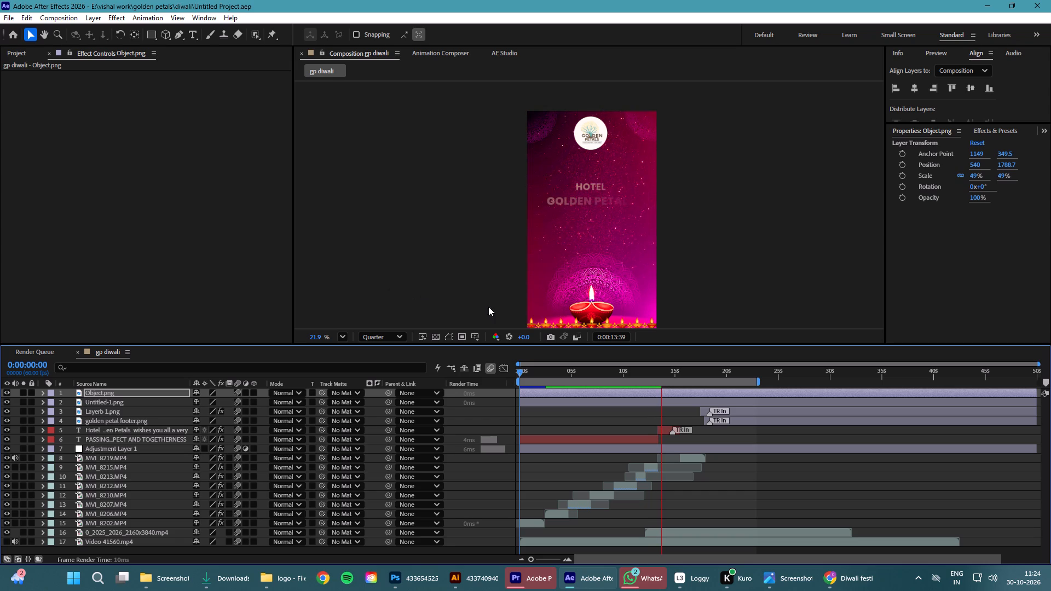
key(space)
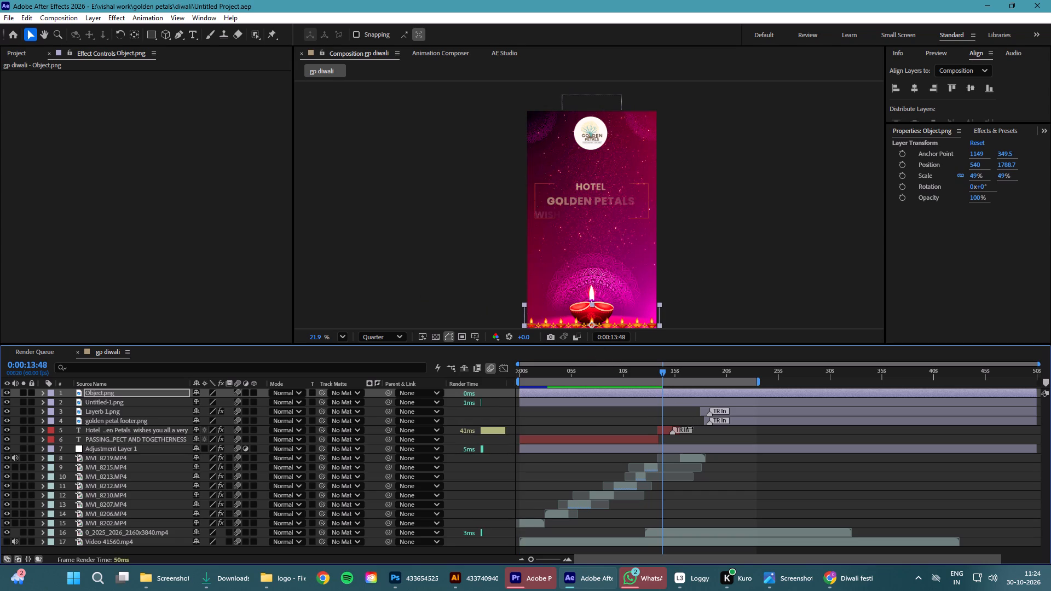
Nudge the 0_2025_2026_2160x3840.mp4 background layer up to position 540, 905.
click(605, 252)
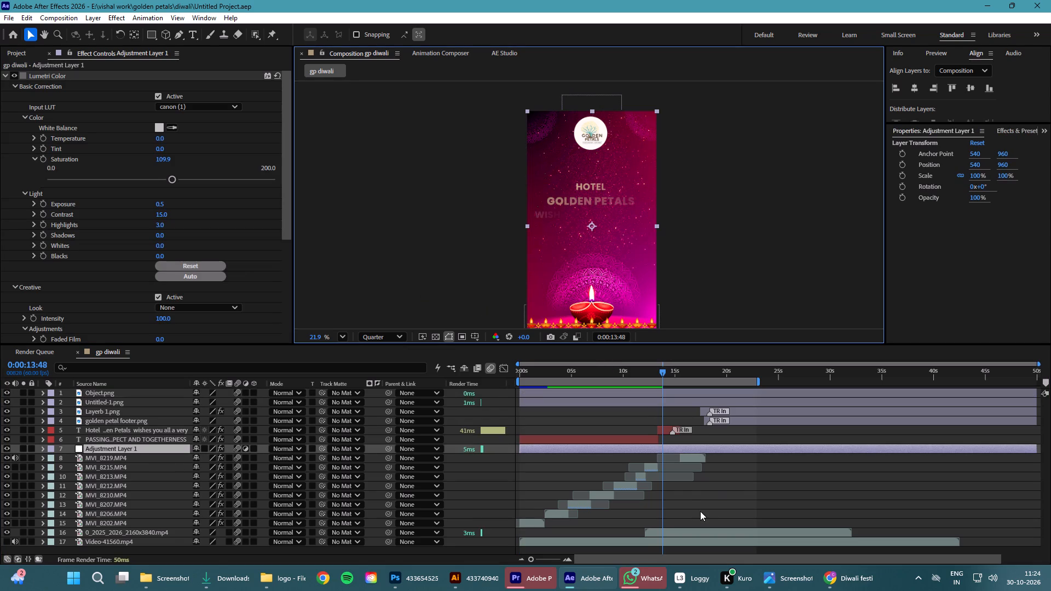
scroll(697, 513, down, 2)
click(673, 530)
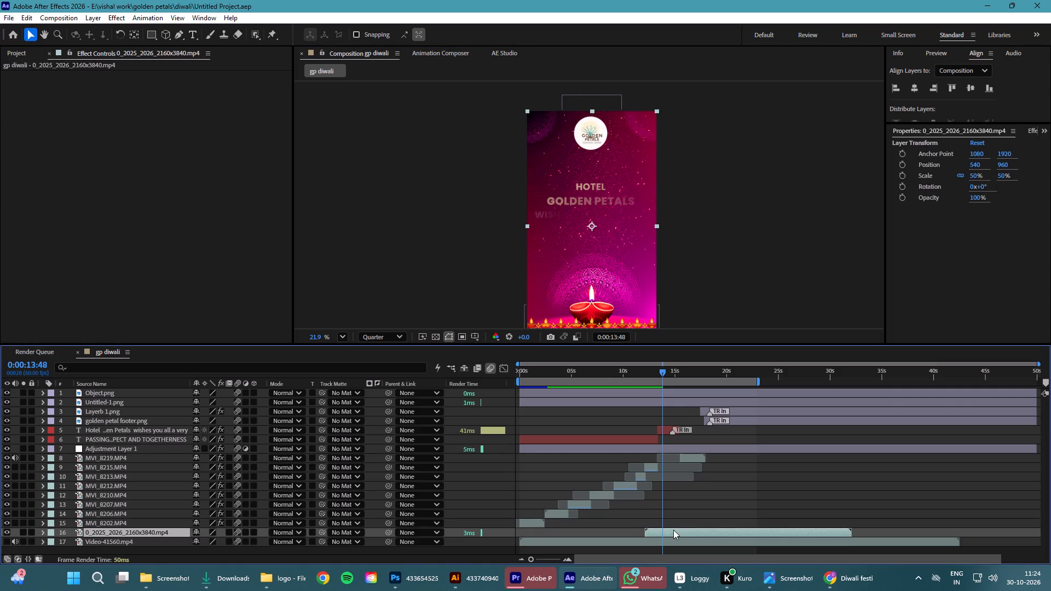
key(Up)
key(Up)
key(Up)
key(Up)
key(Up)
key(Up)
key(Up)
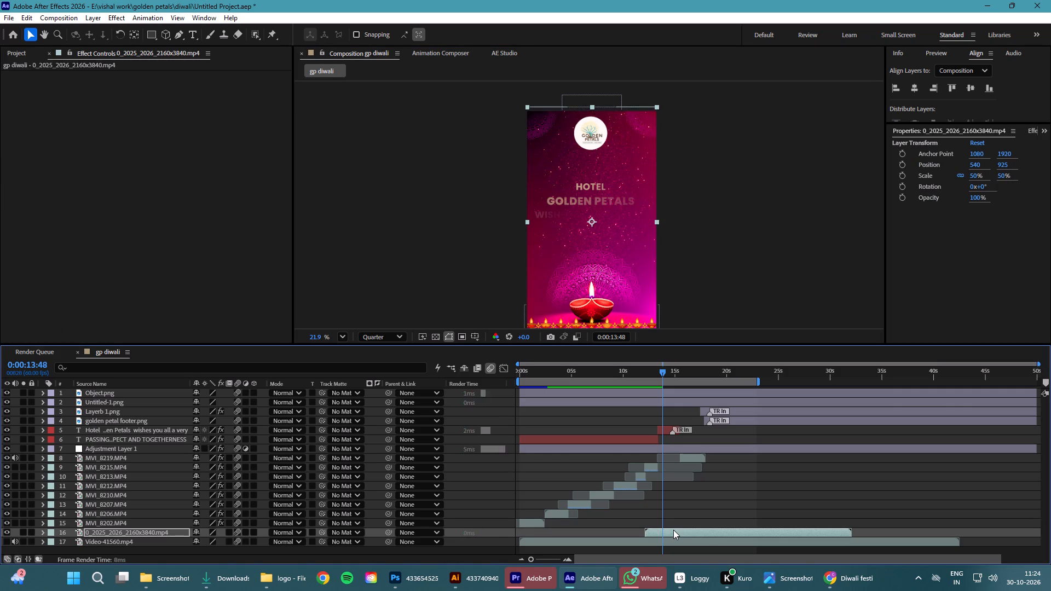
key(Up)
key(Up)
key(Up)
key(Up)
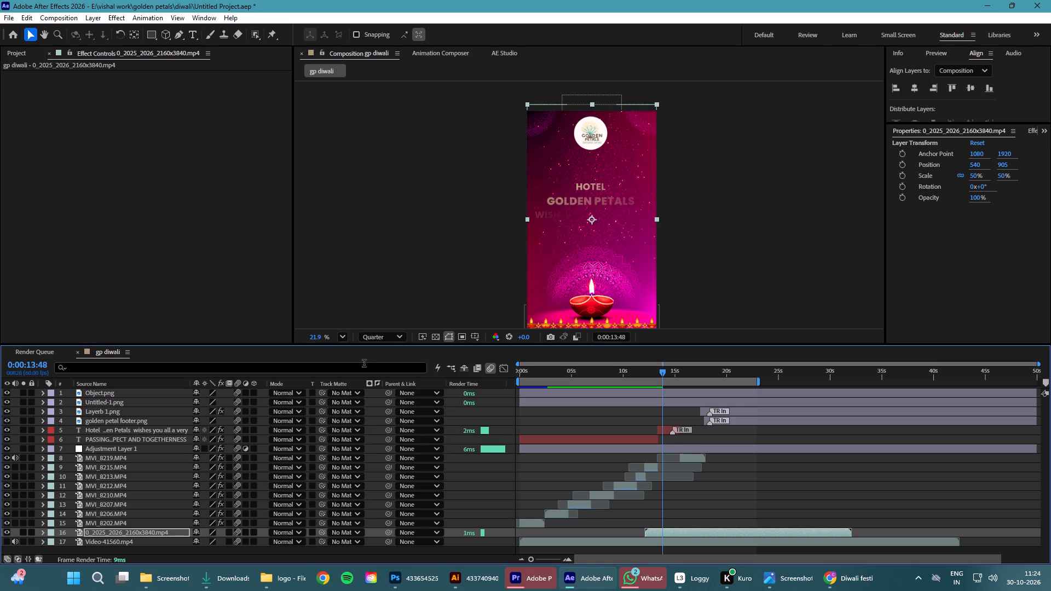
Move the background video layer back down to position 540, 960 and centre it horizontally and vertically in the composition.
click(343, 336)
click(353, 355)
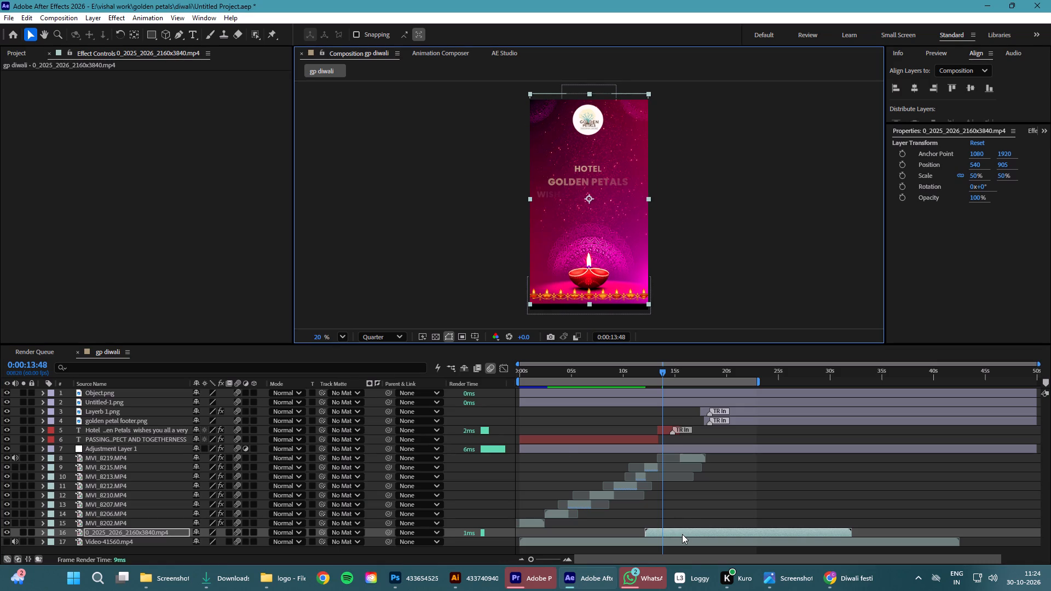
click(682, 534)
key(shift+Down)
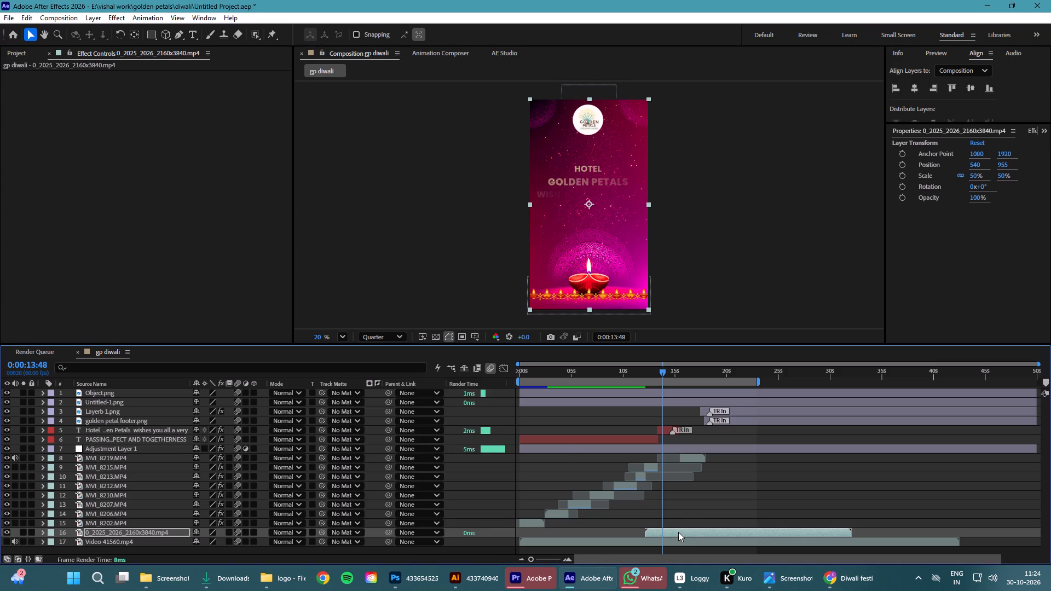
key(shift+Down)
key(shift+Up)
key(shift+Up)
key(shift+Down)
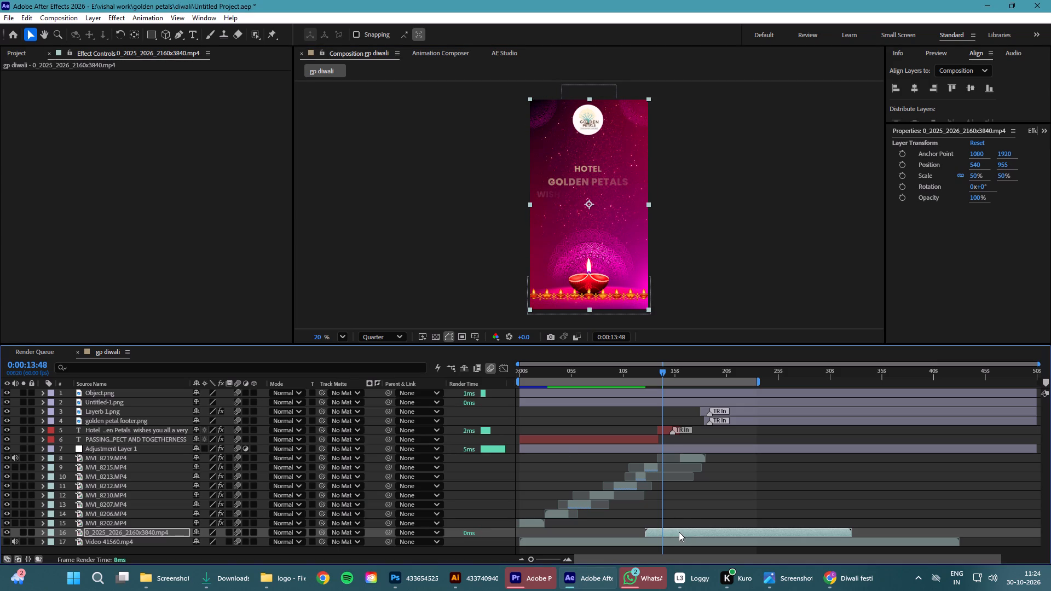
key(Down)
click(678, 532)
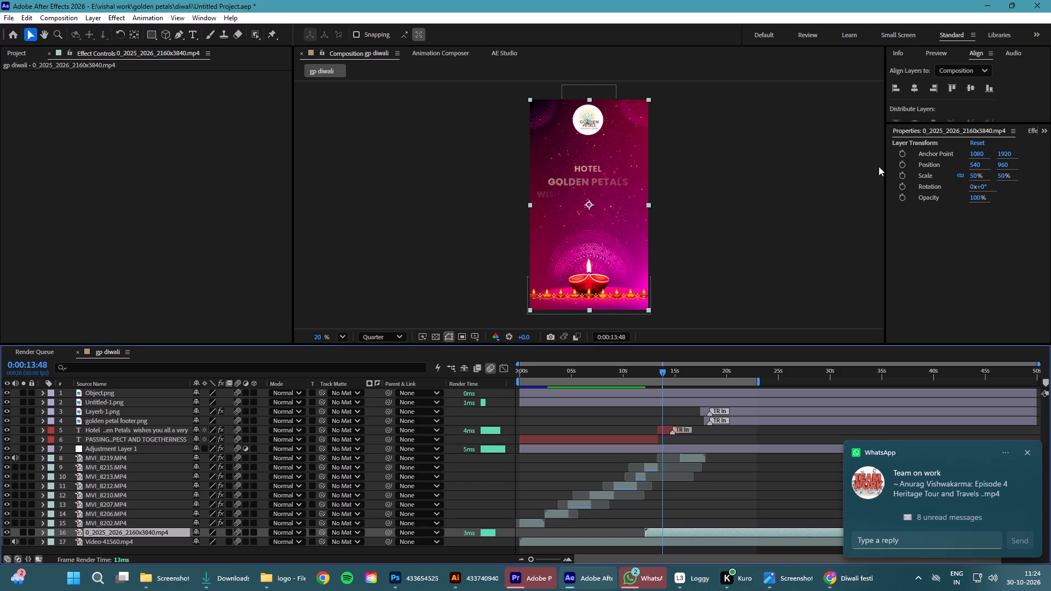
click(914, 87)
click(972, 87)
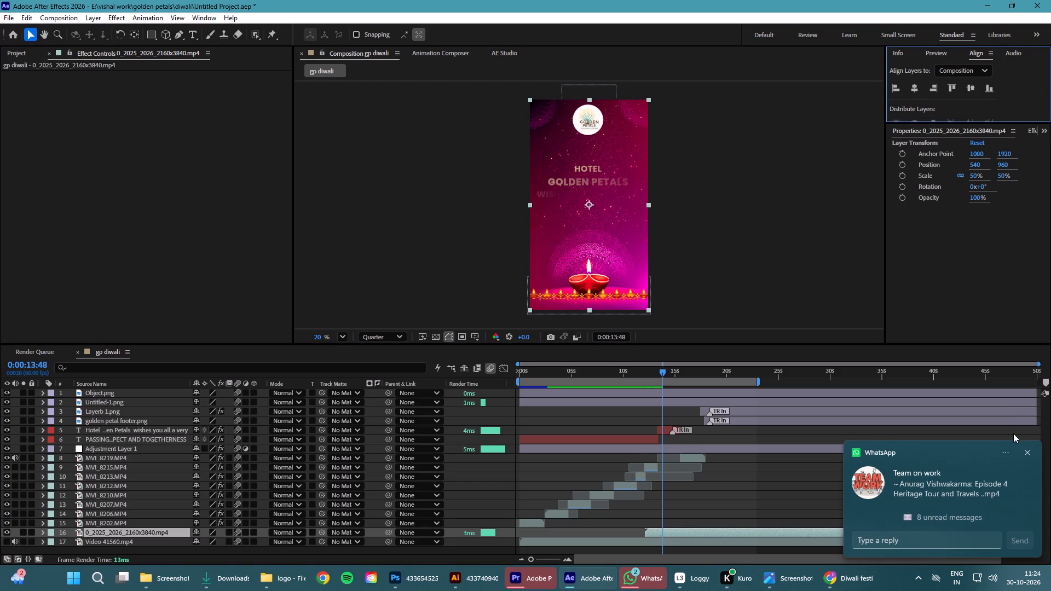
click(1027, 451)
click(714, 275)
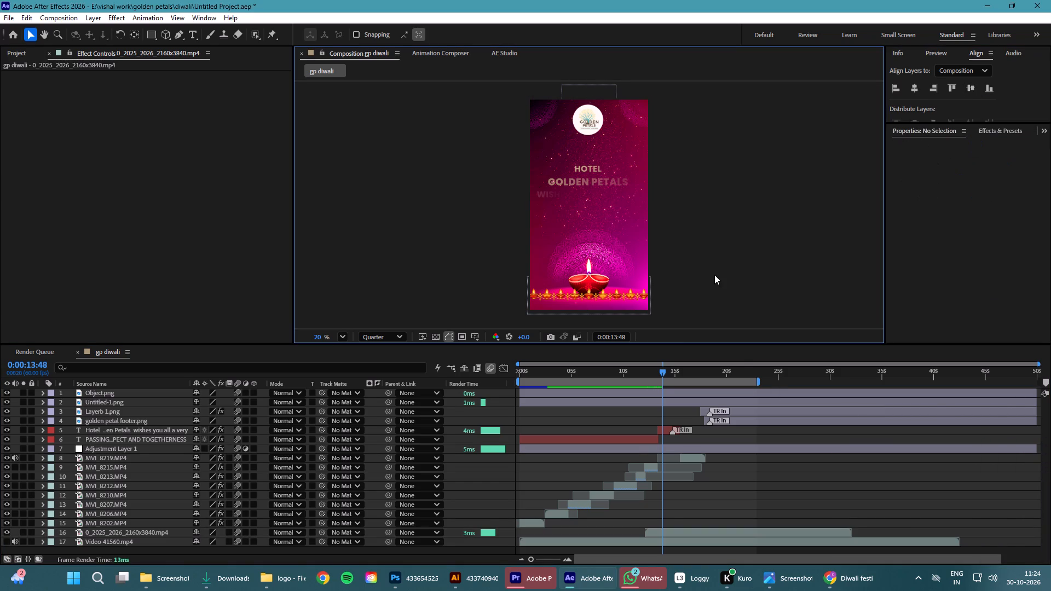
Align the Object.png diya border to the composition's bottom edge, then nudge it down to position 540, 1878.7.
click(105, 393)
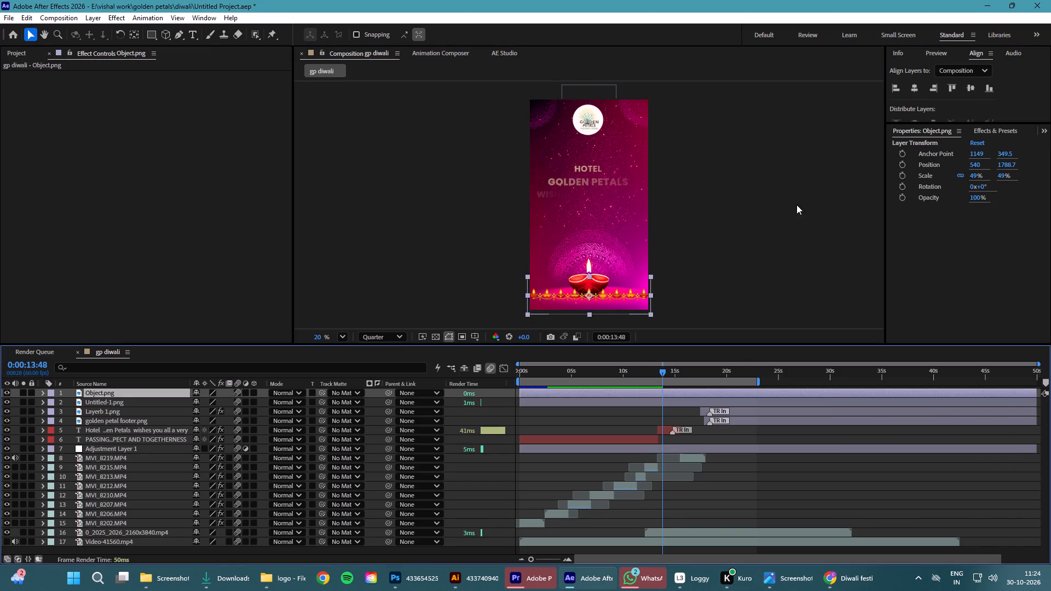
click(989, 85)
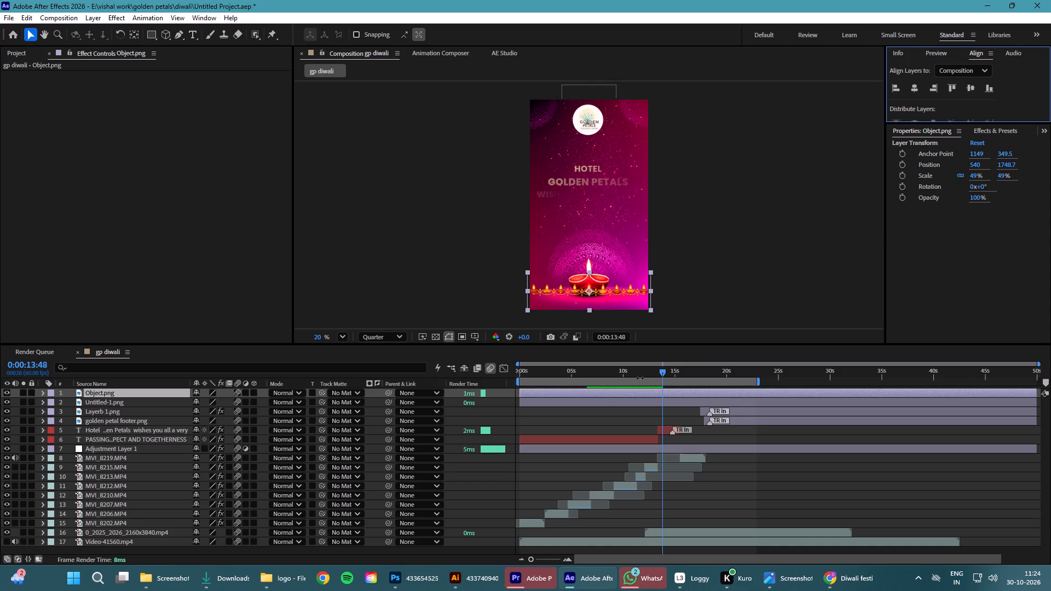
click(627, 392)
key(shift+Down)
key(shift+Down)
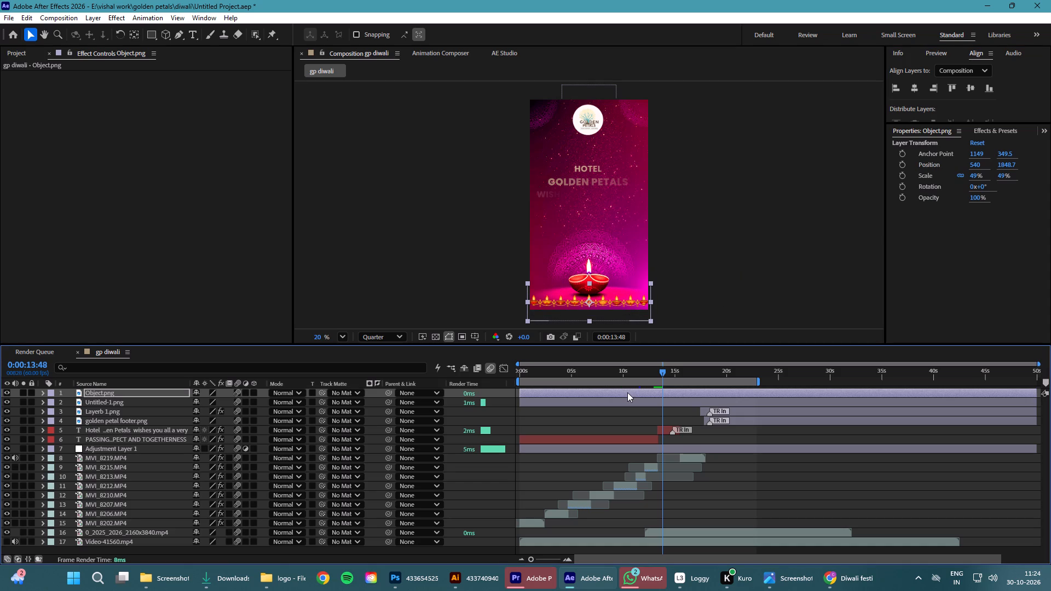
key(Down)
key(Down)
key(Down)
key(Down)
key(Down)
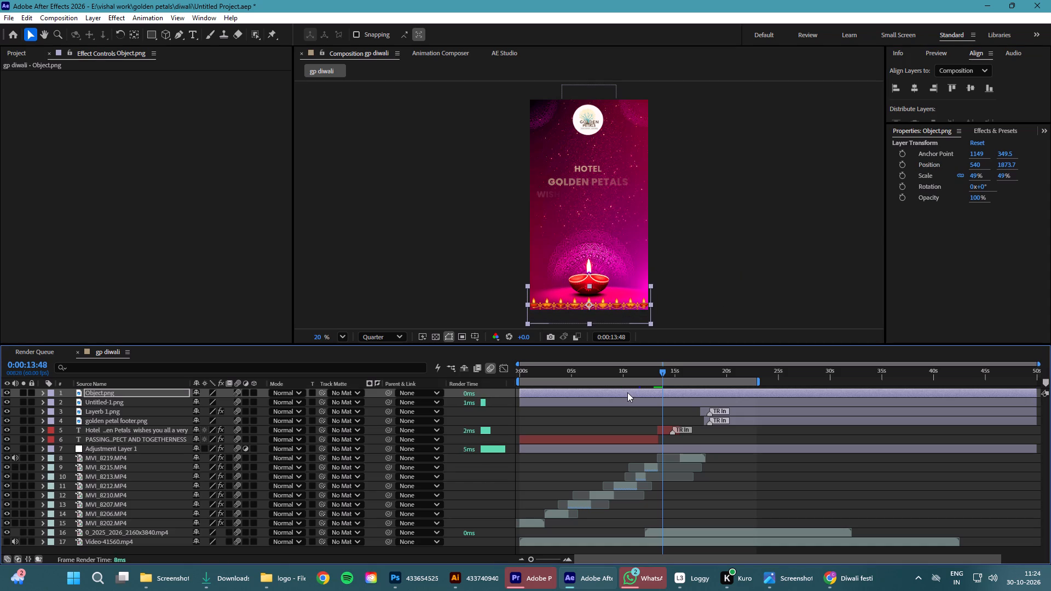
key(Down)
key(Down)
key(Up)
key(Down)
key(Up)
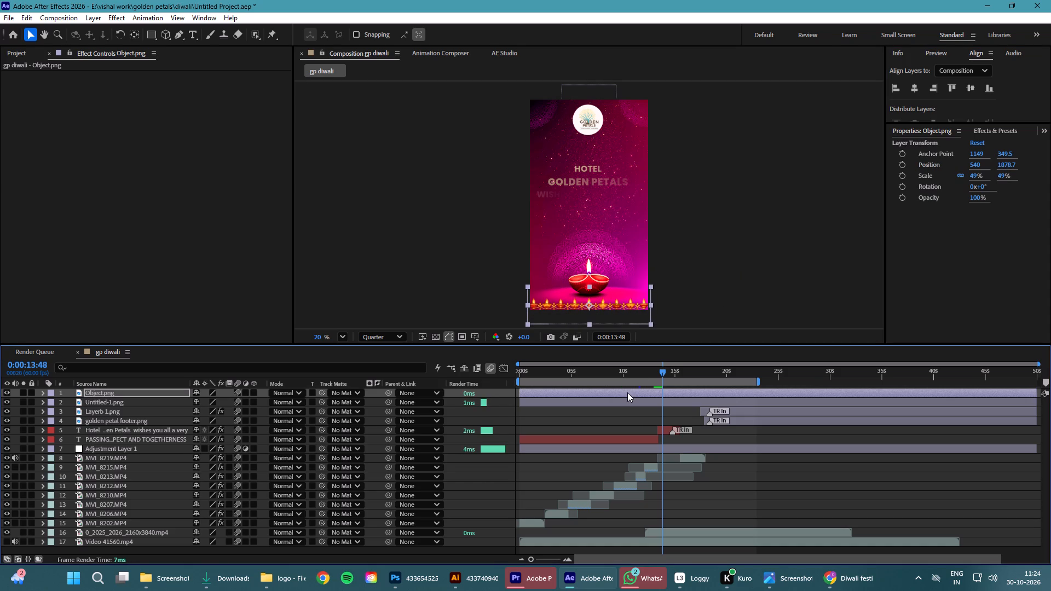
key(Up)
key(Up)
key(Up)
key(Down)
key(Down)
key(Down)
key(Down)
key(Up)
key(Up)
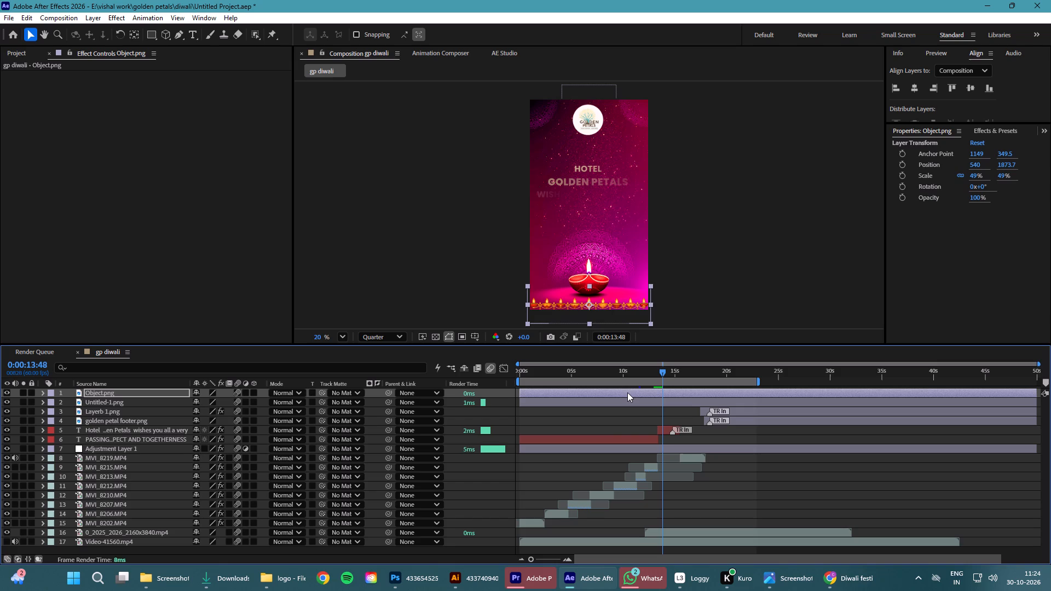
key(Down)
Check the diya border over the opening footage, return to the composition's start, and save the project.
click(534, 373)
drag(542, 369, 541, 369)
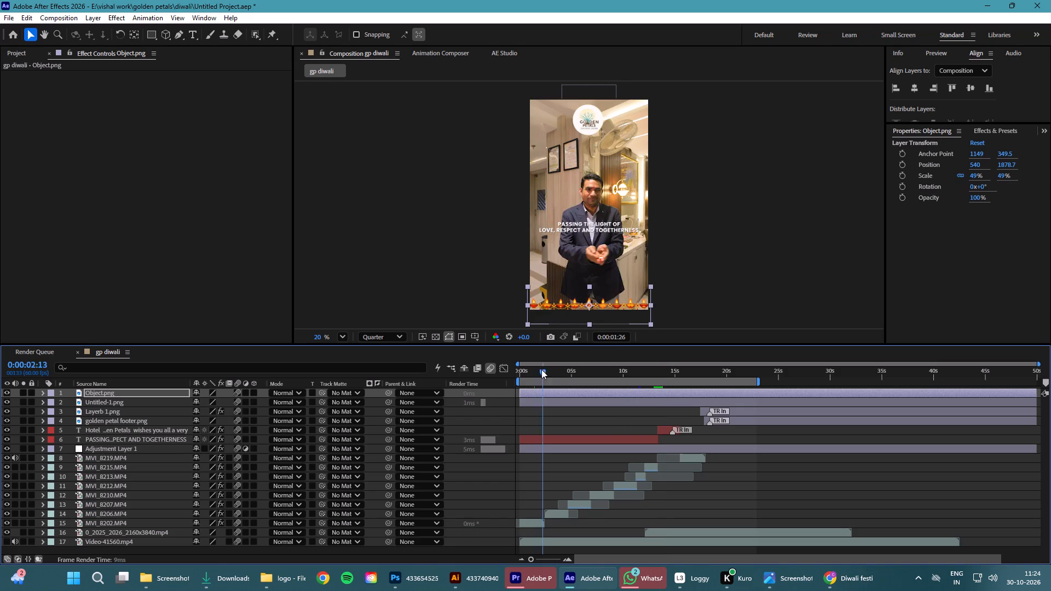
drag(541, 369, 427, 375)
key(ctrl+s)
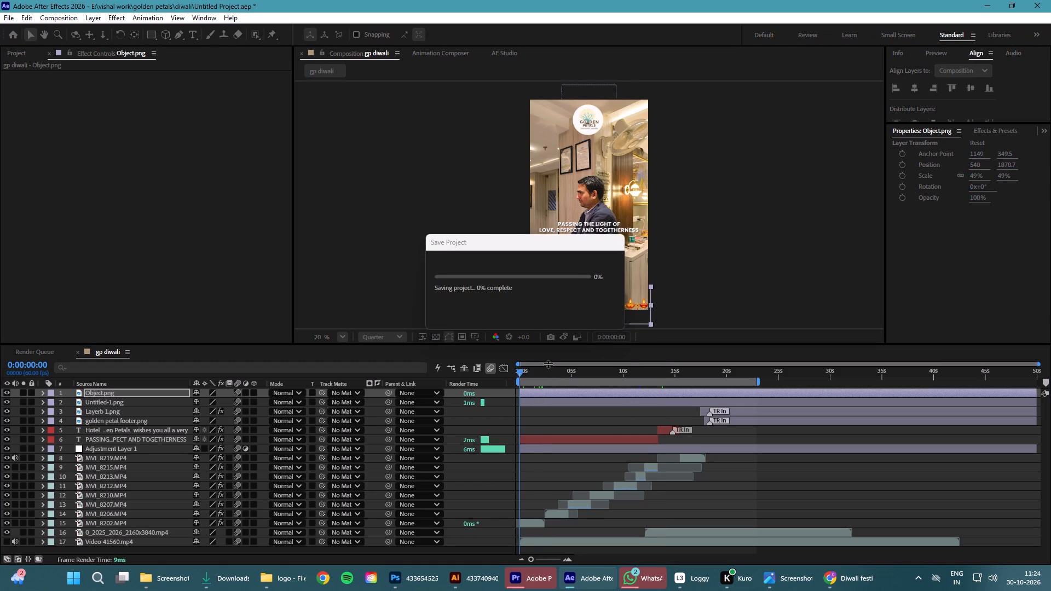
Preview the composition from the start, saving between playbacks, to check the diya border over the clips and greeting scene.
click(544, 372)
drag(545, 370, 516, 374)
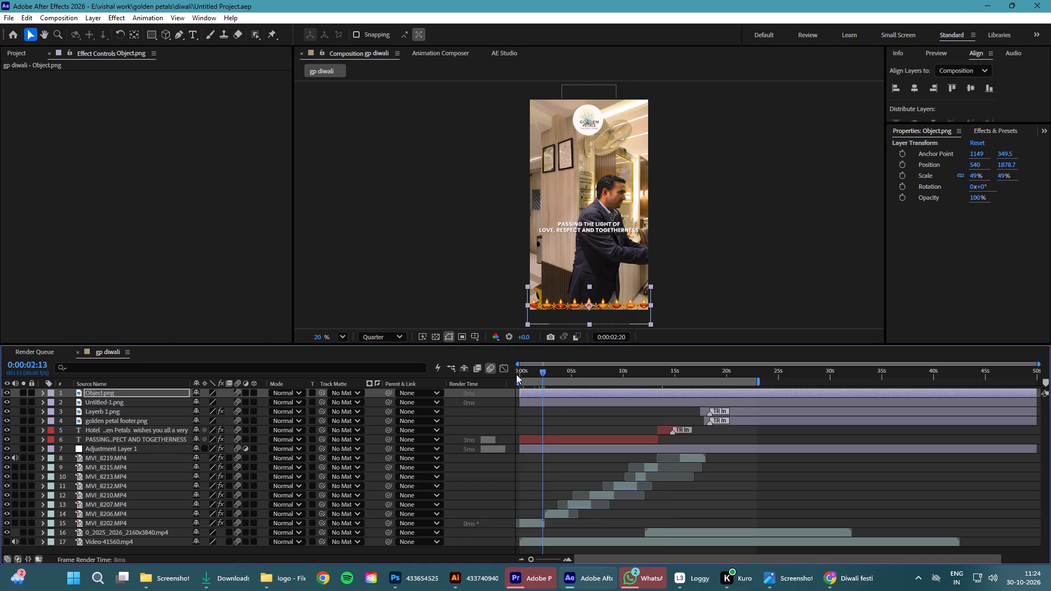
drag(516, 374, 376, 386)
key(space)
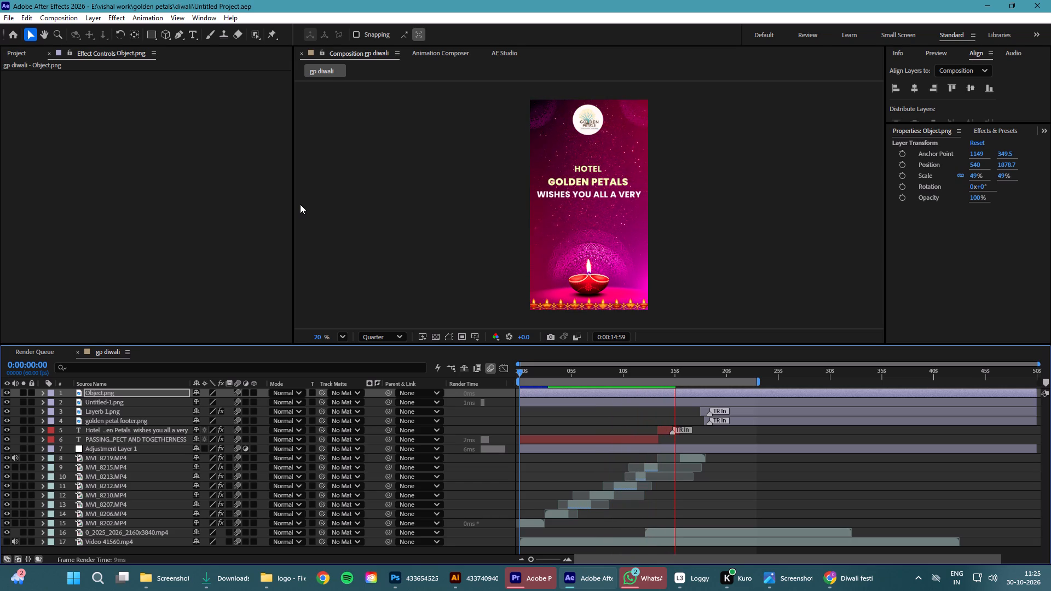
key(space)
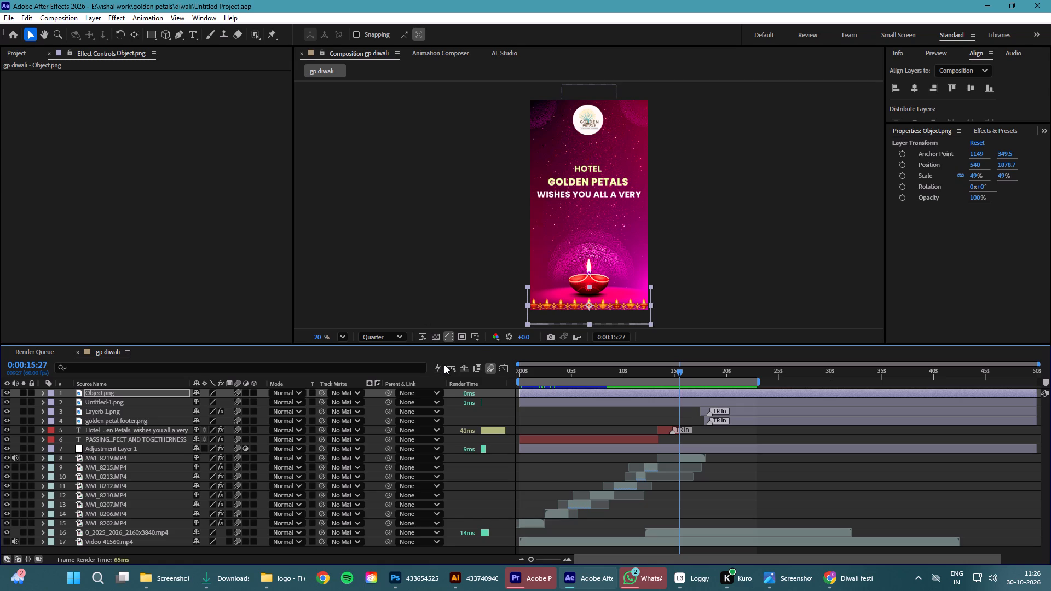
key(ctrl+s)
click(551, 374)
drag(562, 373, 431, 380)
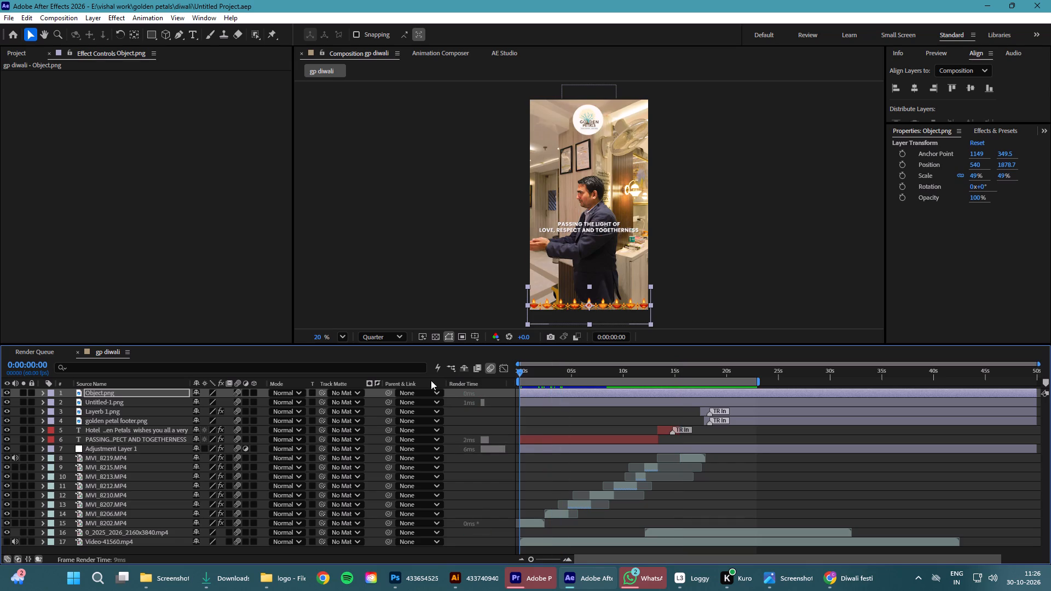
drag(431, 380, 424, 380)
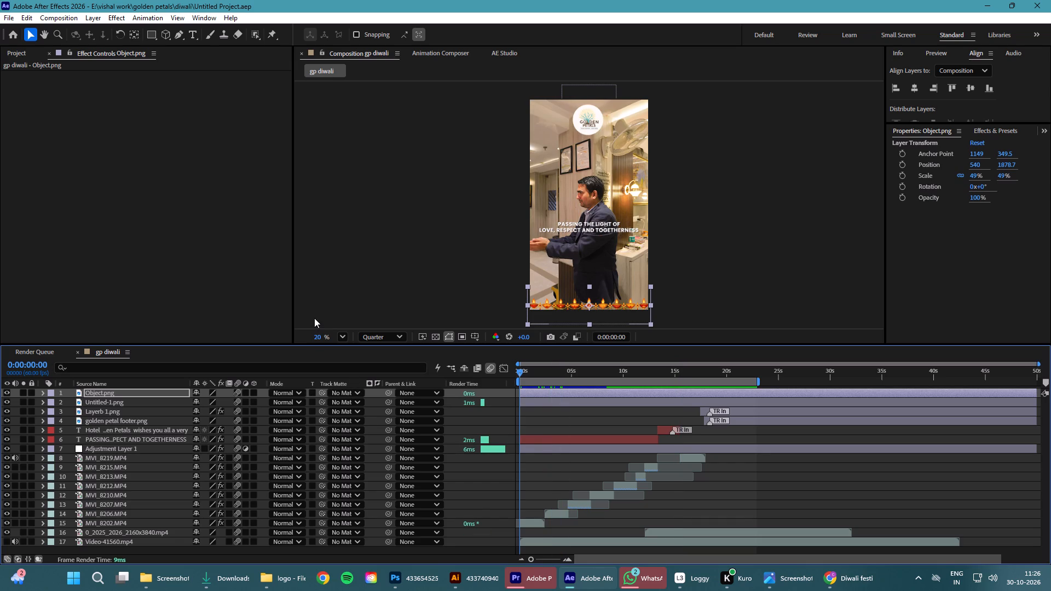
key(space)
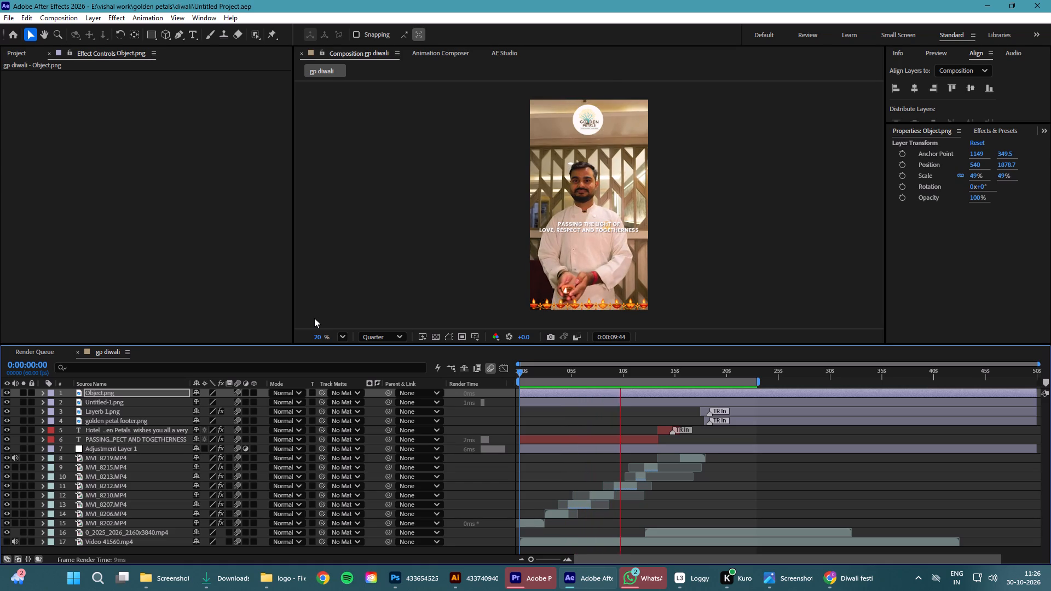
key(space)
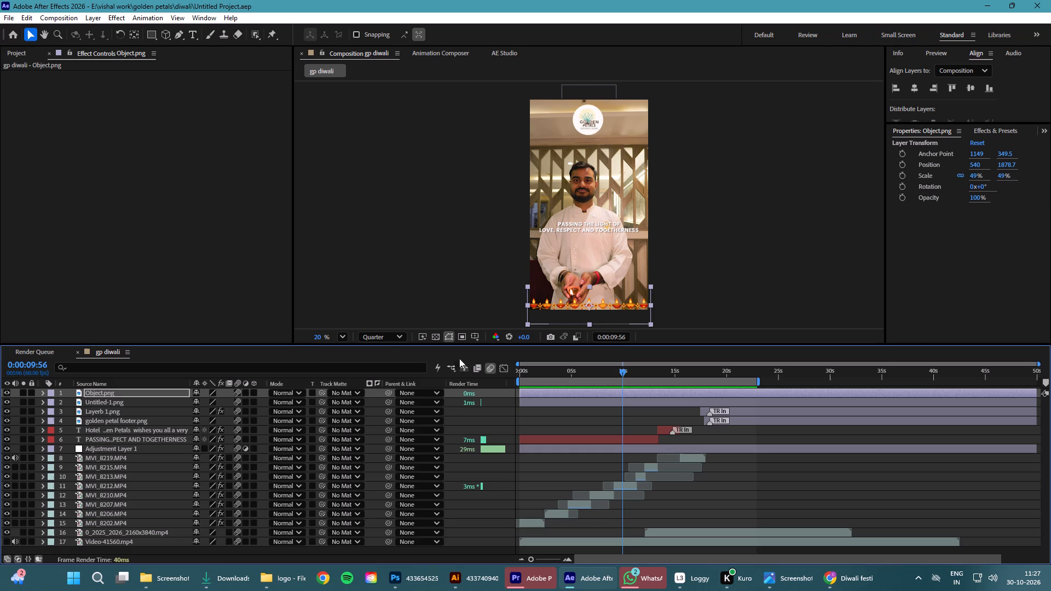
Save the project and preview the full composition from the start through the Happy Diwali end scene.
click(545, 373)
drag(545, 373, 446, 391)
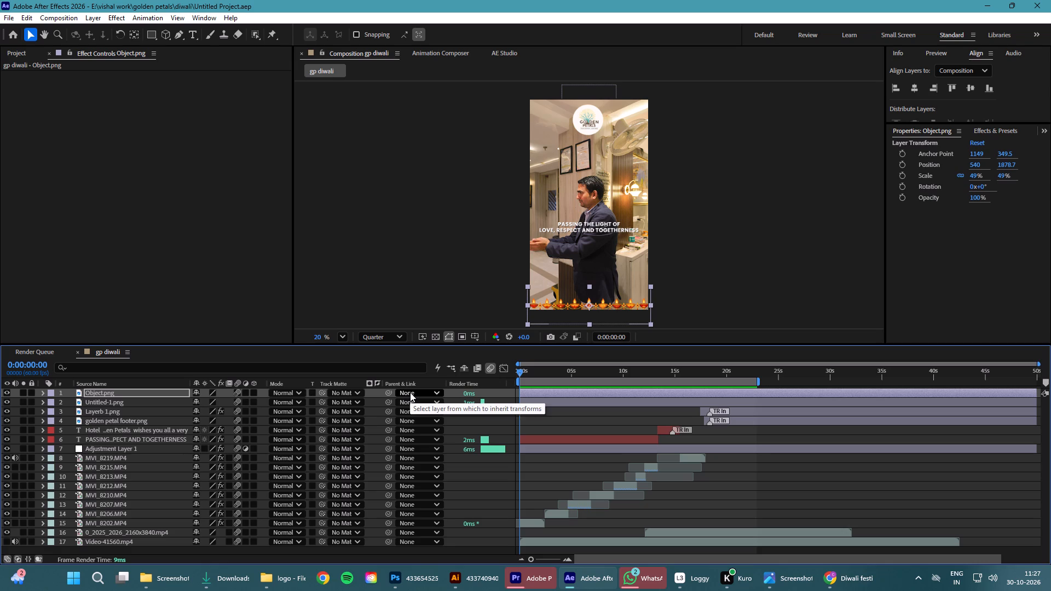
key(ctrl+s)
key(space)
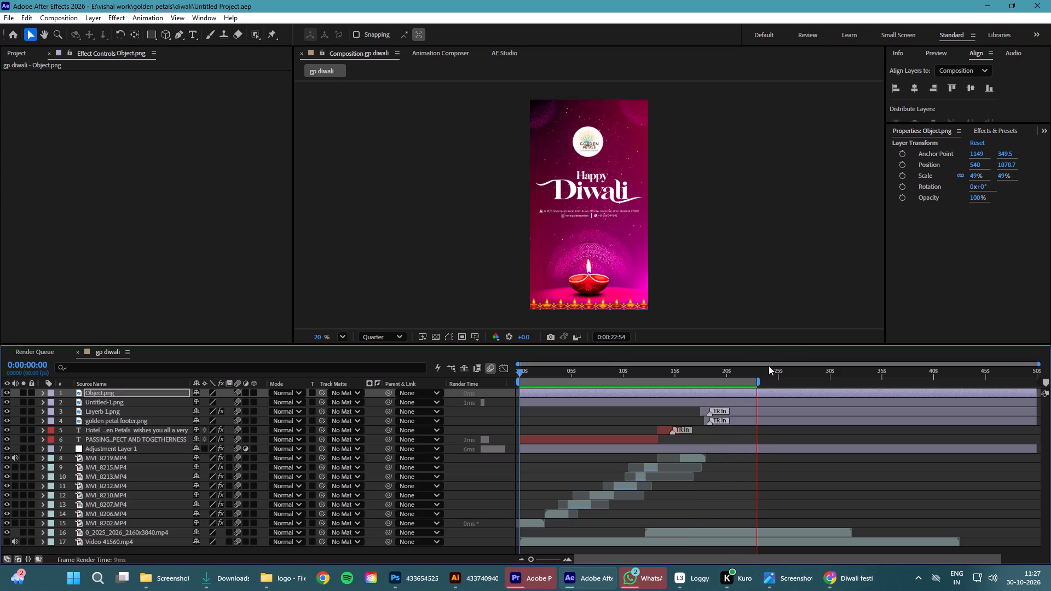
key(space)
Add an Audio Levels keyframe to the Video-41560.mp4 layer at 0:00:21:16.
click(741, 373)
click(741, 372)
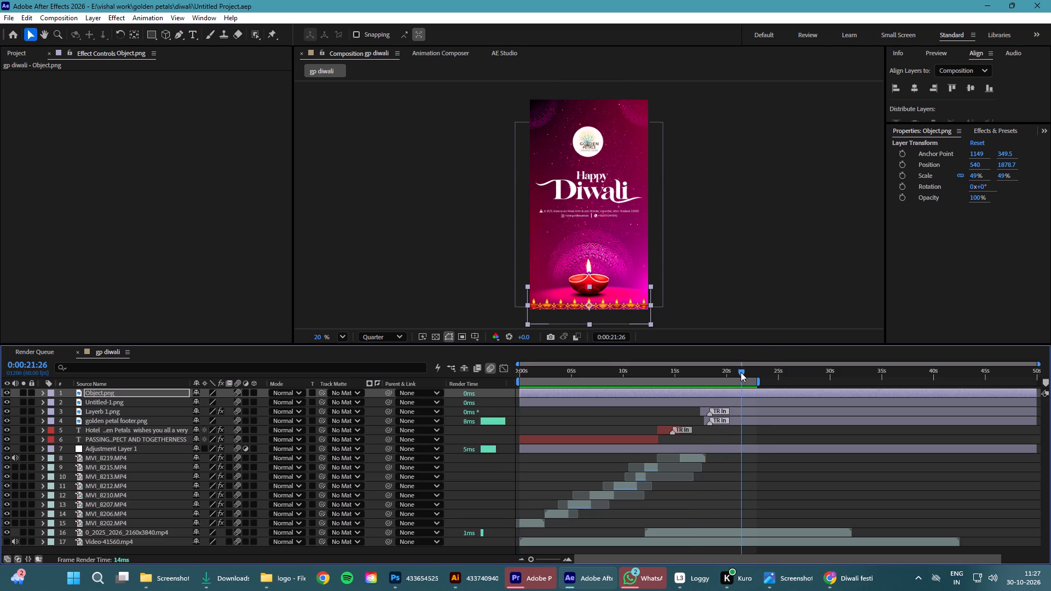
click(739, 372)
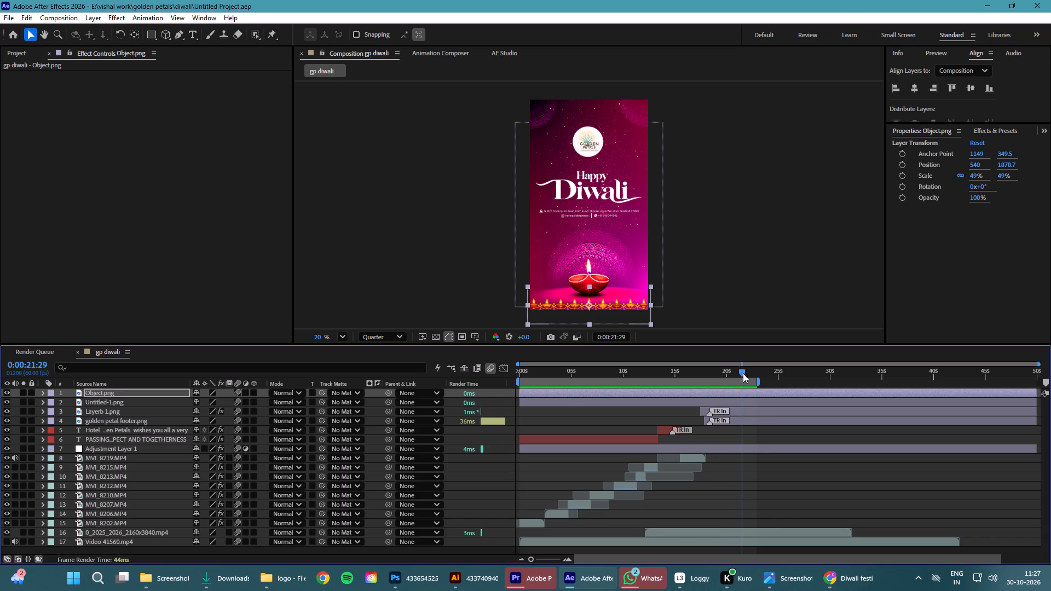
click(743, 543)
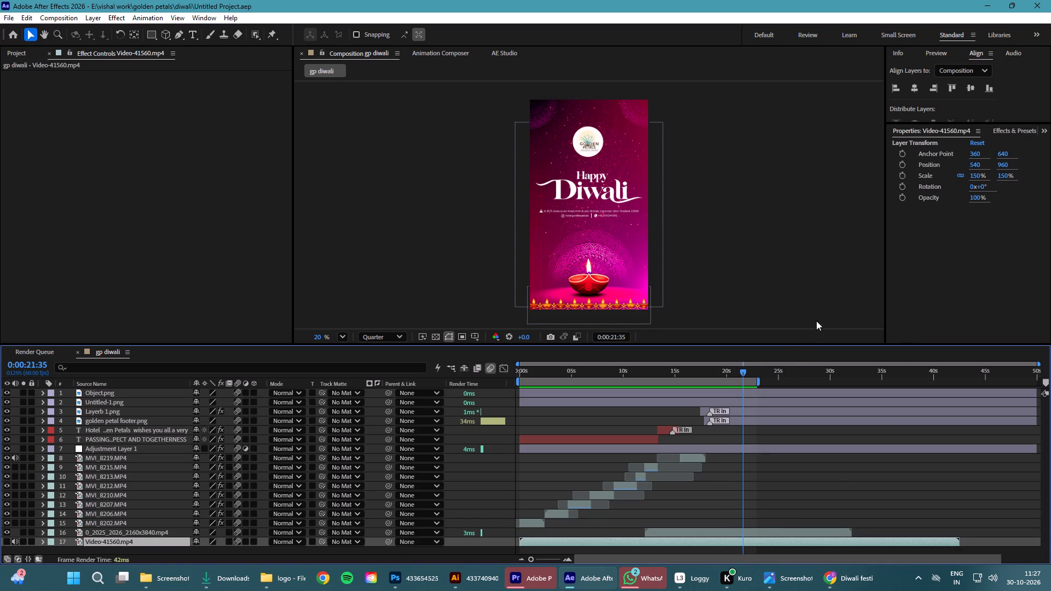
click(742, 372)
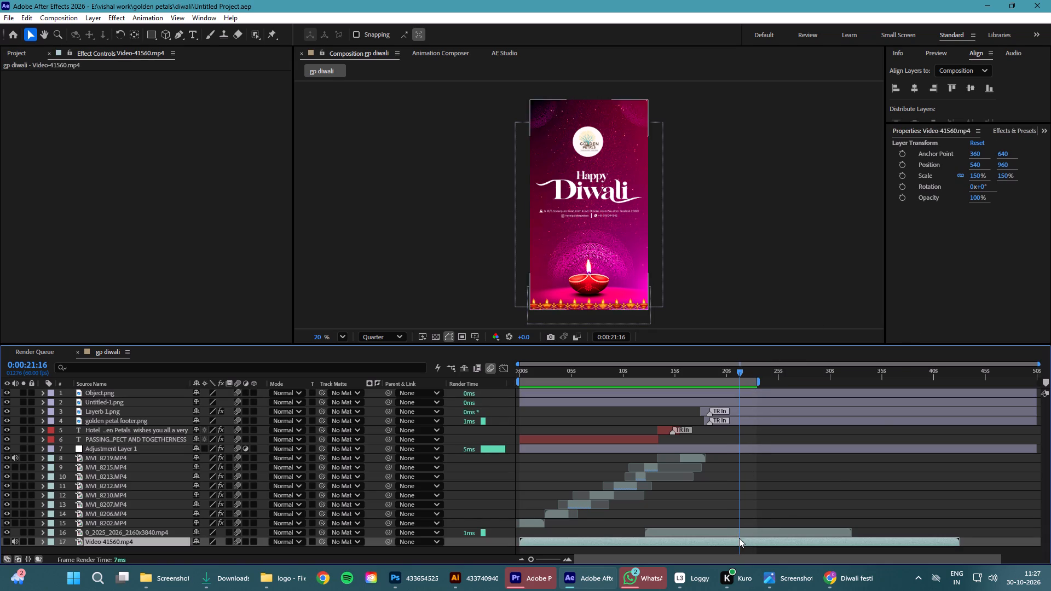
click(746, 541)
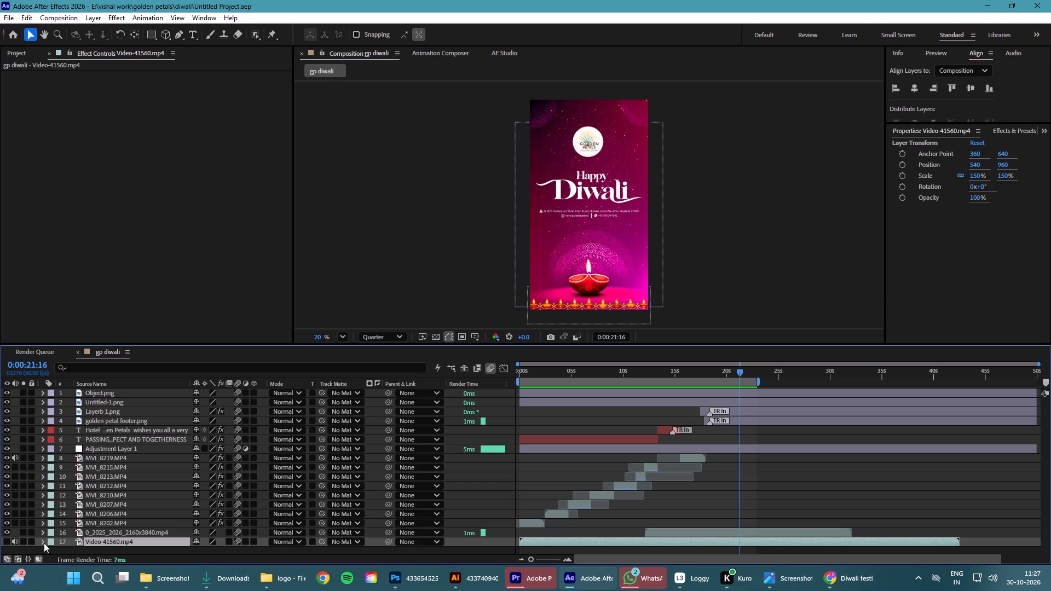
click(44, 543)
scroll(82, 550, down, 5)
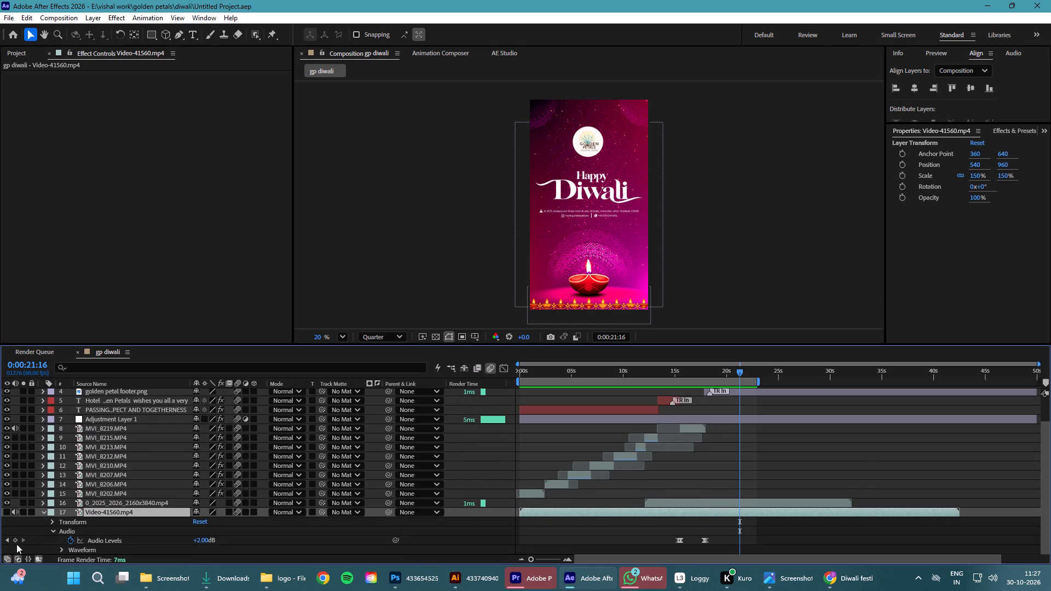
click(15, 542)
Lower the Video-41560.mp4 layer's Audio Levels at 0:00:23:01 so the music fades out at the end.
drag(740, 374, 758, 376)
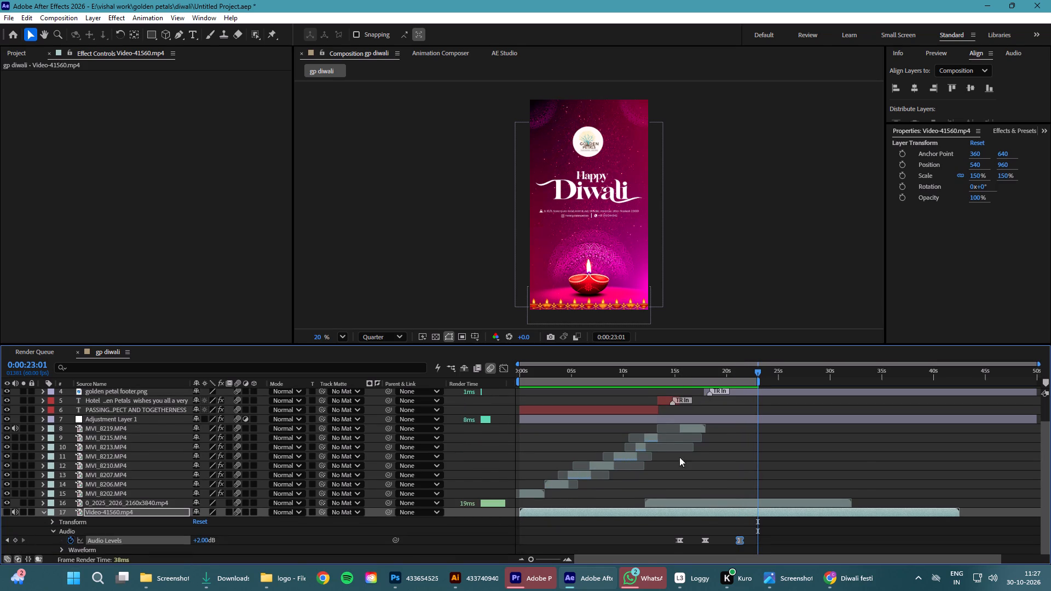
drag(199, 543, 184, 545)
click(798, 546)
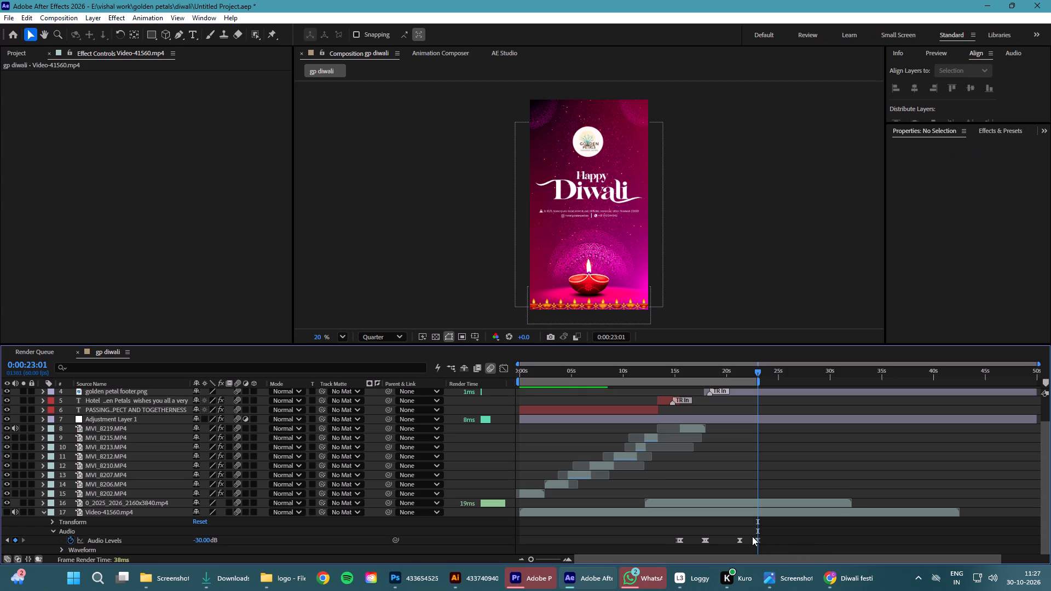
Save the project with the Video-41560.mp4 layer's properties collapsed and the current time at 0:00:00:00.
key(ctrl+s)
click(553, 371)
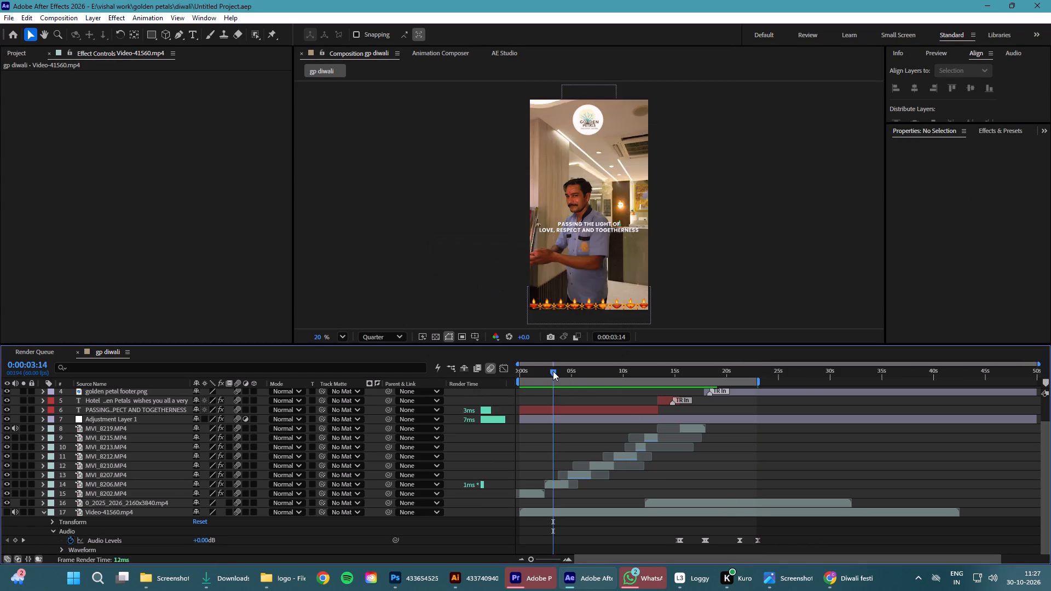
drag(553, 371, 393, 386)
click(42, 509)
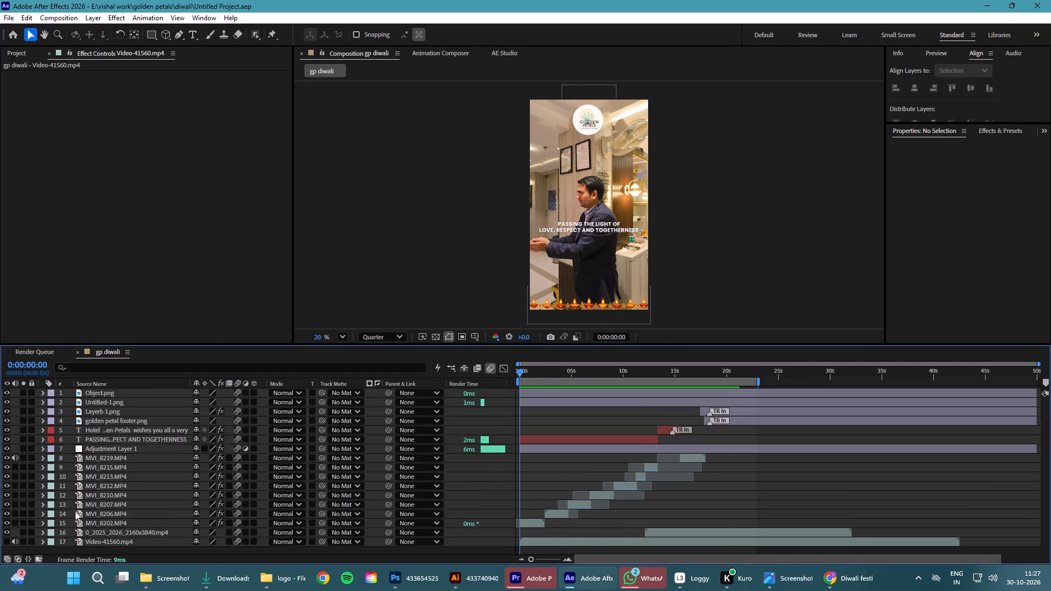
key(ctrl+s)
Preview the opening clips of the composition from the start to about 0:00:03:57.
click(557, 369)
drag(561, 369, 365, 396)
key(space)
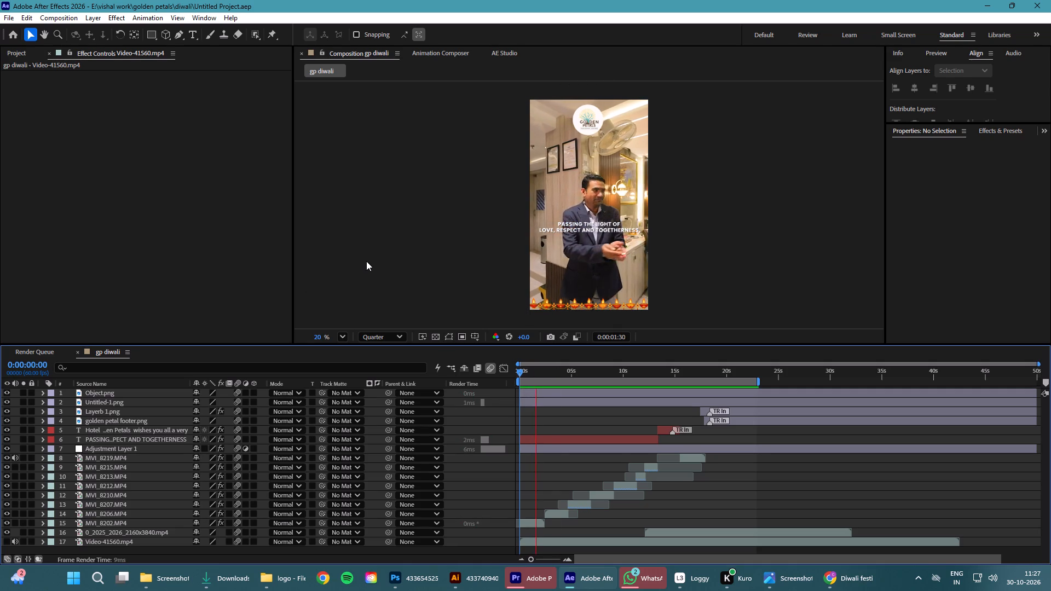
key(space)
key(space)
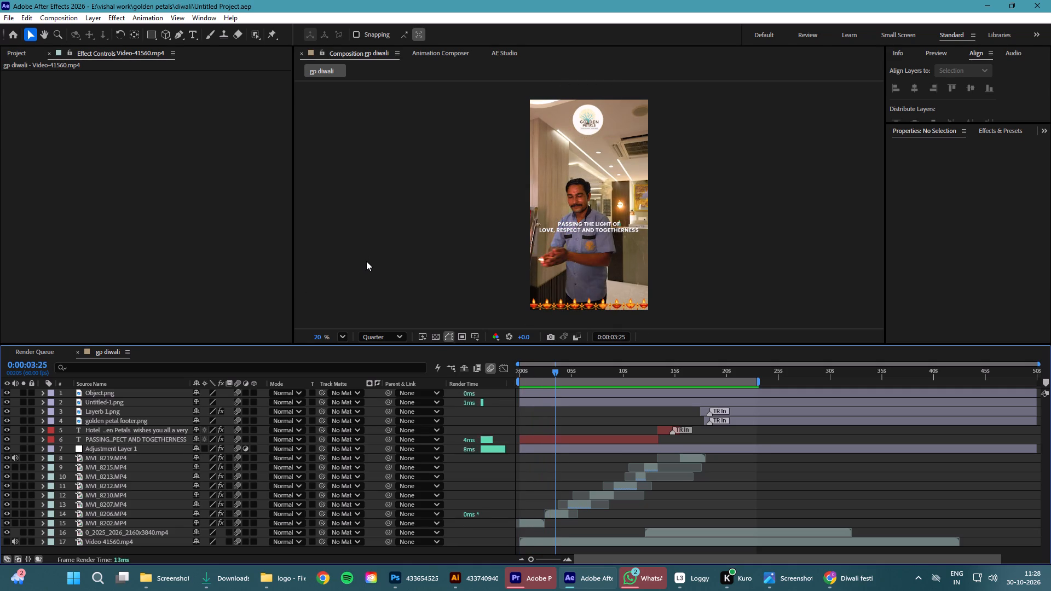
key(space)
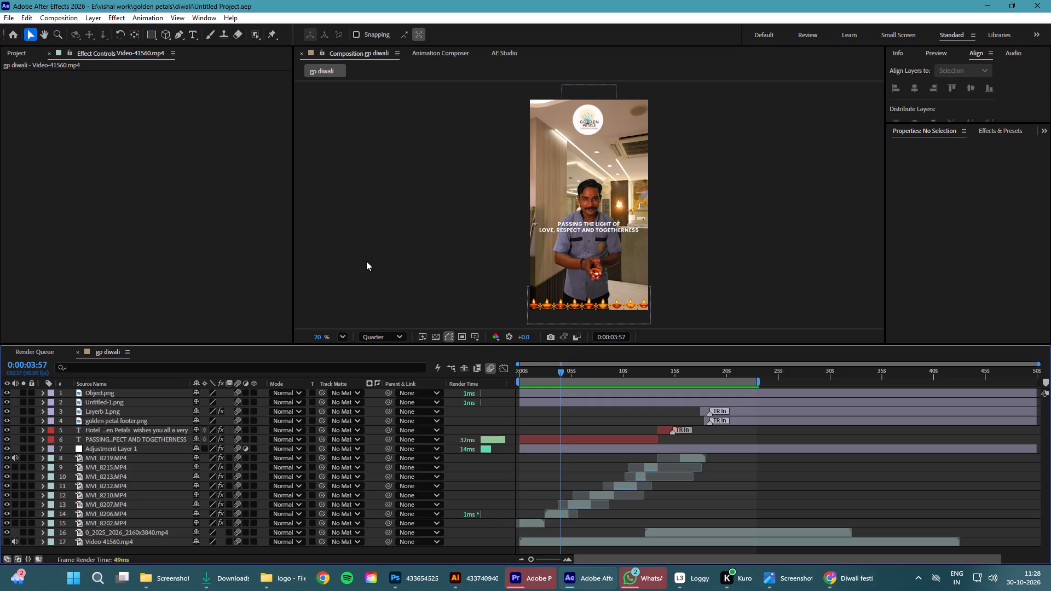
Save the project and play the full composition from the start through the Happy Diwali end scene.
click(546, 367)
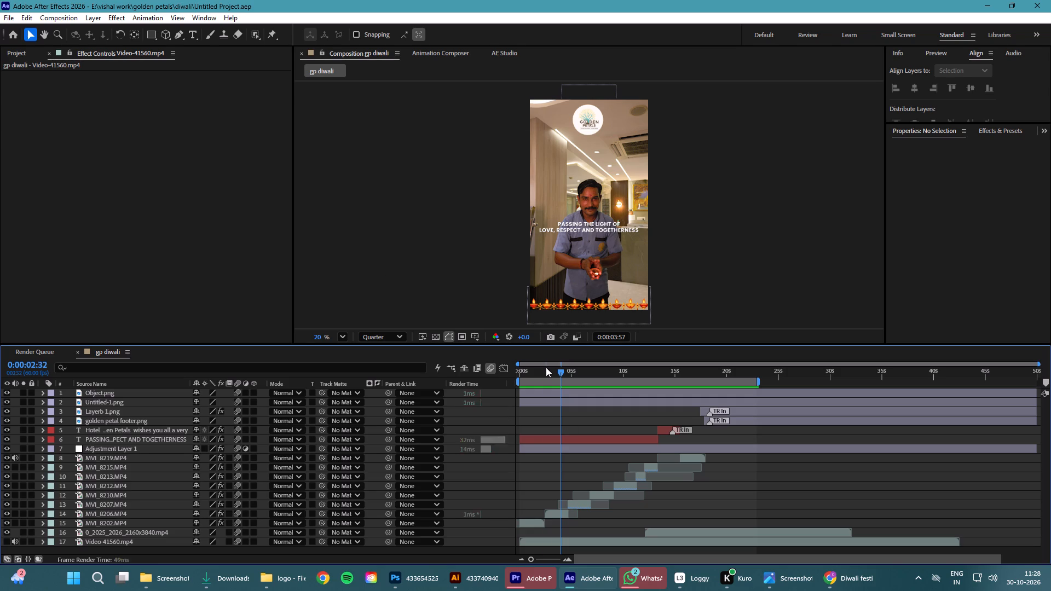
drag(548, 368, 425, 374)
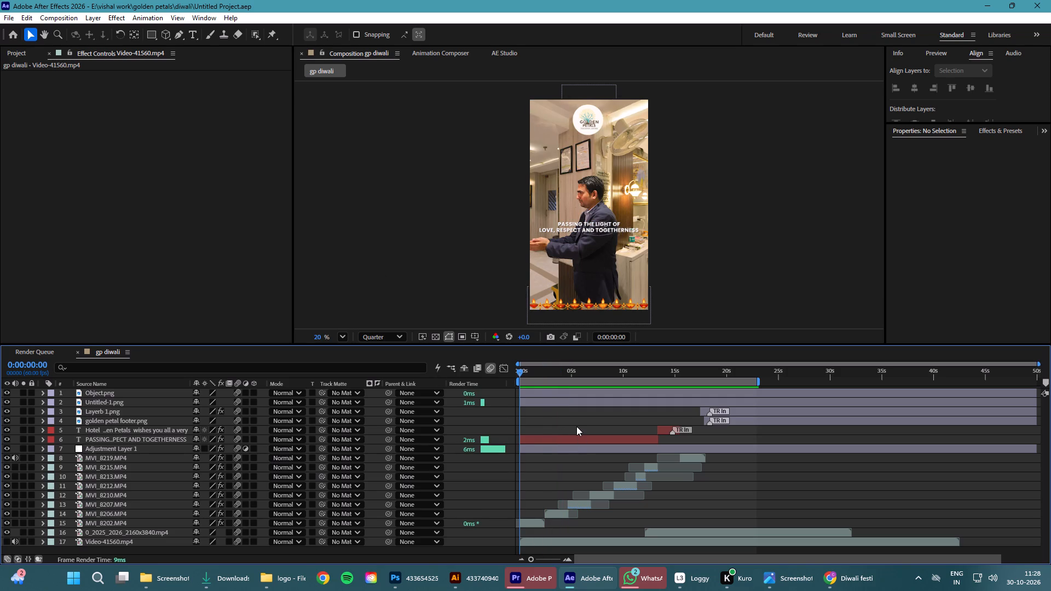
key(ctrl+s)
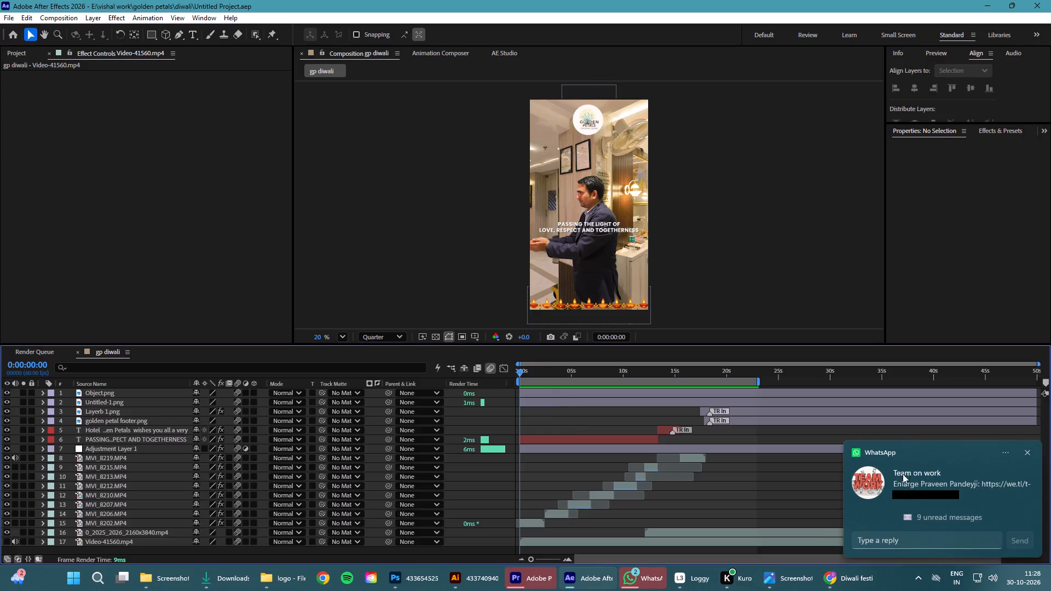
click(1028, 450)
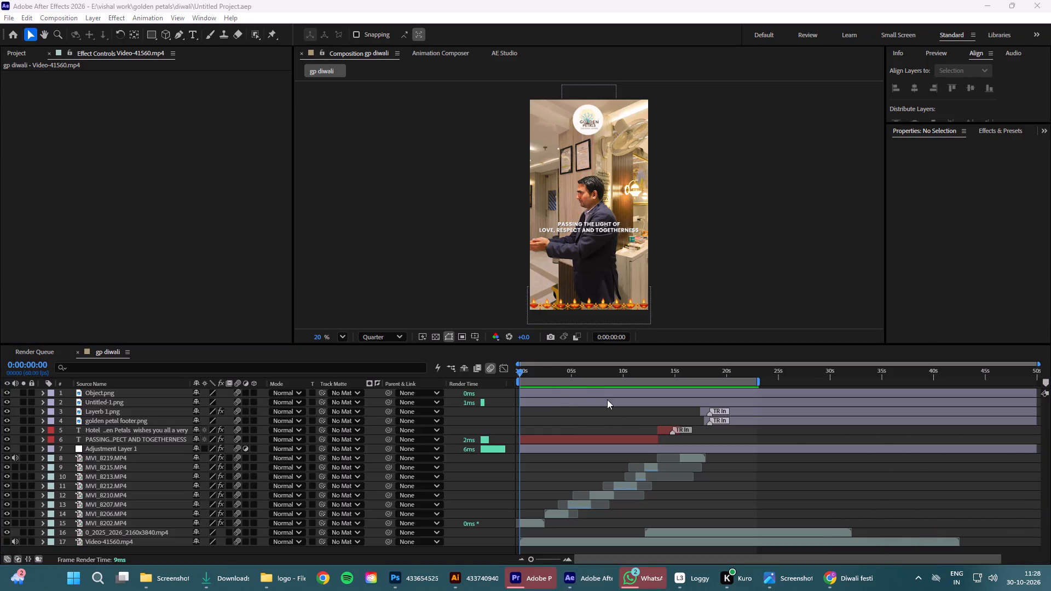
click(547, 370)
drag(566, 370, 436, 379)
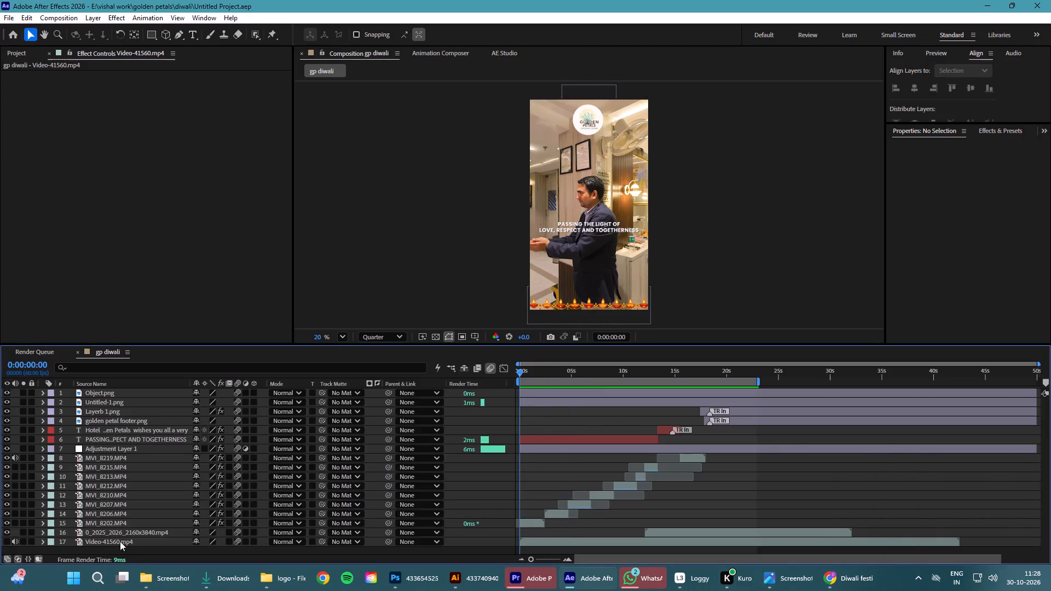
click(544, 372)
drag(545, 372, 372, 381)
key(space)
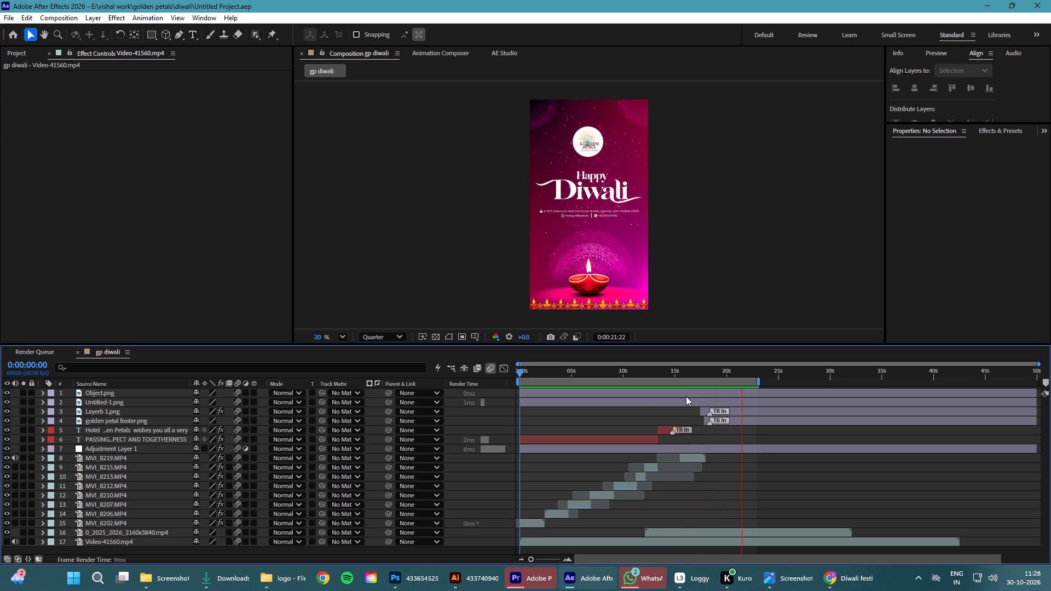
Stop the playback and scrub through the opening second to examine the diya border over the first clip.
key(space)
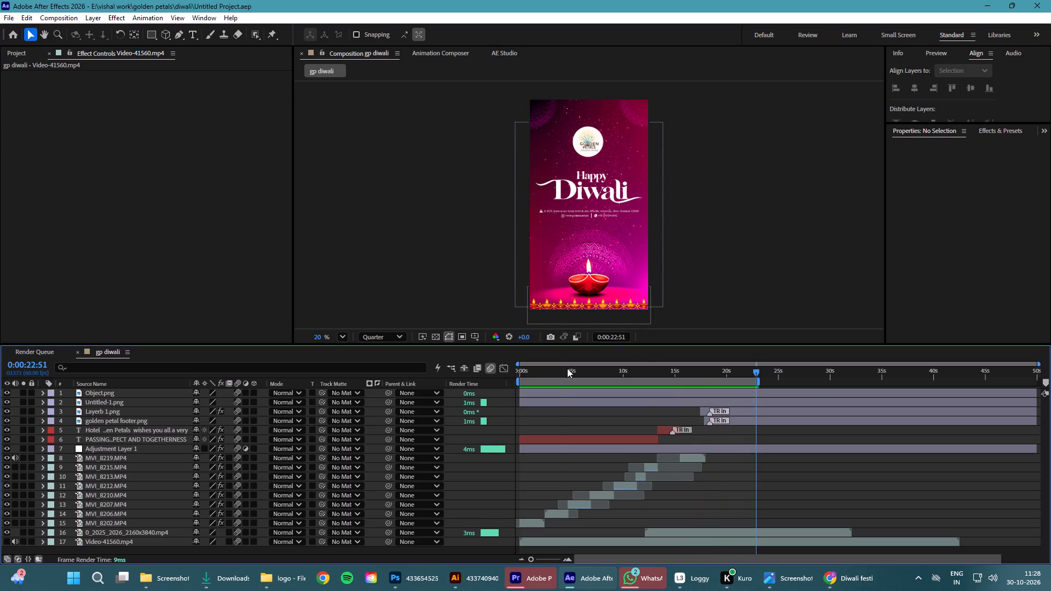
click(560, 369)
drag(563, 369, 420, 385)
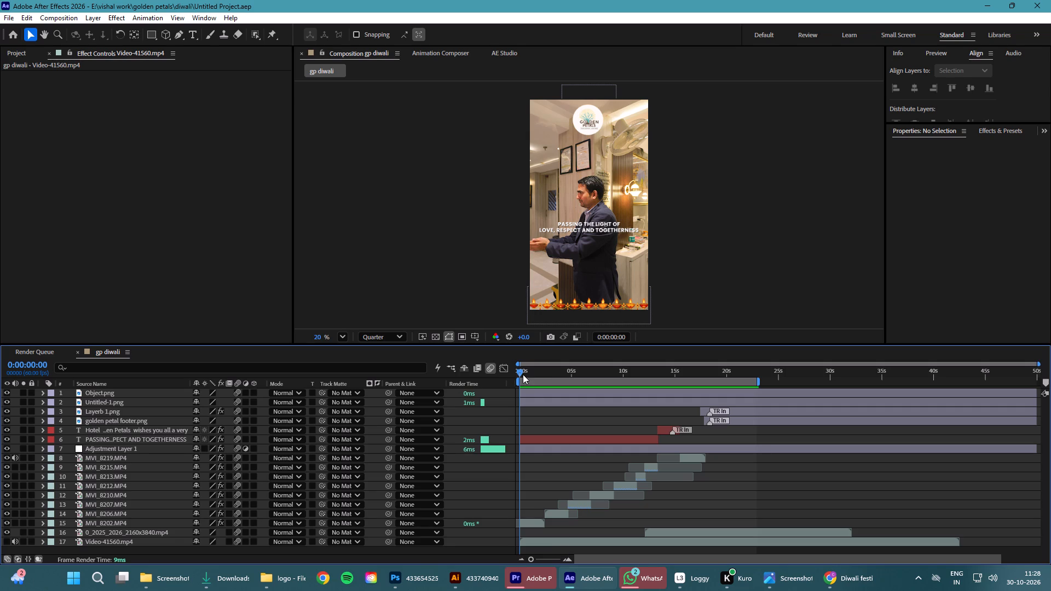
drag(522, 373, 529, 374)
click(529, 392)
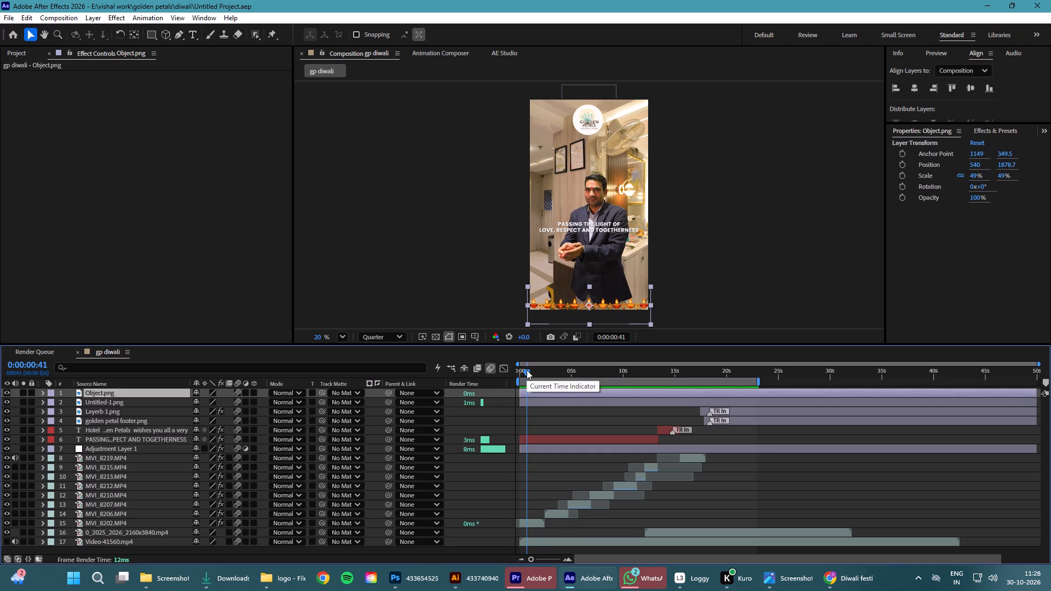
drag(526, 370, 506, 377)
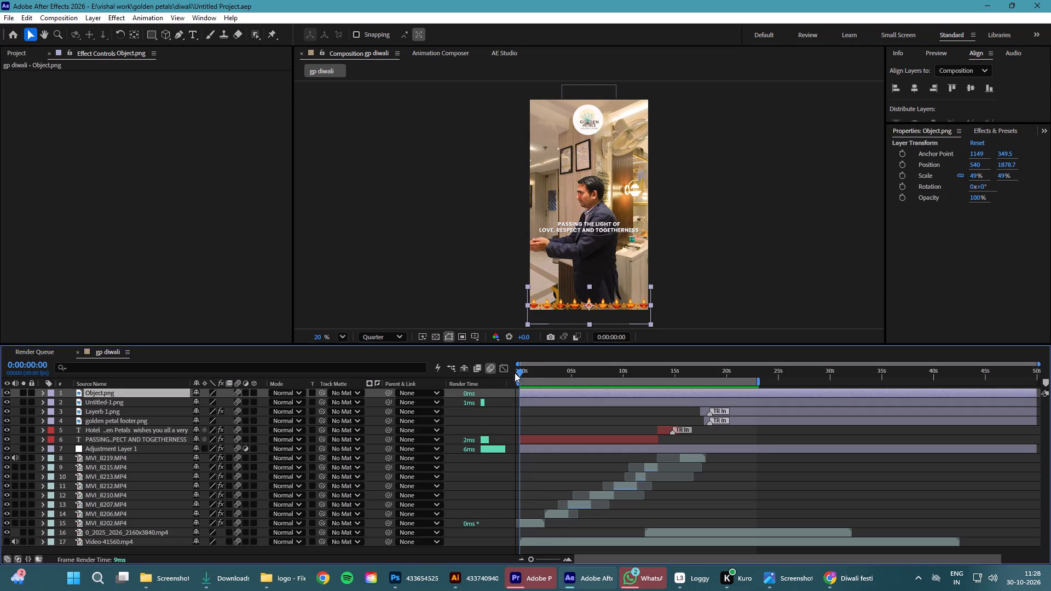
drag(519, 374, 530, 373)
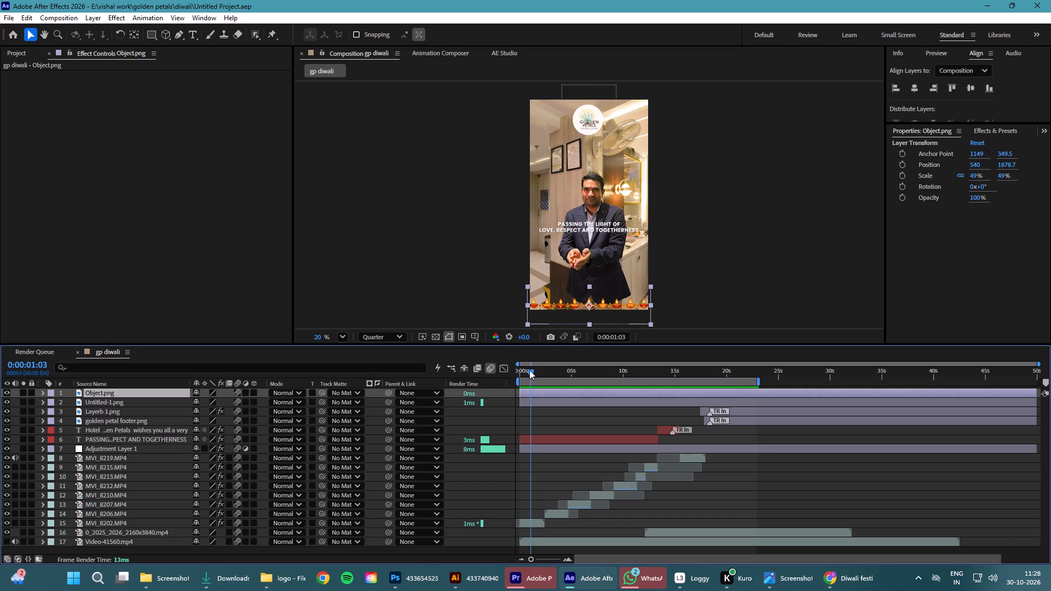
drag(529, 370, 504, 377)
Add a Position keyframe to the Object.png diya border layer at 0:00:00:57.
drag(519, 373, 527, 372)
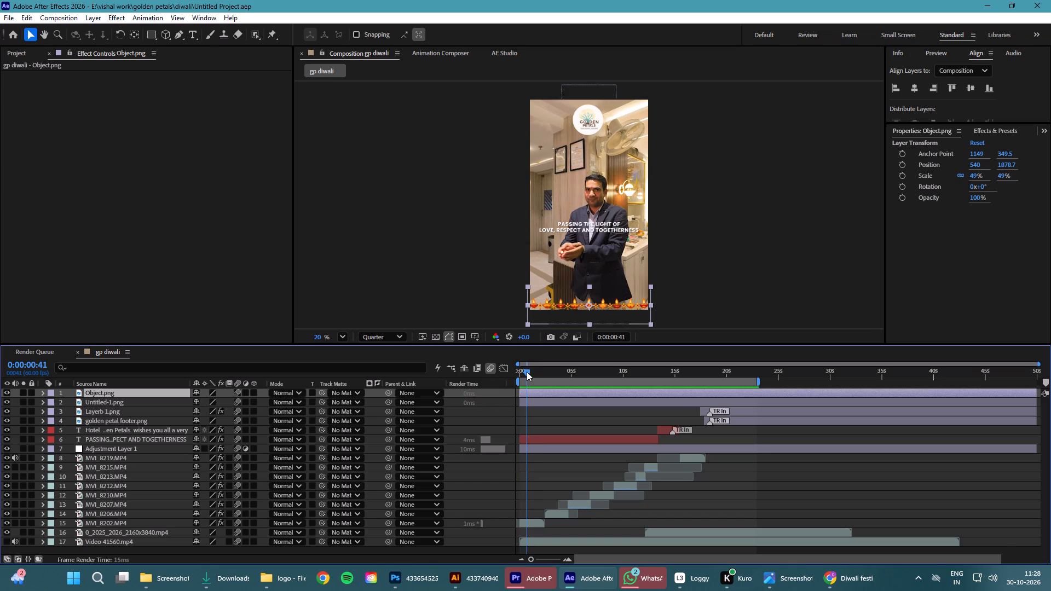
drag(527, 372, 529, 372)
click(537, 390)
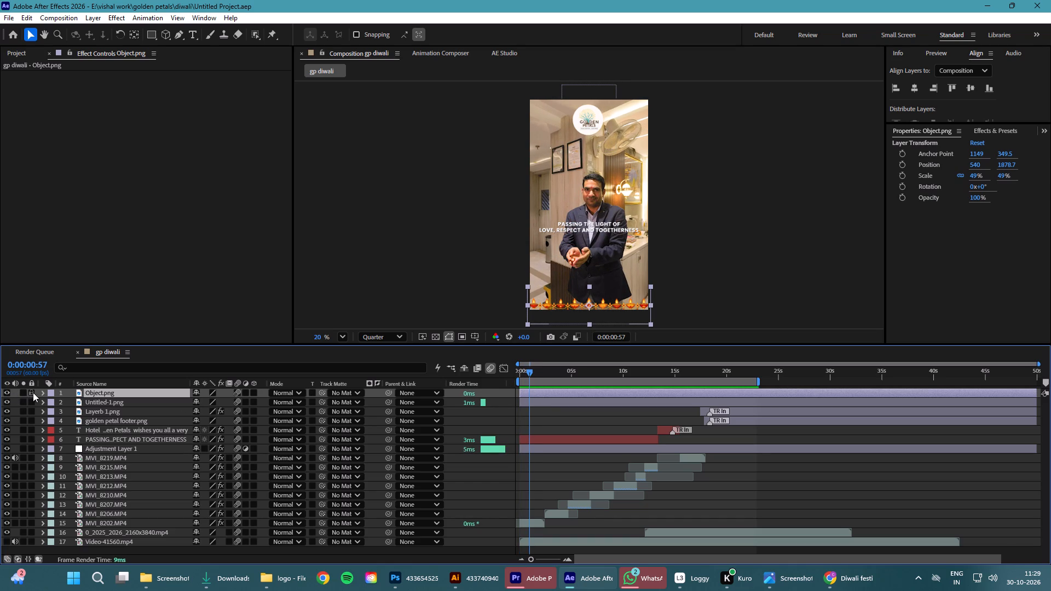
double_click(4, 392)
key(p)
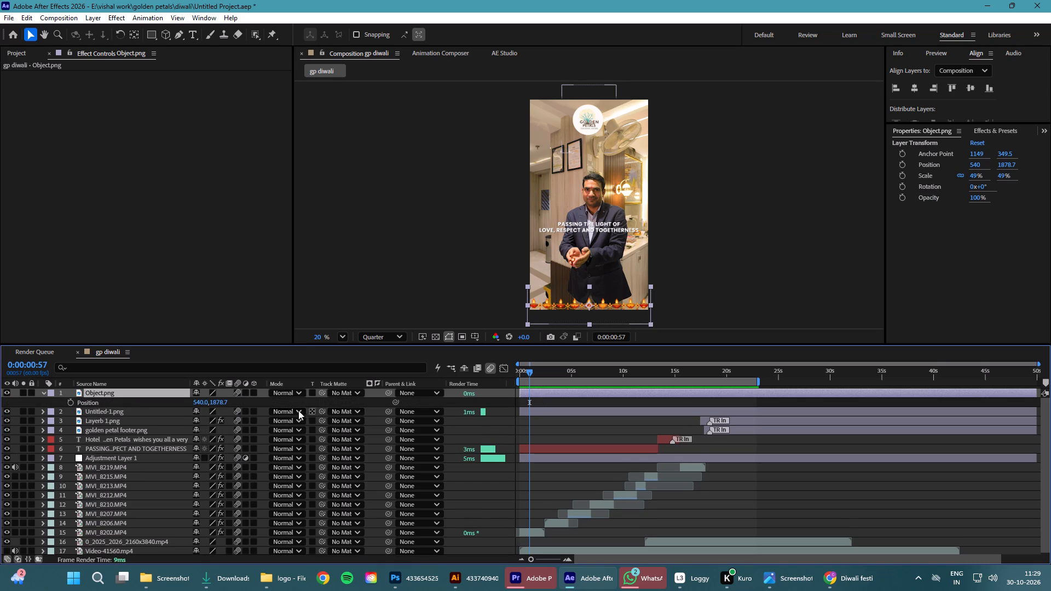
click(68, 404)
At 0:00:00:00, move the Object.png diya border below the frame to Position 540, 1983.7.
drag(528, 372, 472, 373)
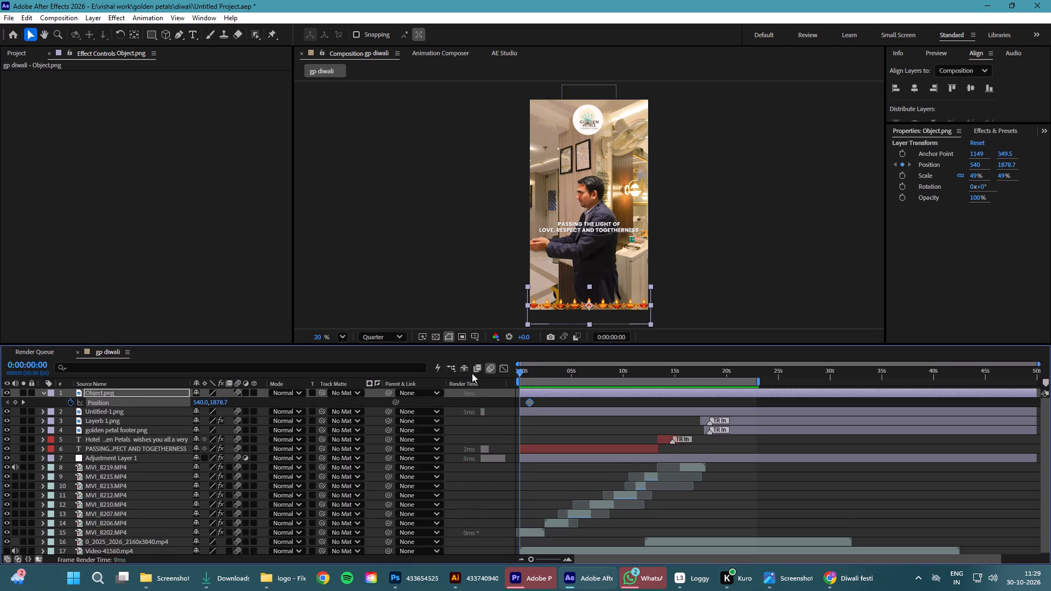
drag(472, 373, 468, 373)
key(shift+Down)
key(shift+Down)
key(shift+Down)
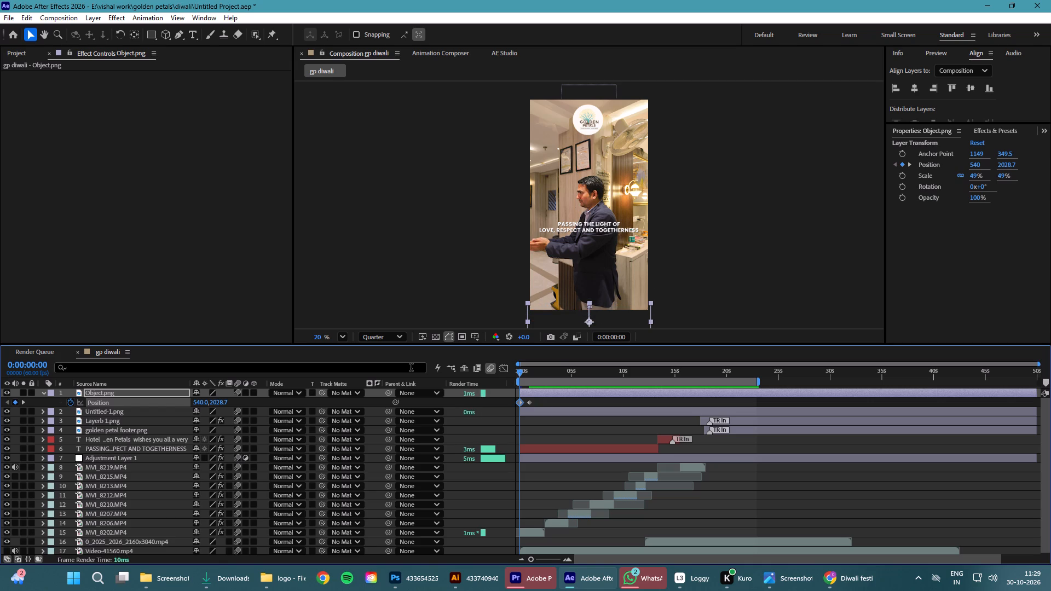
key(shift+Up)
key(shift+Up)
key(shift+Down)
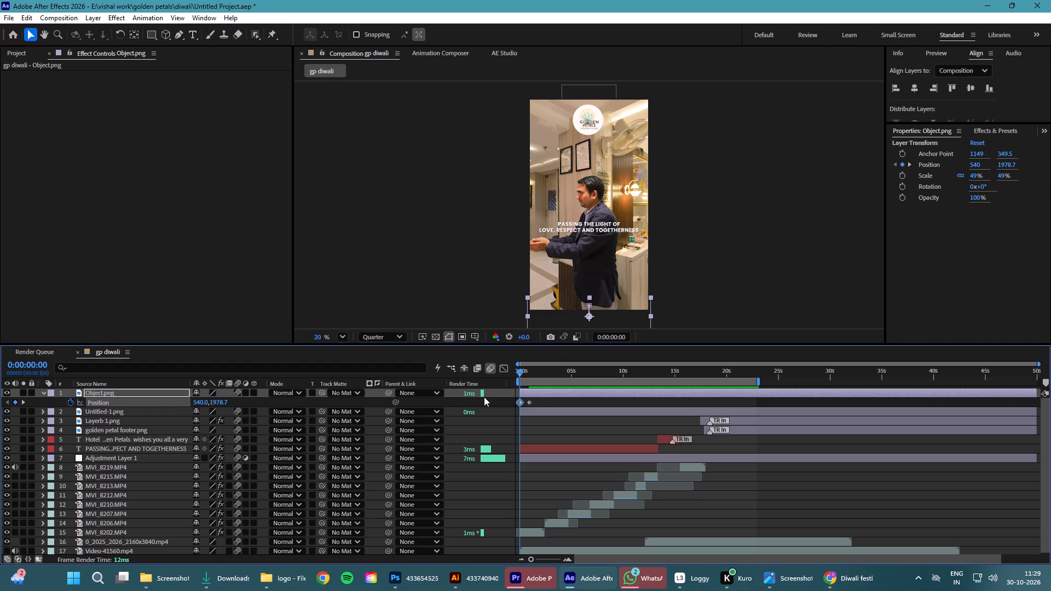
key(Down)
Apply Easy Ease to both Position keyframes of Object.png, collapse the layer and save the project.
drag(532, 401, 504, 407)
key(F9)
click(45, 391)
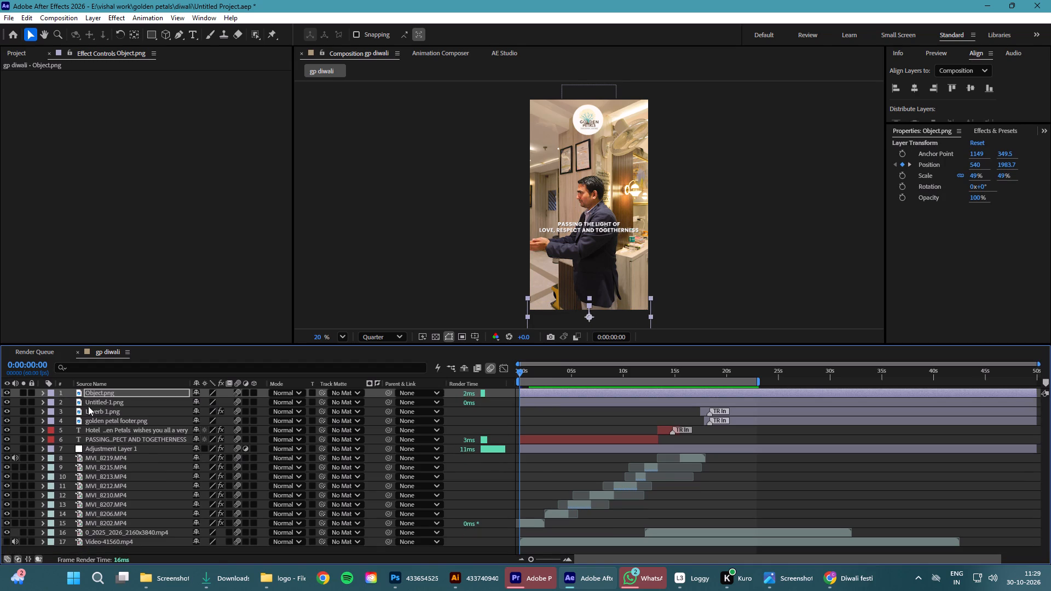
click(542, 374)
drag(542, 374, 389, 388)
key(ctrl+s)
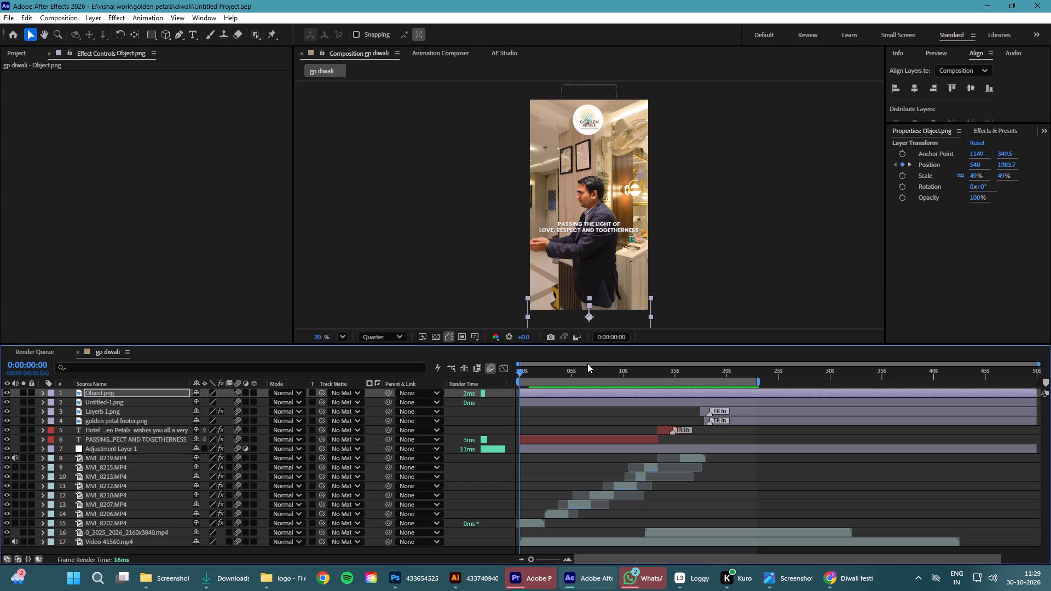
Preview the composition from the start through the Happy Diwali end scene to check the diya border's rise into frame.
click(558, 369)
drag(564, 371, 411, 384)
key(space)
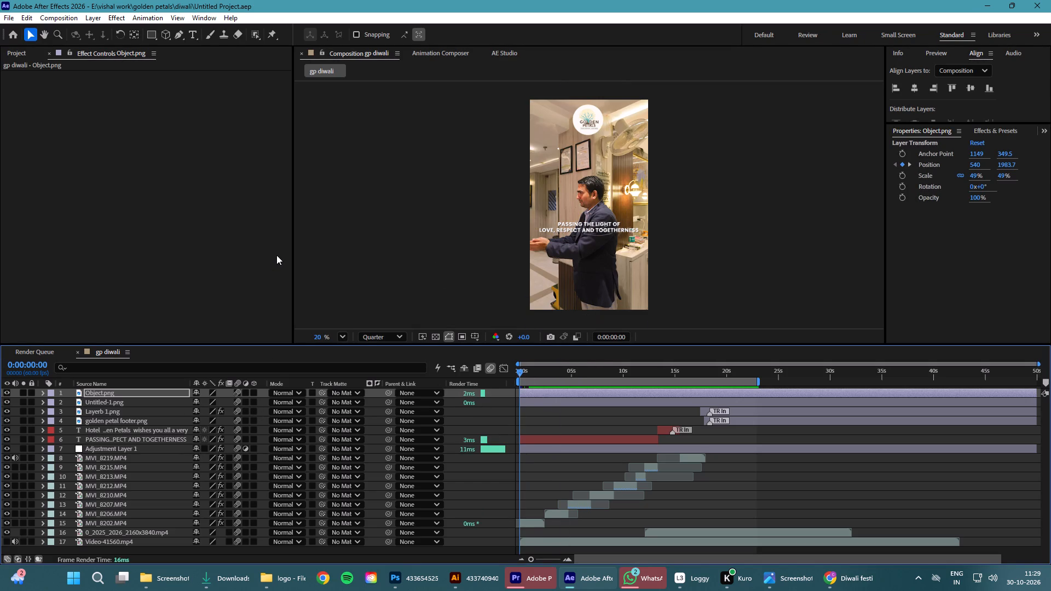
key(space)
click(549, 375)
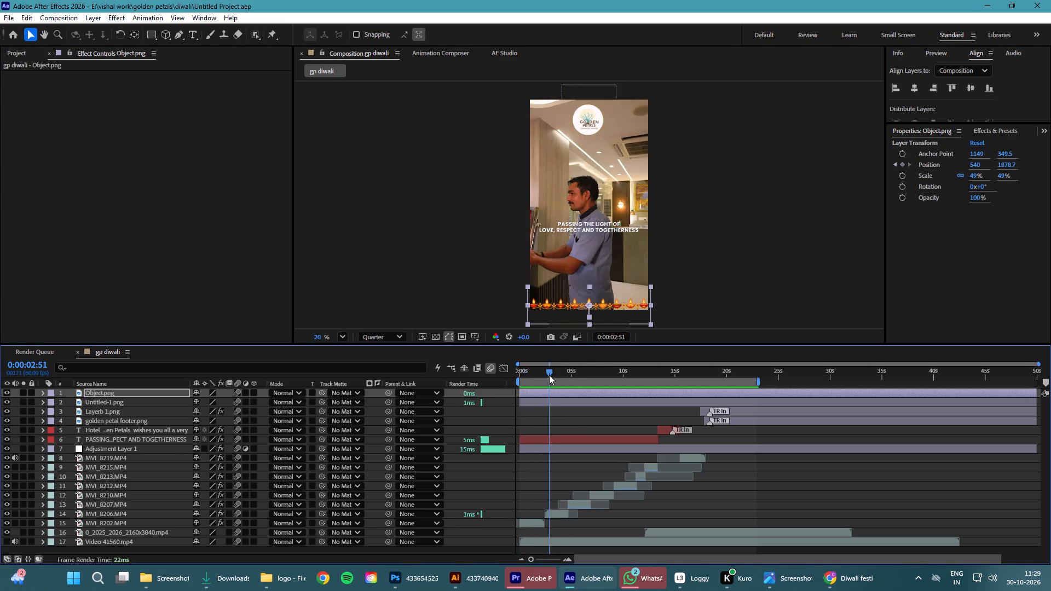
drag(549, 375, 392, 374)
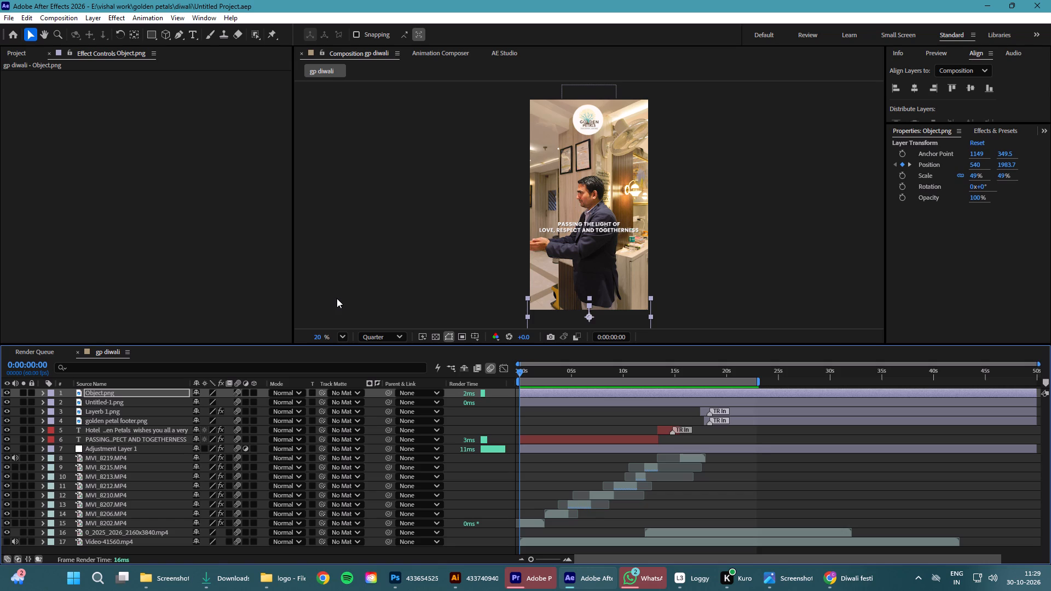
key(space)
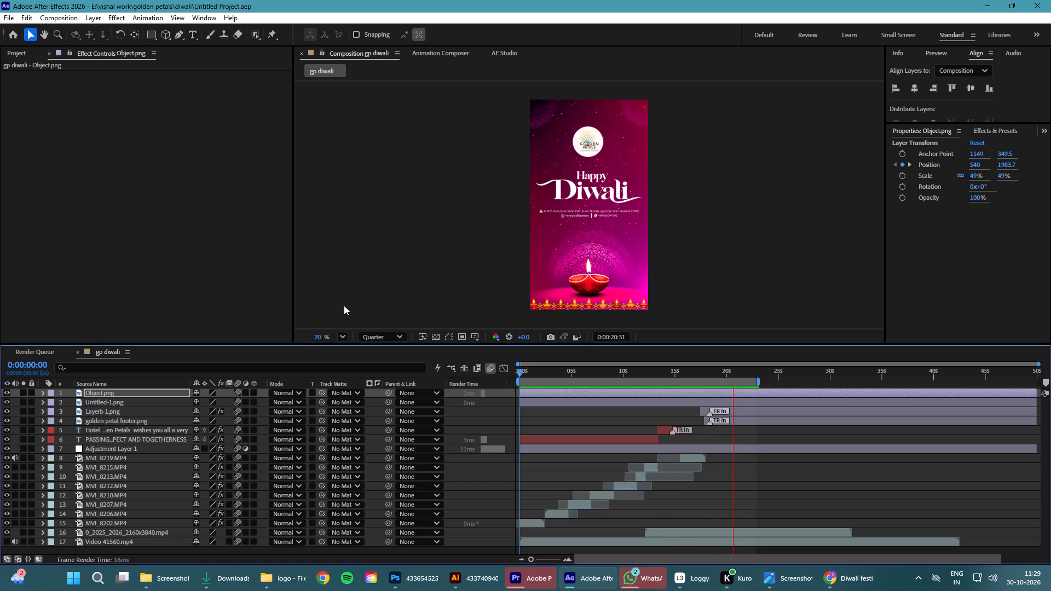
key(space)
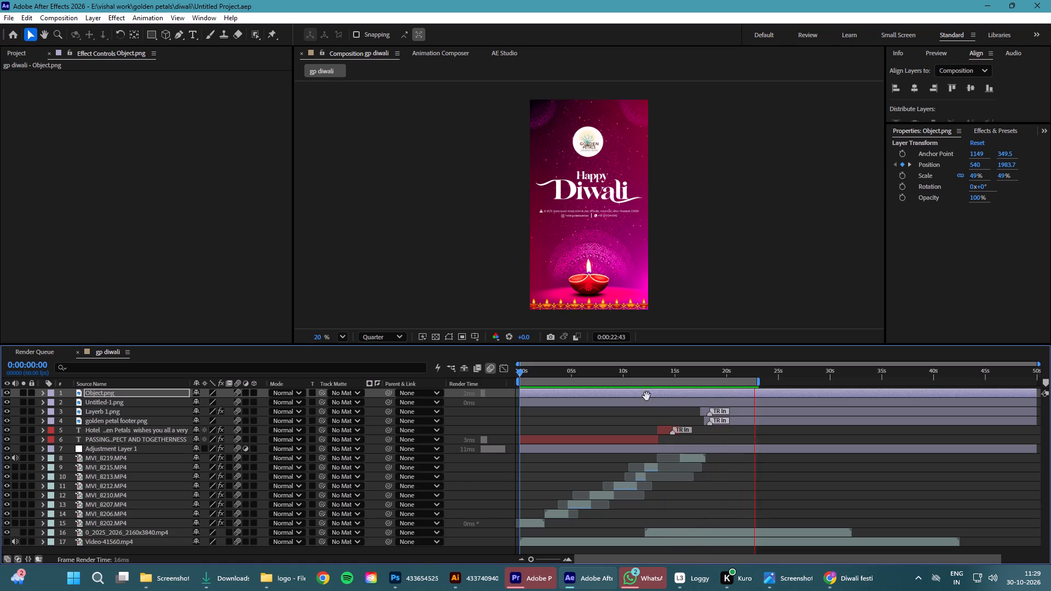
Scrub back through the greeting scene and clips to the start of the composition, and save the project.
drag(756, 372, 657, 387)
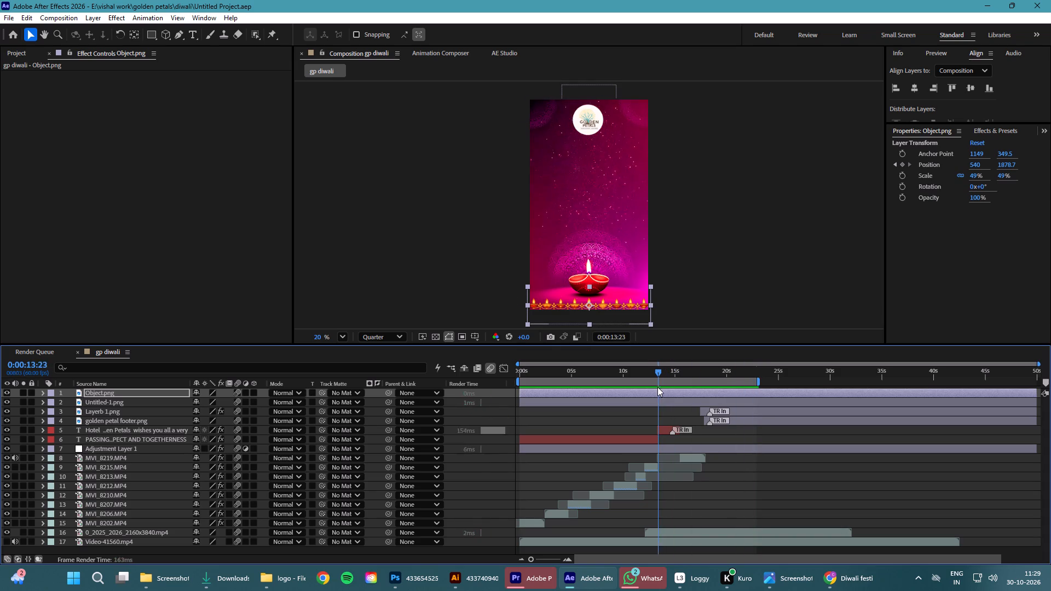
drag(657, 387, 669, 383)
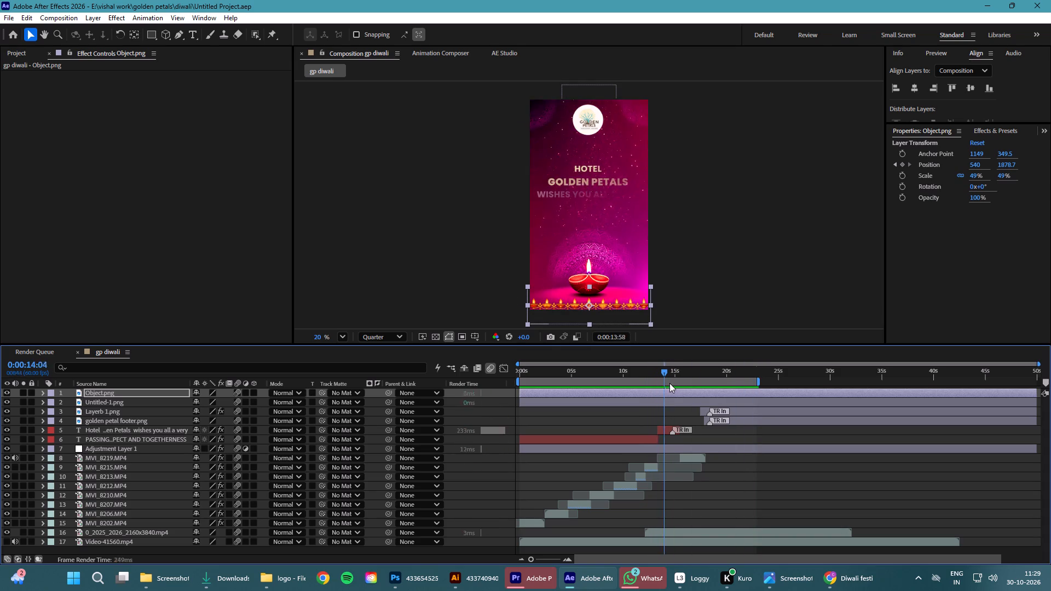
drag(669, 383, 556, 392)
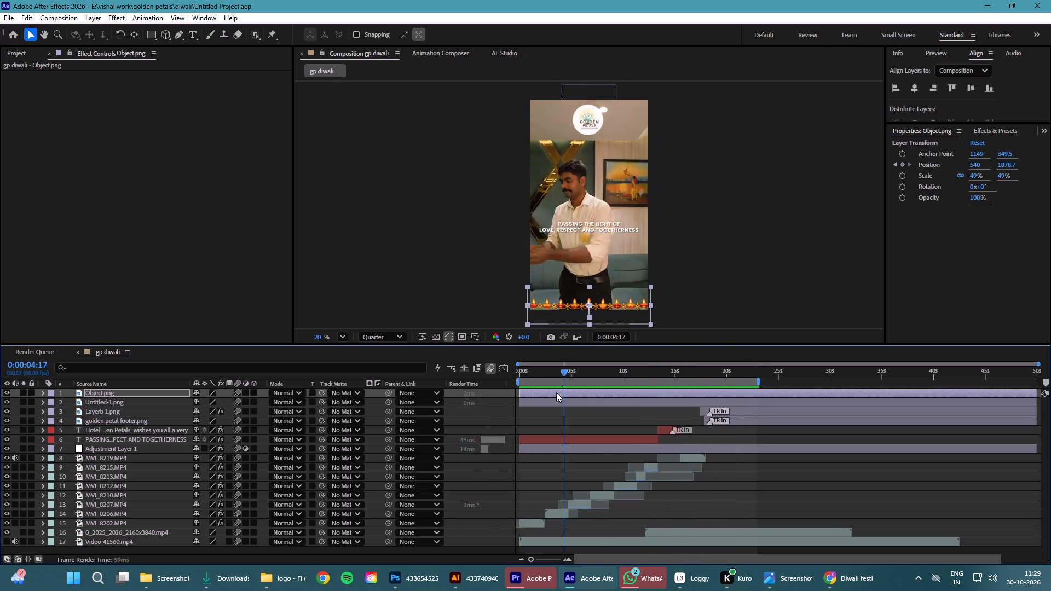
drag(556, 392, 495, 402)
click(548, 370)
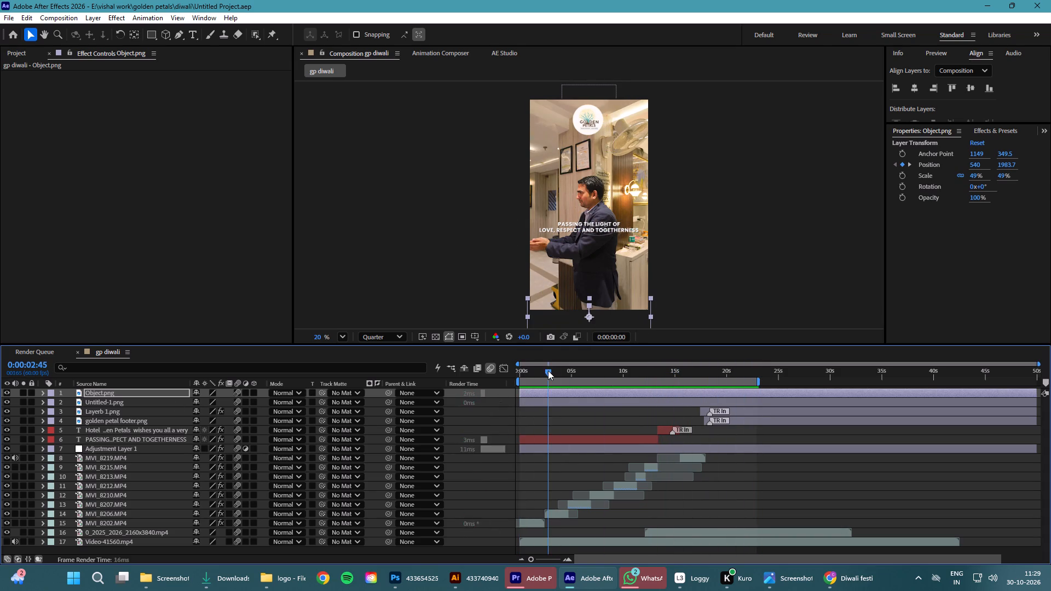
drag(551, 371, 417, 378)
key(ctrl+s)
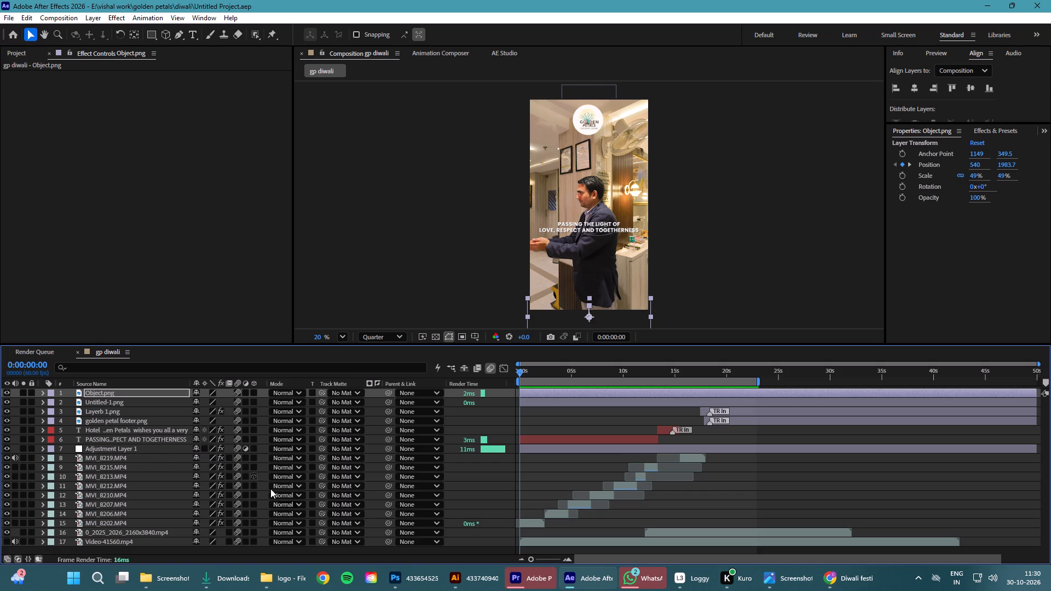
Preview the full composition once more from the start through the end scene, saving the project before and after.
scroll(296, 485, down, 6)
scroll(296, 485, up, 6)
click(550, 369)
drag(554, 370, 425, 390)
key(ctrl+s)
key(space)
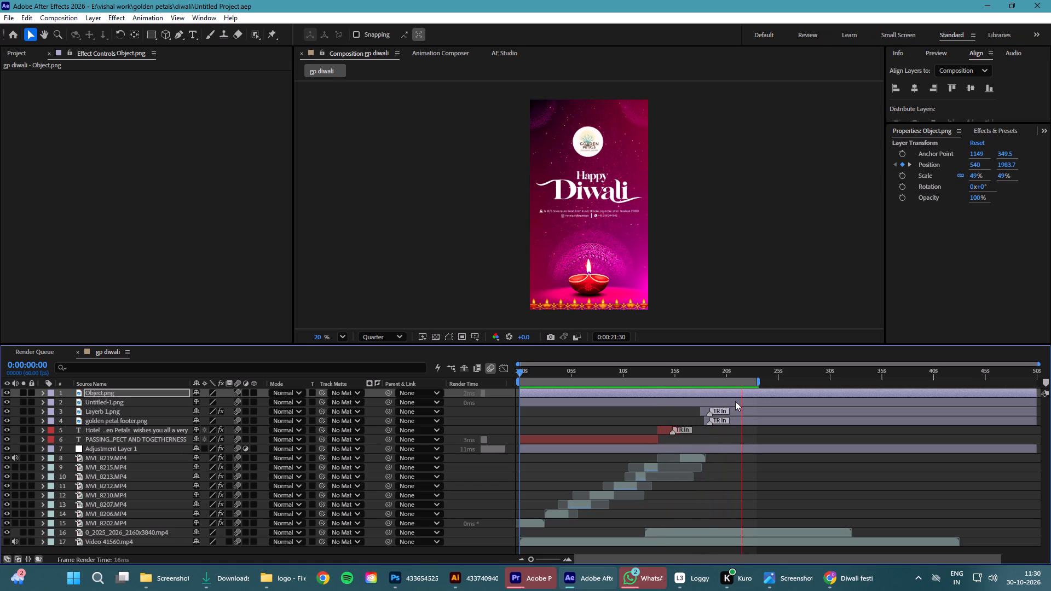
key(space)
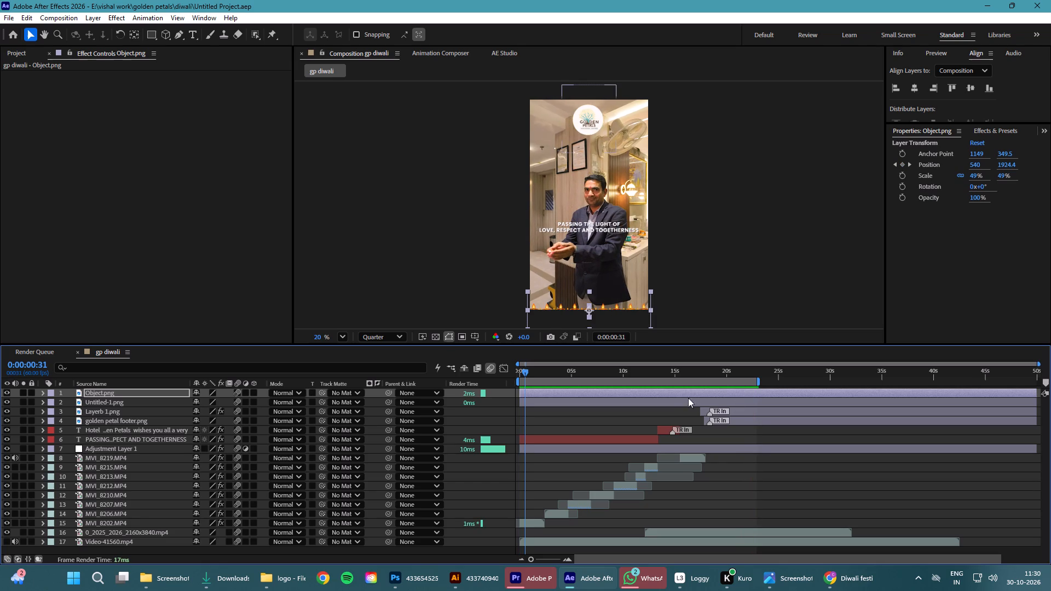
click(548, 372)
drag(547, 370, 460, 364)
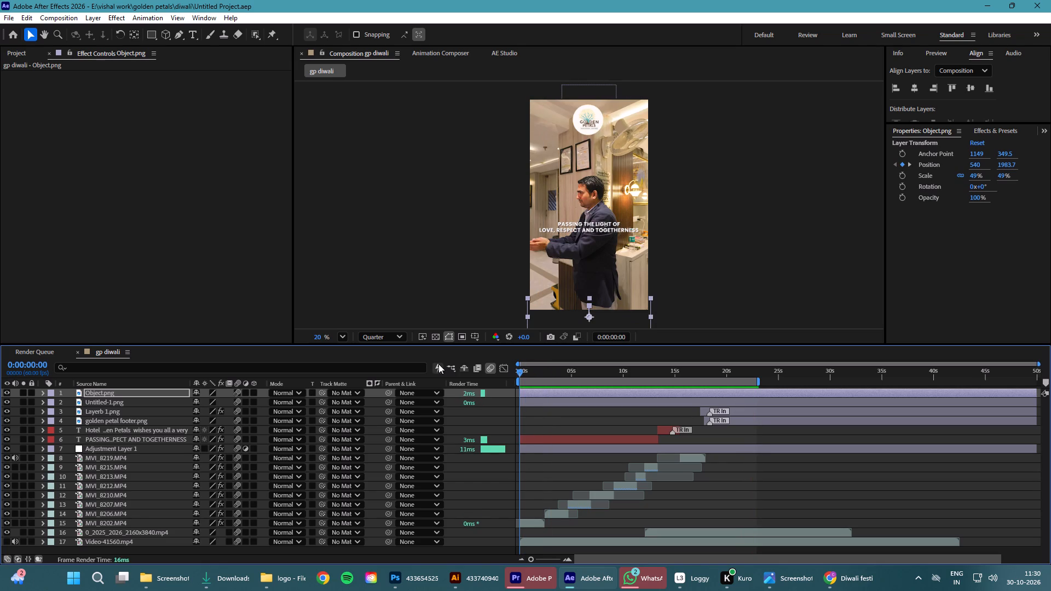
key(ctrl+s)
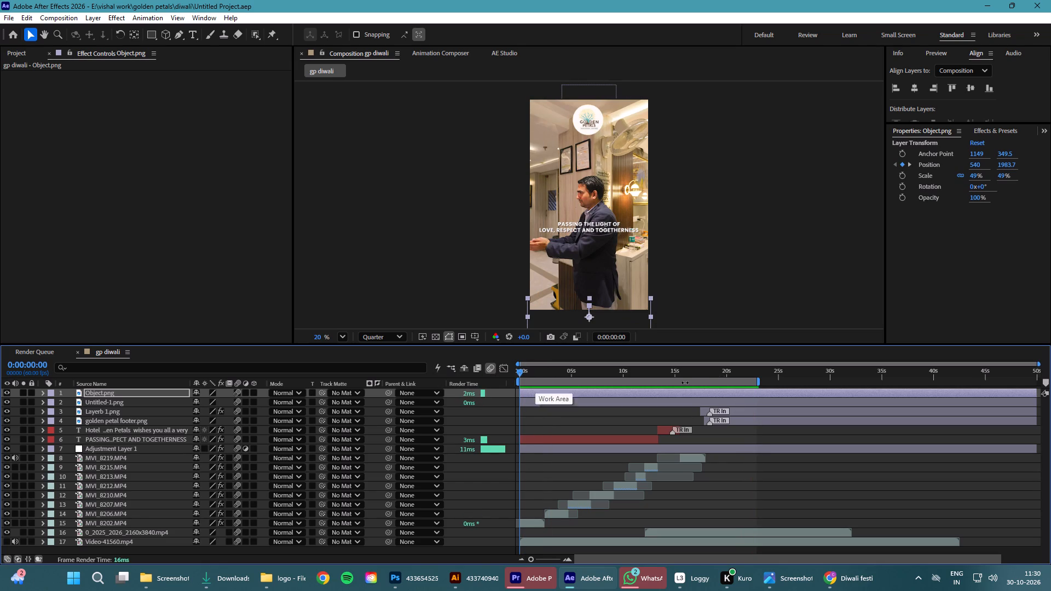
Shift the music layer Video-41560.mp4's fade-out start keyframe for Audio Levels slightly later, to about 22 s, and save the project.
click(747, 539)
key(u)
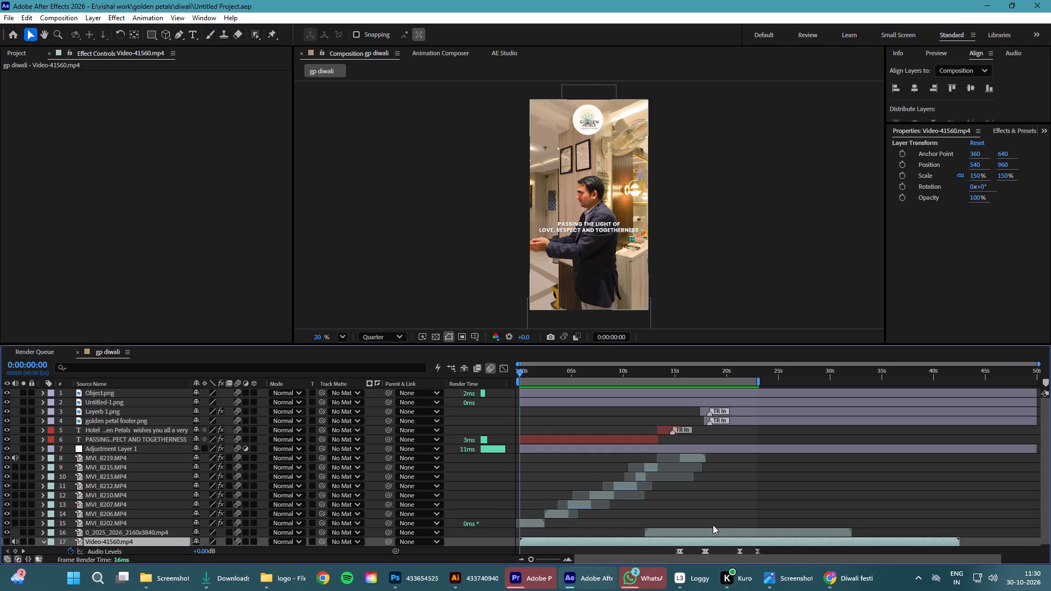
scroll(713, 527, down, 4)
click(741, 542)
drag(740, 543, 741, 543)
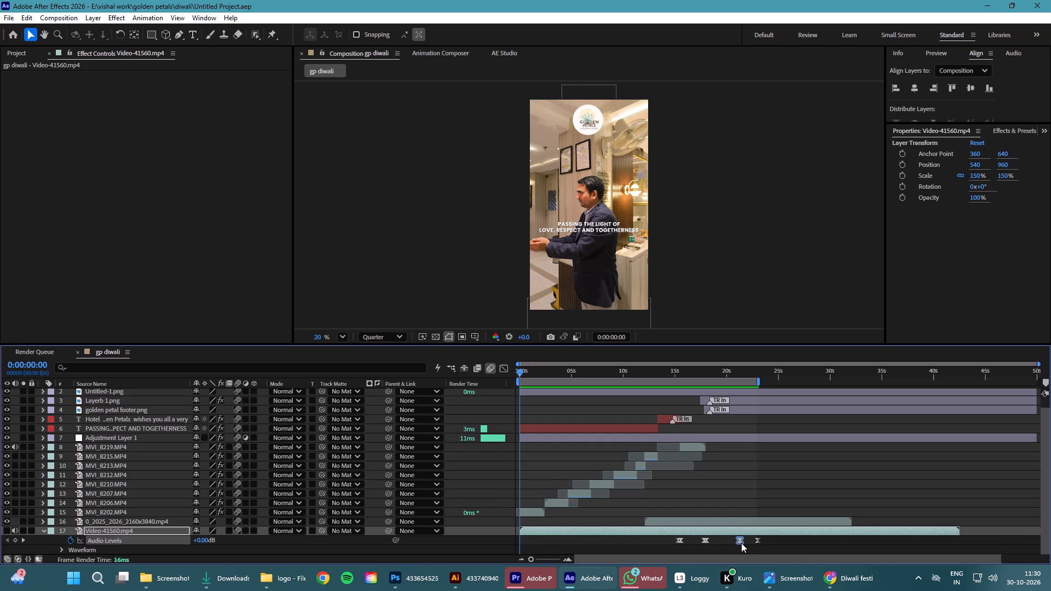
drag(741, 543, 745, 543)
click(776, 549)
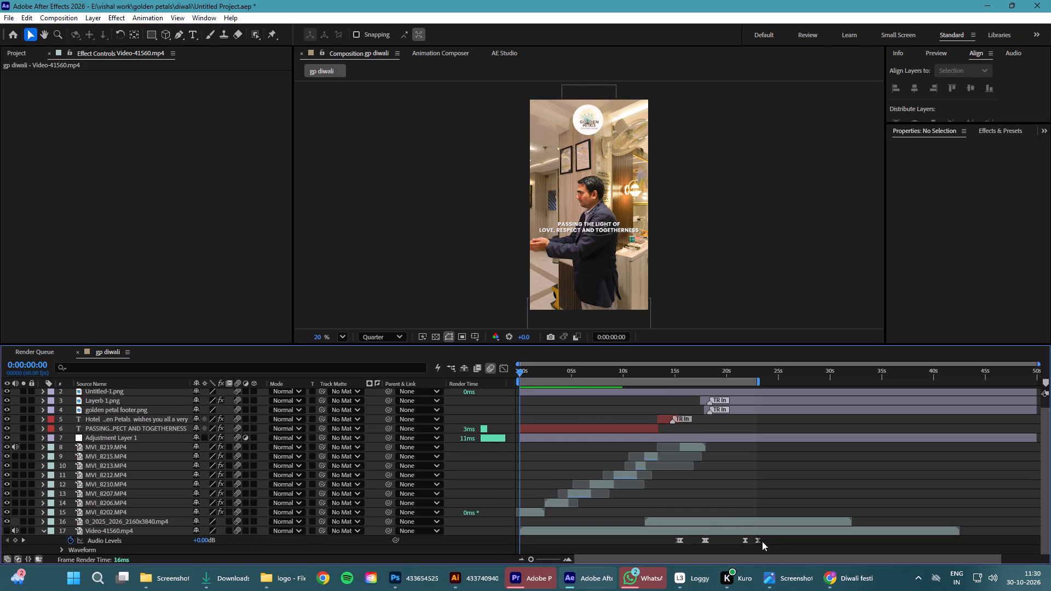
click(758, 542)
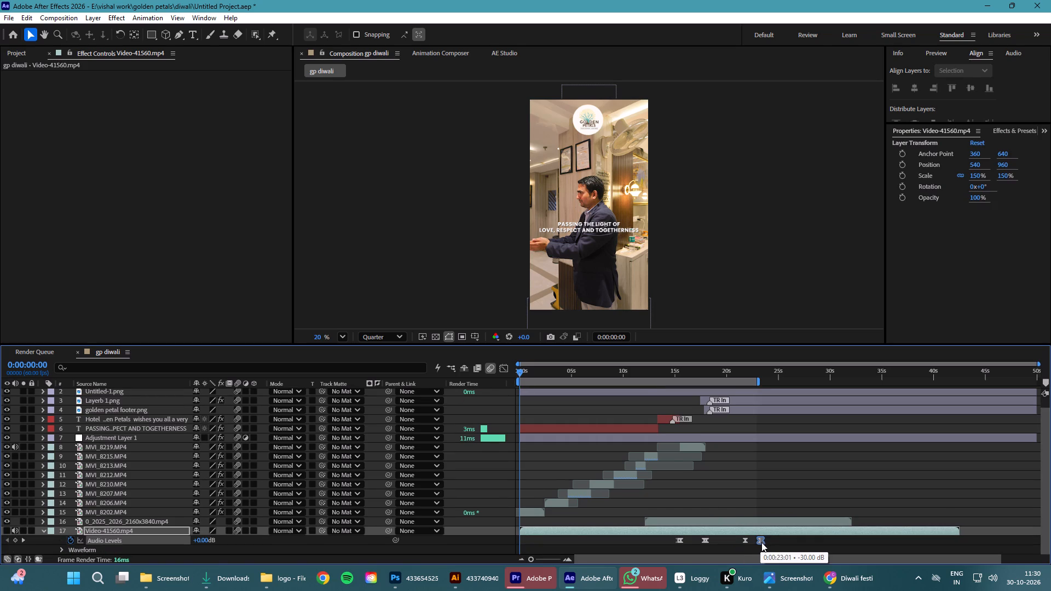
click(768, 544)
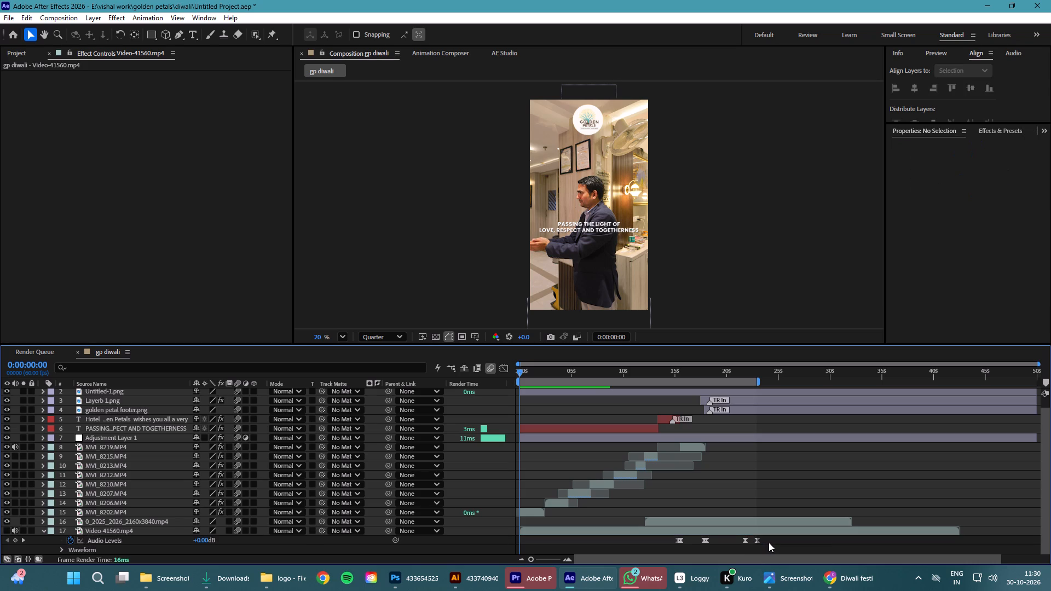
key(ctrl+s)
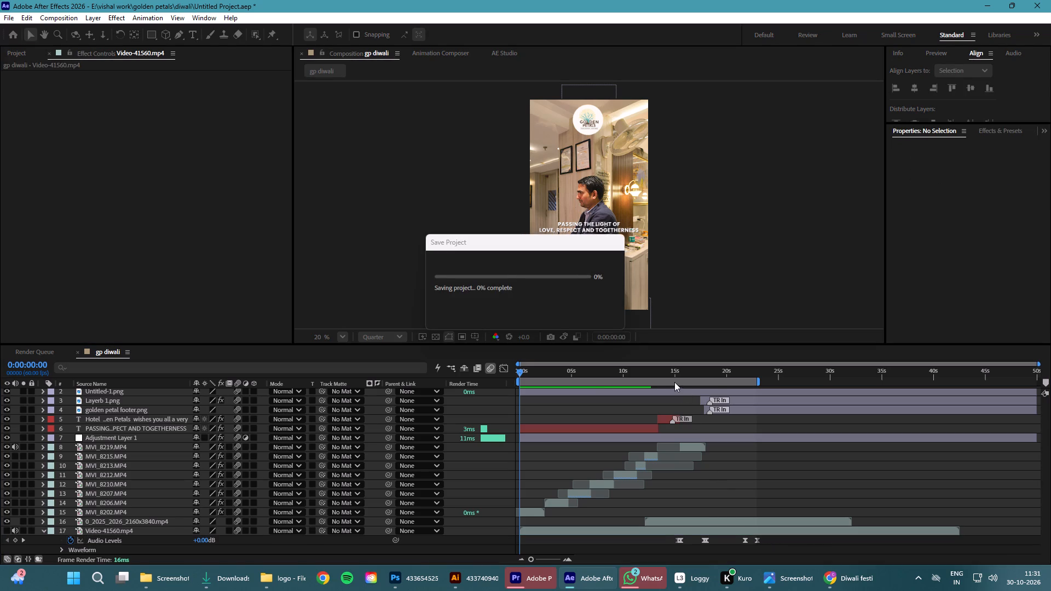
Preview the ending from about 16 s through the Happy Diwali scene to check the music fade-out.
click(688, 374)
key(space)
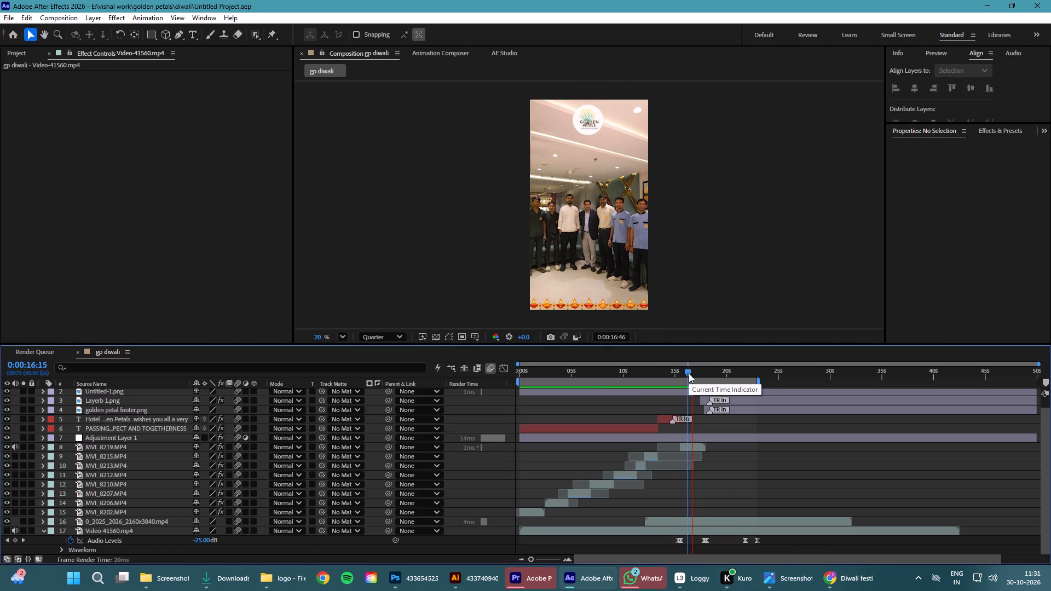
key(space)
key(space)
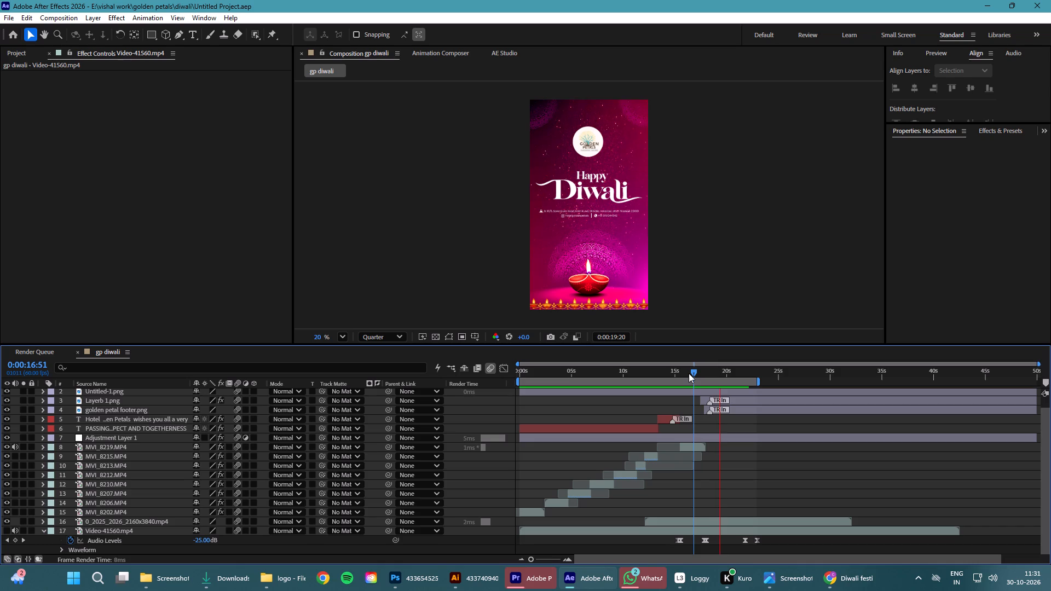
key(space)
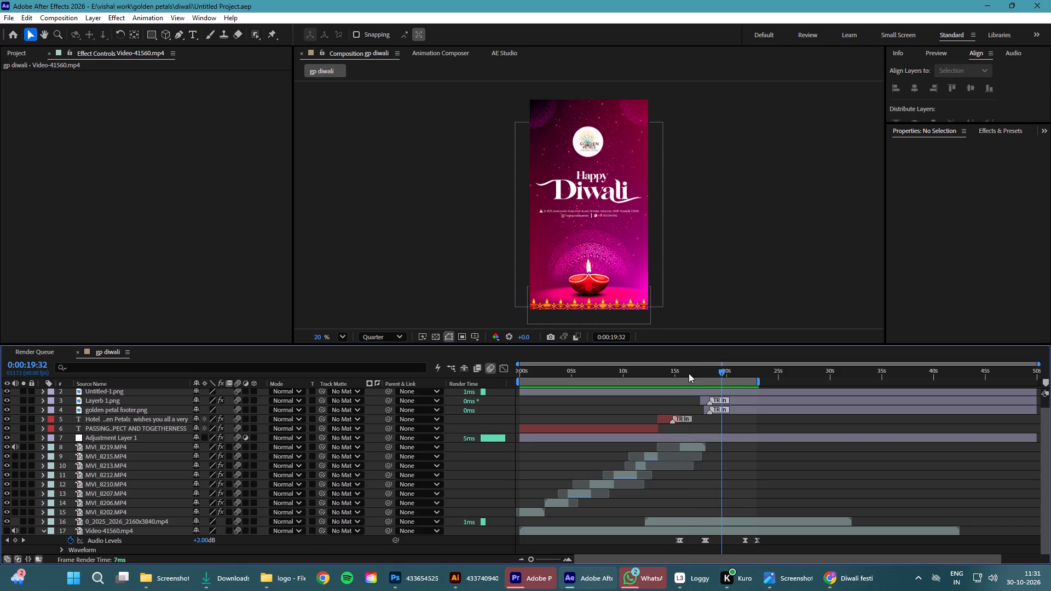
key(space)
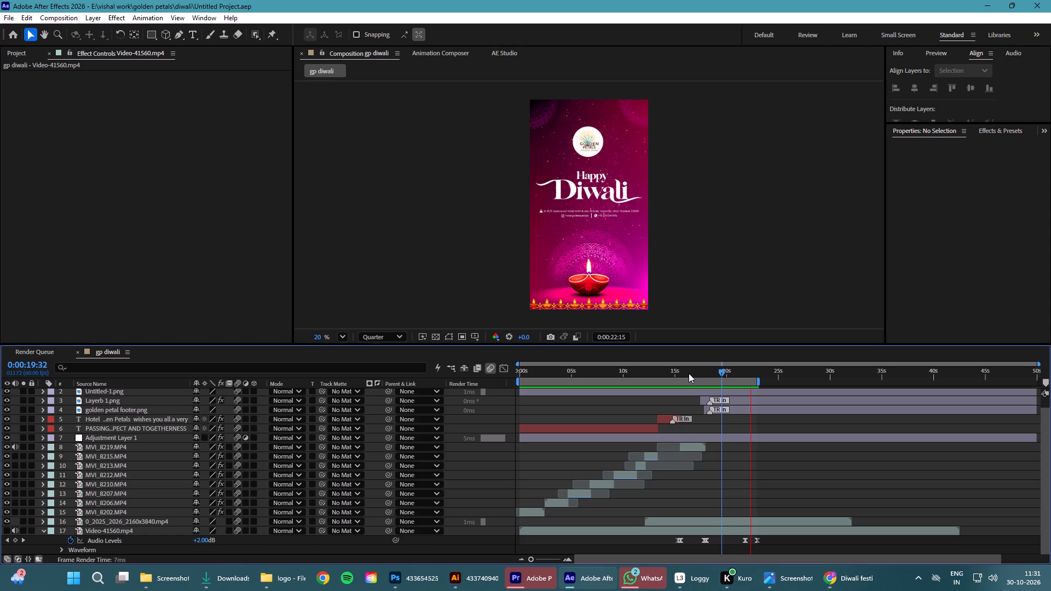
key(space)
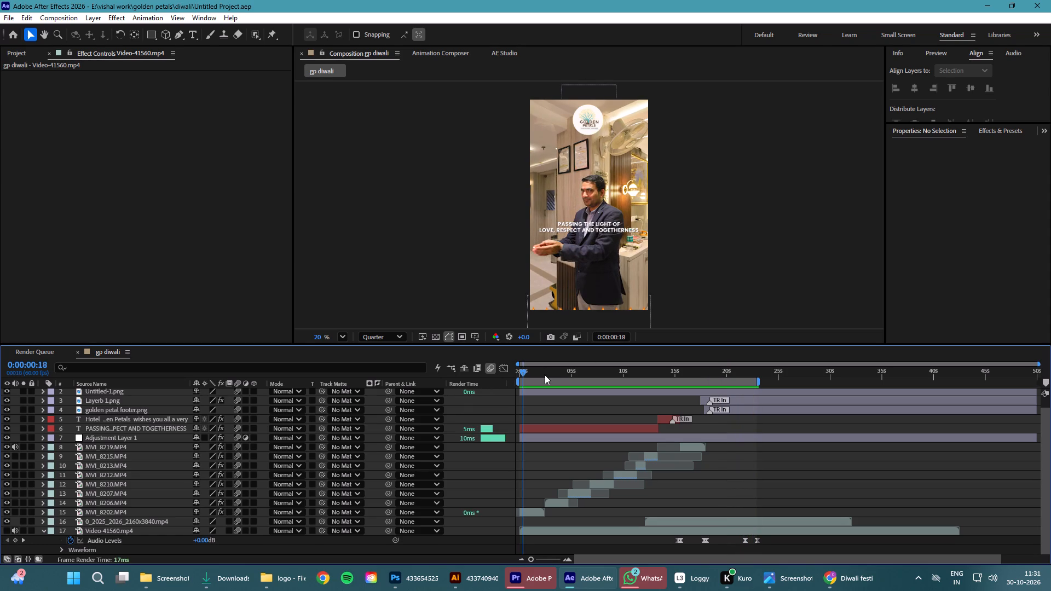
Return to the start of the composition, save the project and collapse the Video-41560.mp4 layer's properties.
click(547, 374)
drag(553, 370, 447, 372)
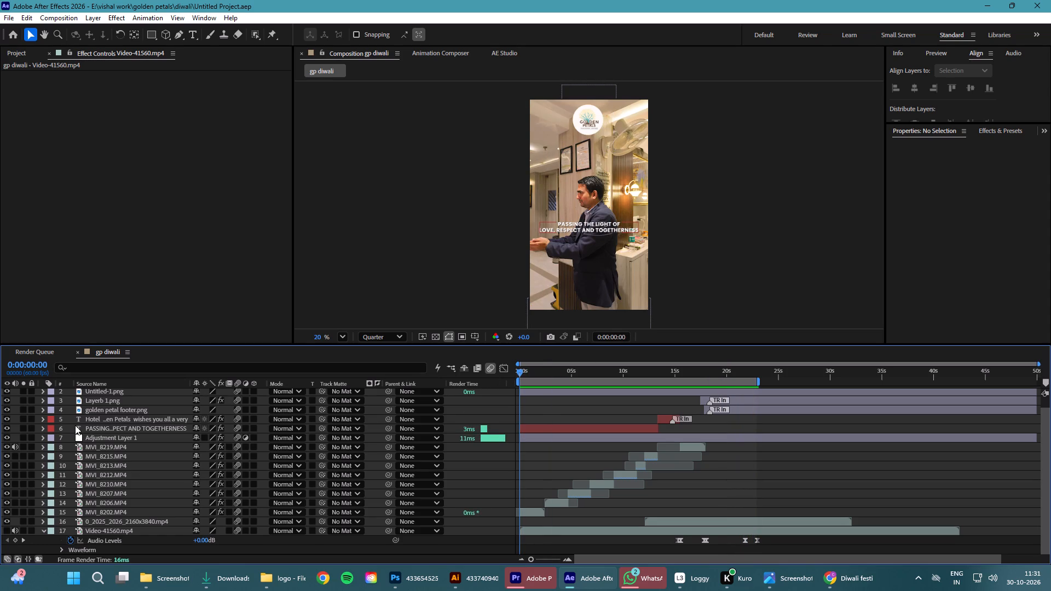
key(ctrl+s)
scroll(146, 499, up, 5)
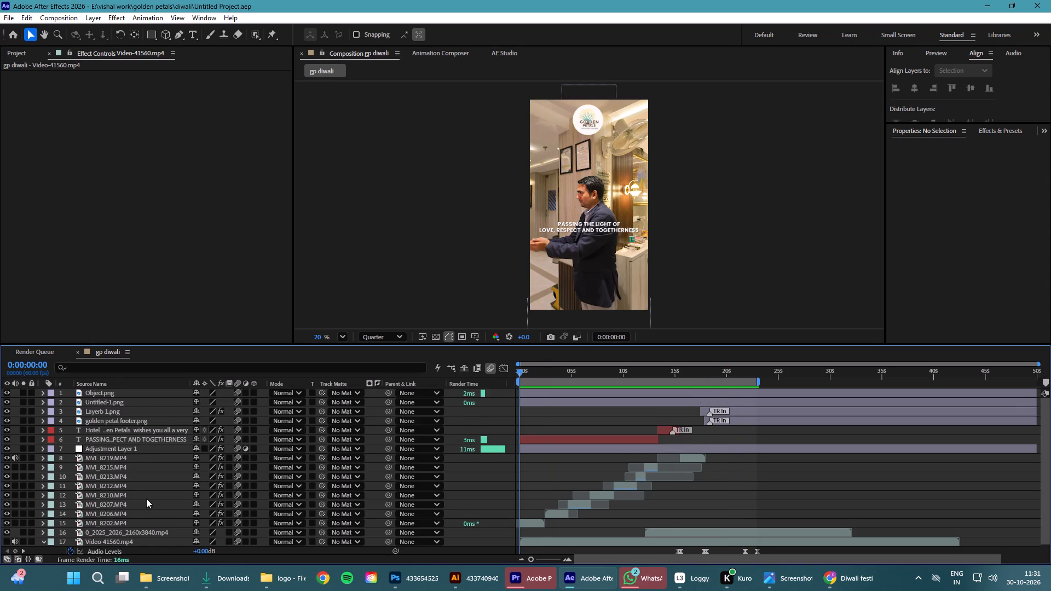
scroll(146, 499, up, 1)
scroll(147, 495, down, 14)
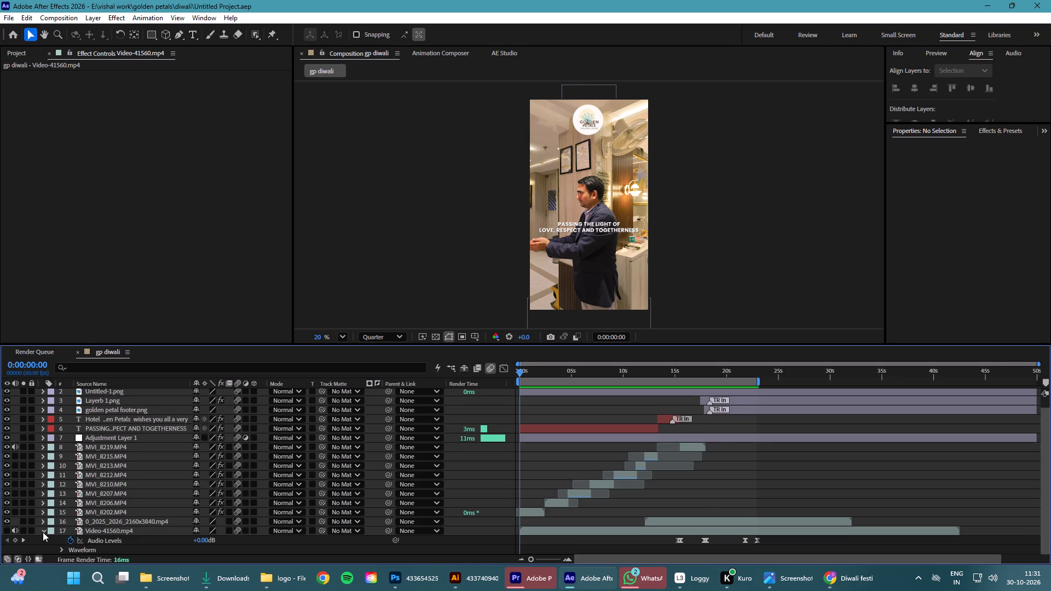
click(44, 533)
scroll(204, 480, down, 6)
scroll(197, 478, up, 7)
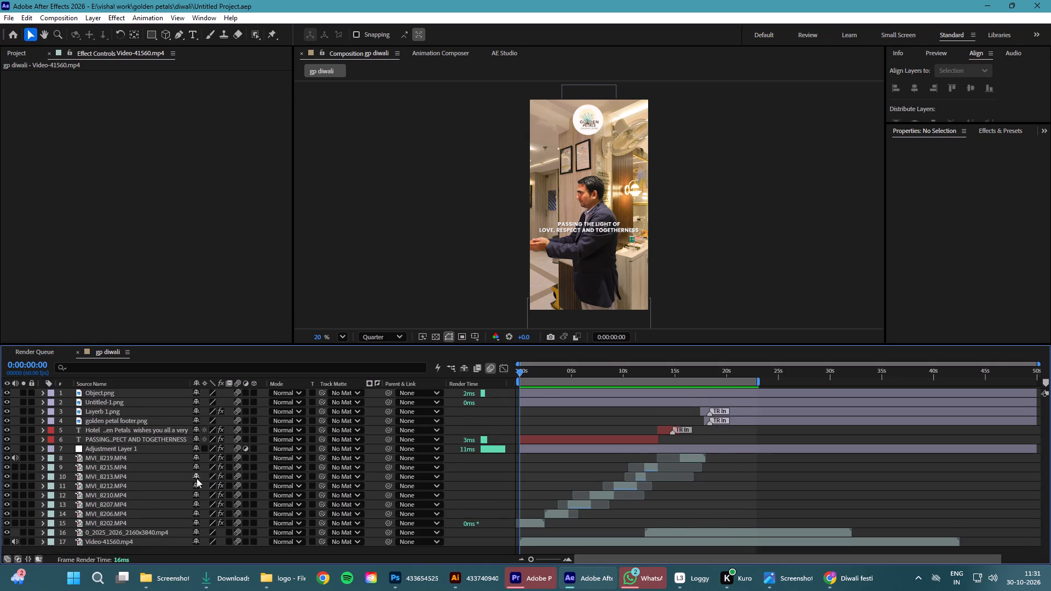
Scrub through the opening seconds to check the diya border's rise, returning to the start and saving the project.
click(546, 374)
drag(552, 370, 463, 381)
key(ctrl+s)
click(541, 374)
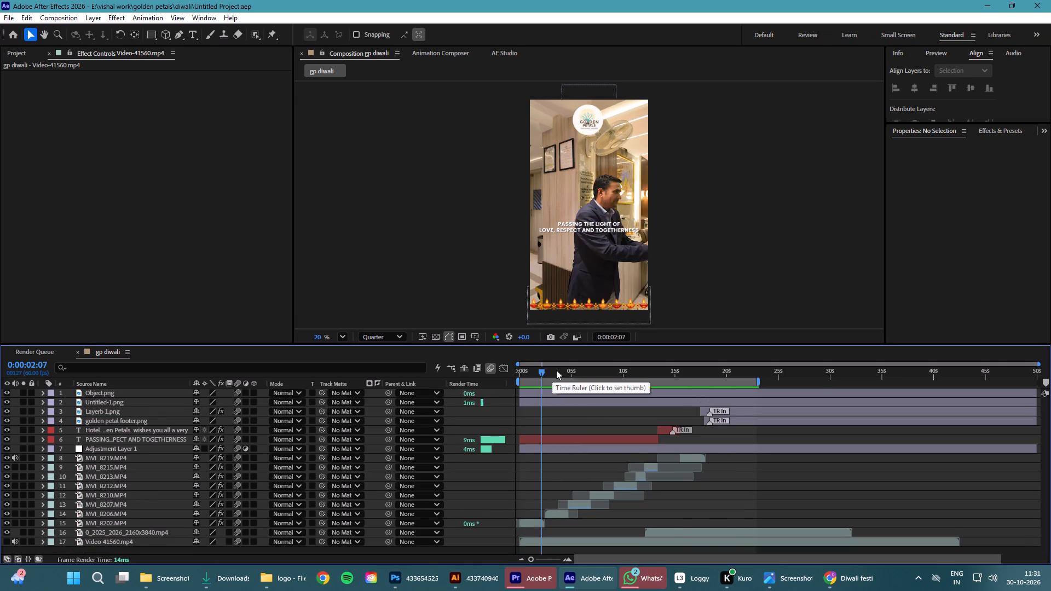
drag(556, 370, 443, 374)
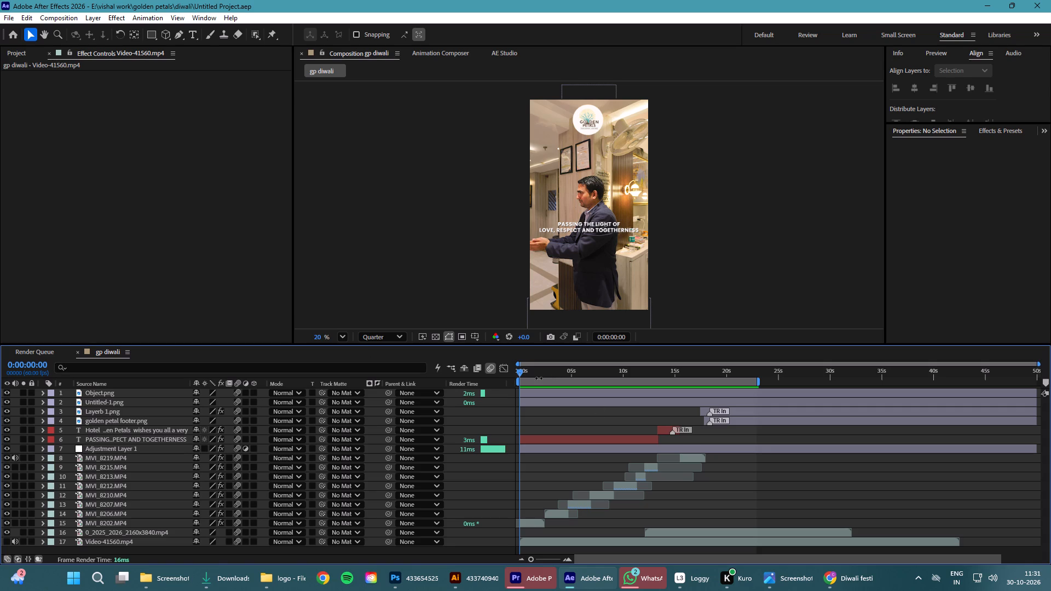
click(548, 373)
drag(552, 371, 484, 372)
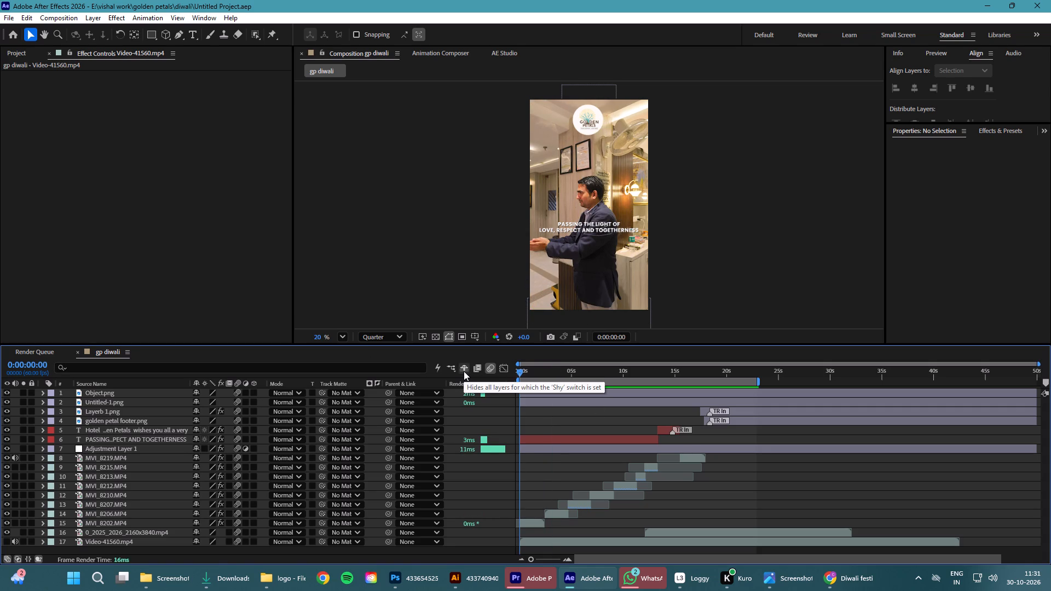
key(ctrl+s)
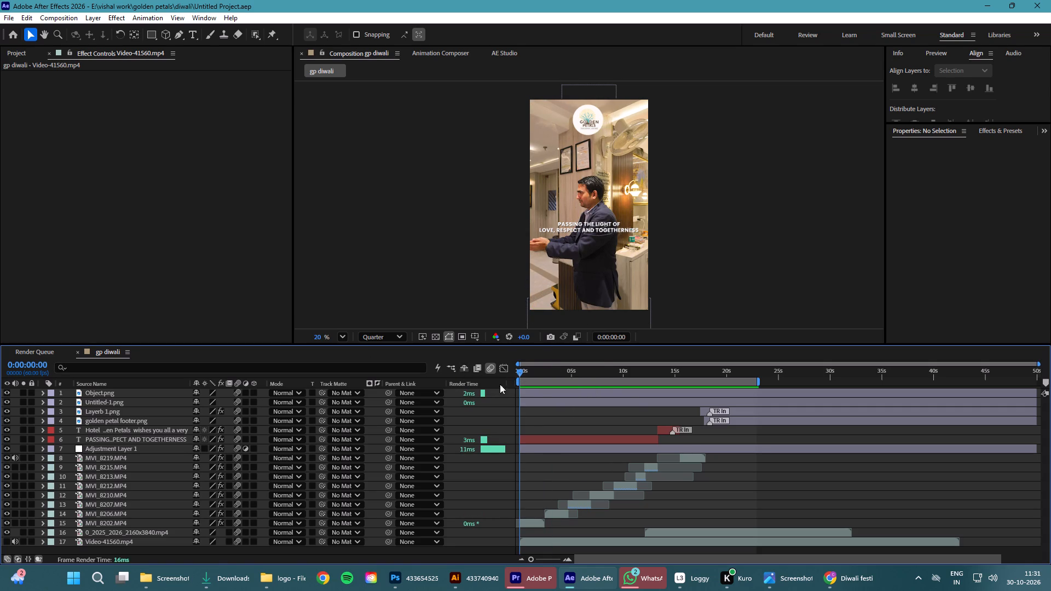
click(548, 373)
drag(553, 370, 438, 375)
Add gp diwali to the render queue and set its output to gp diwali.mp4 in vishal work's golden petals diwali folder.
key(ctrl+m)
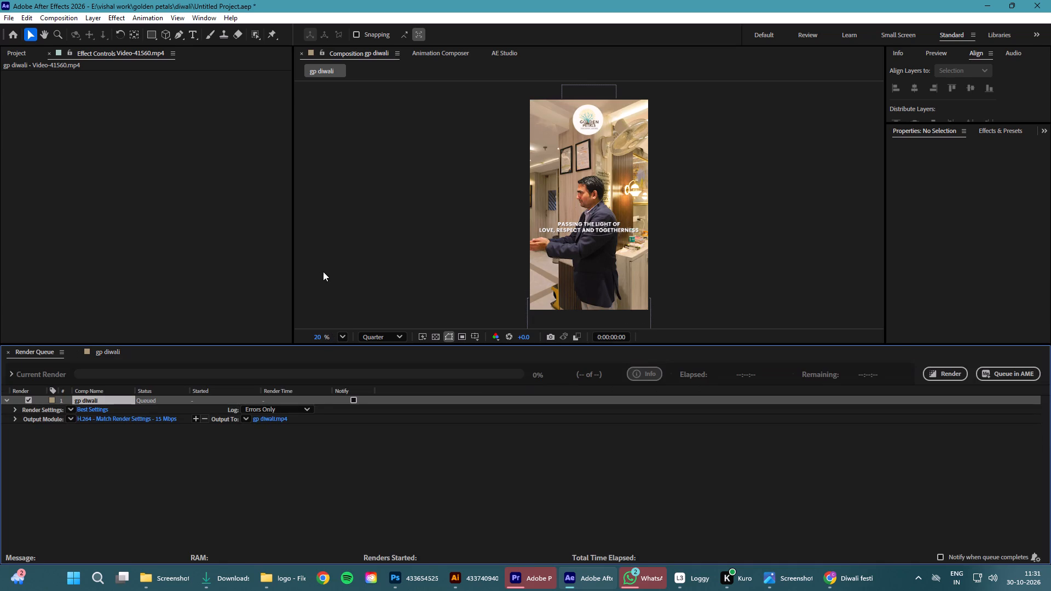
click(275, 418)
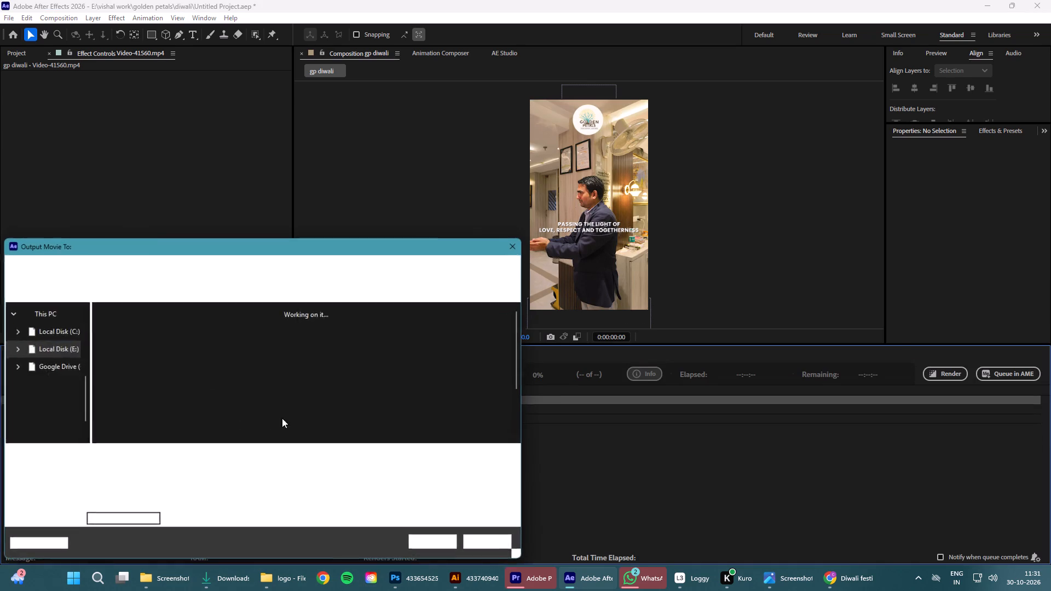
scroll(25, 387, up, 7)
scroll(69, 396, up, 5)
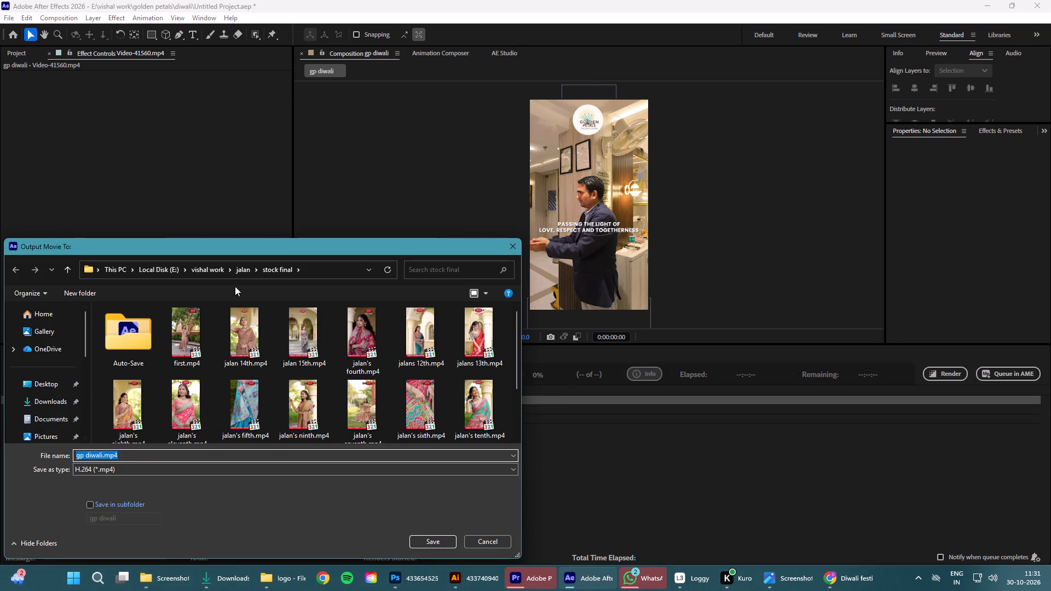
scroll(30, 412, up, 7)
click(45, 381)
scroll(236, 394, down, 19)
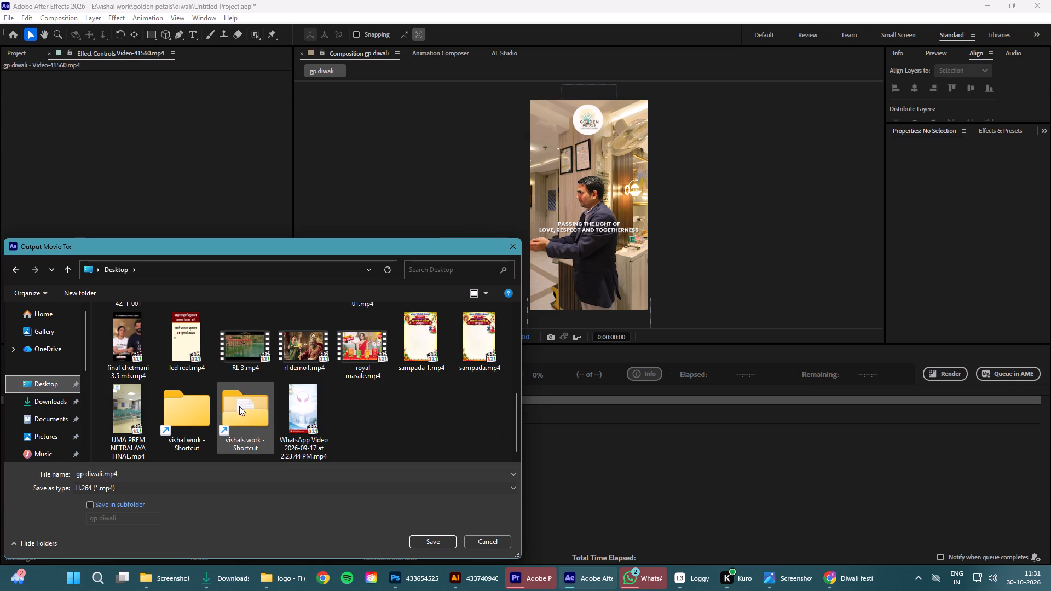
double_click(246, 407)
scroll(223, 395, down, 10)
scroll(221, 397, up, 13)
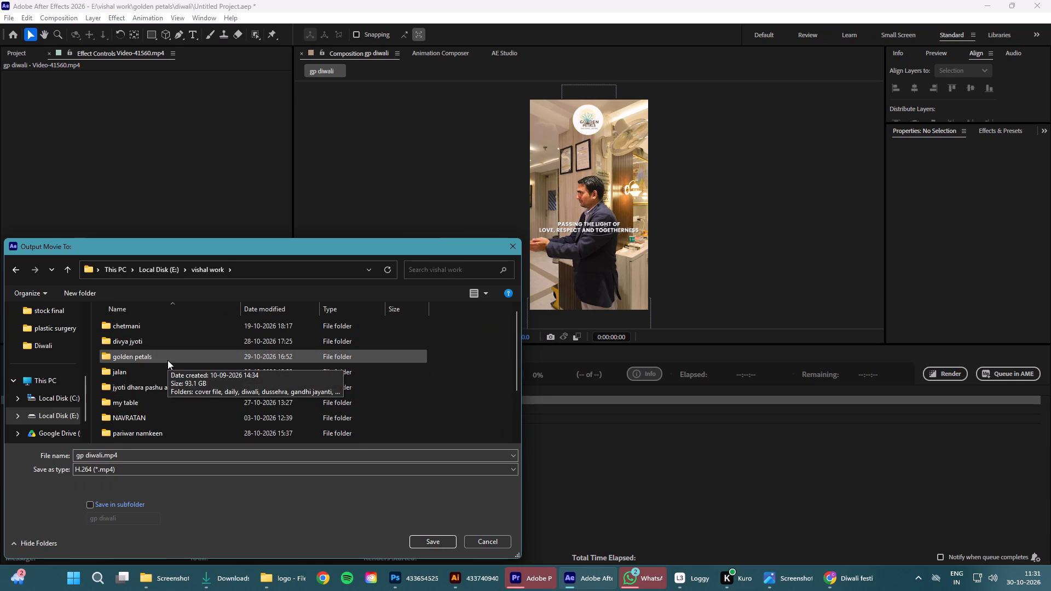
click(156, 358)
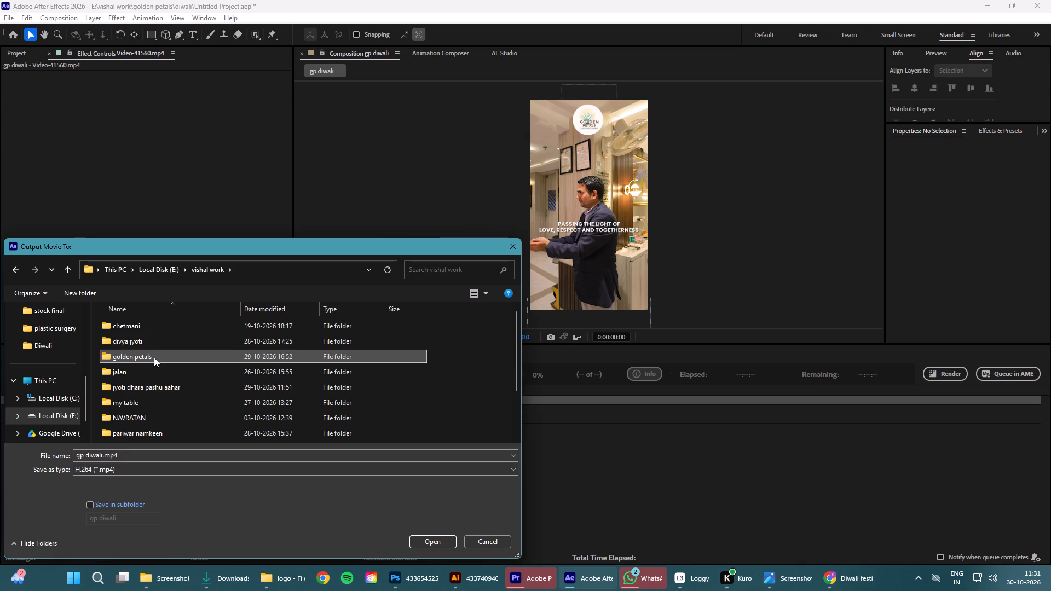
double_click(155, 357)
double_click(155, 357)
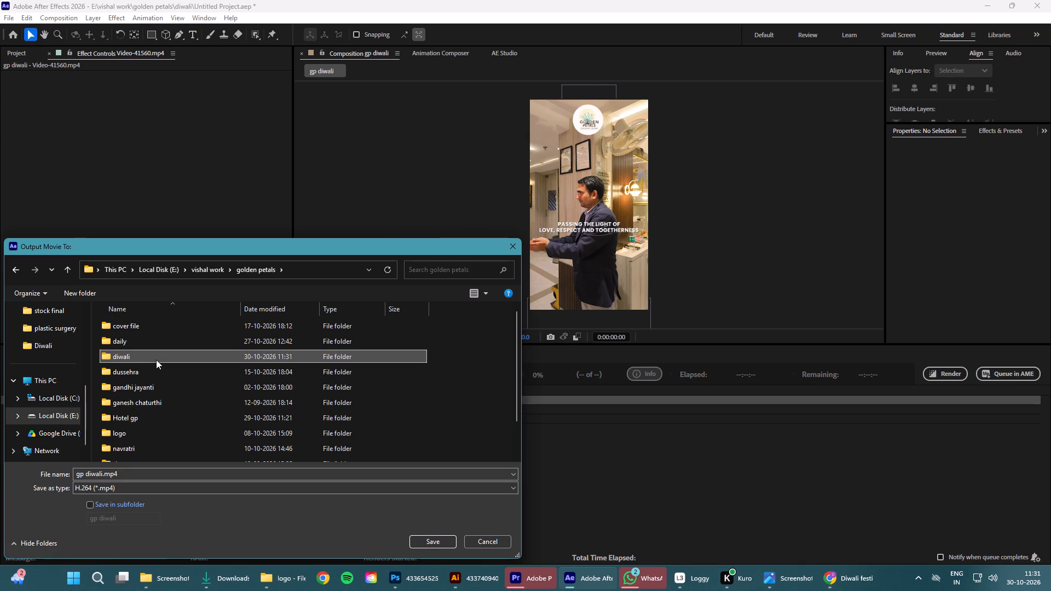
click(156, 360)
click(433, 545)
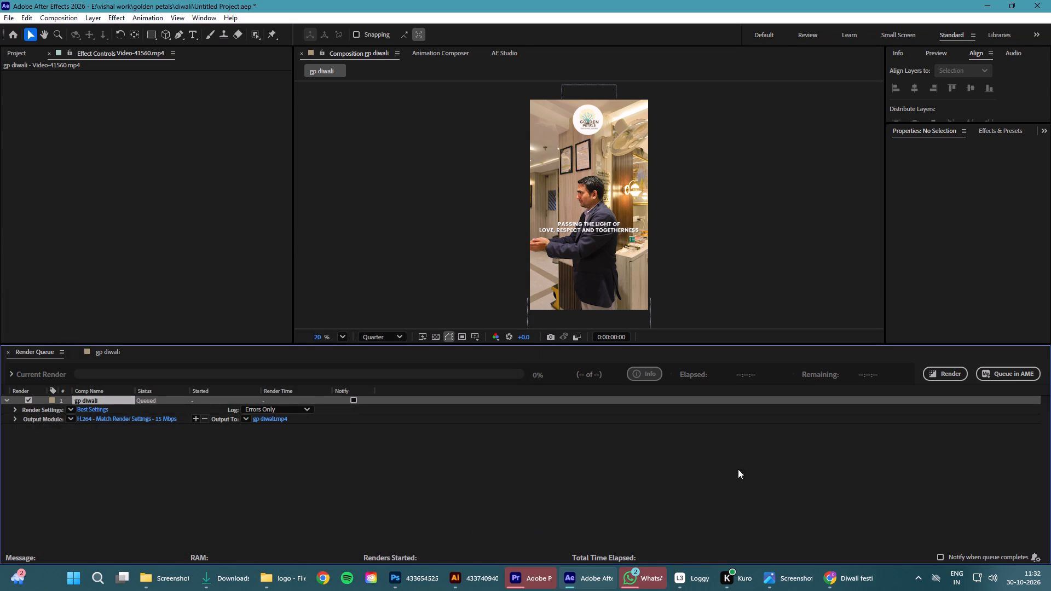
Start rendering the queued gp diwali composition.
click(745, 458)
click(948, 372)
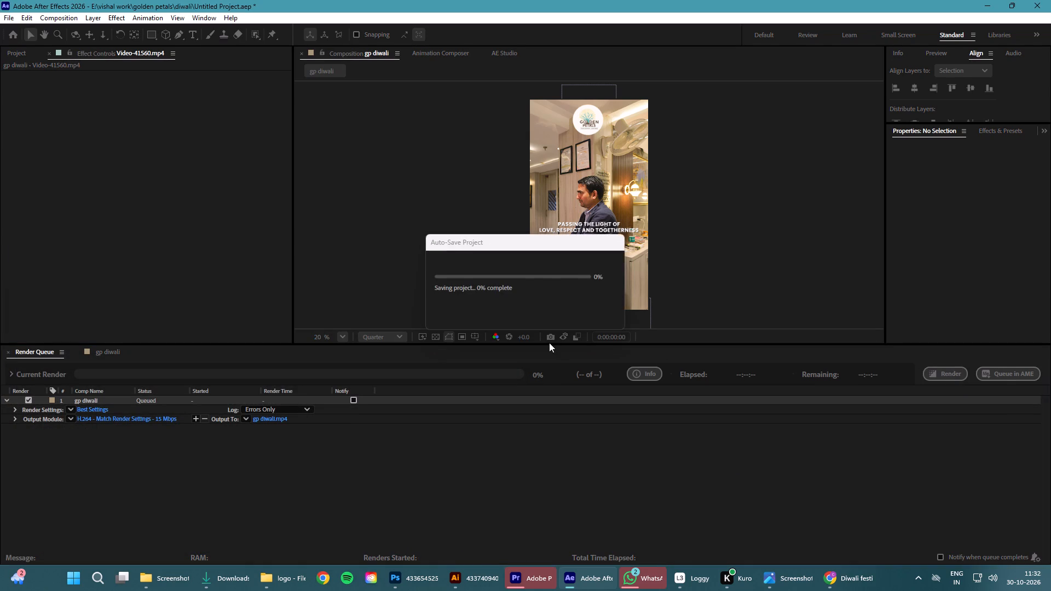
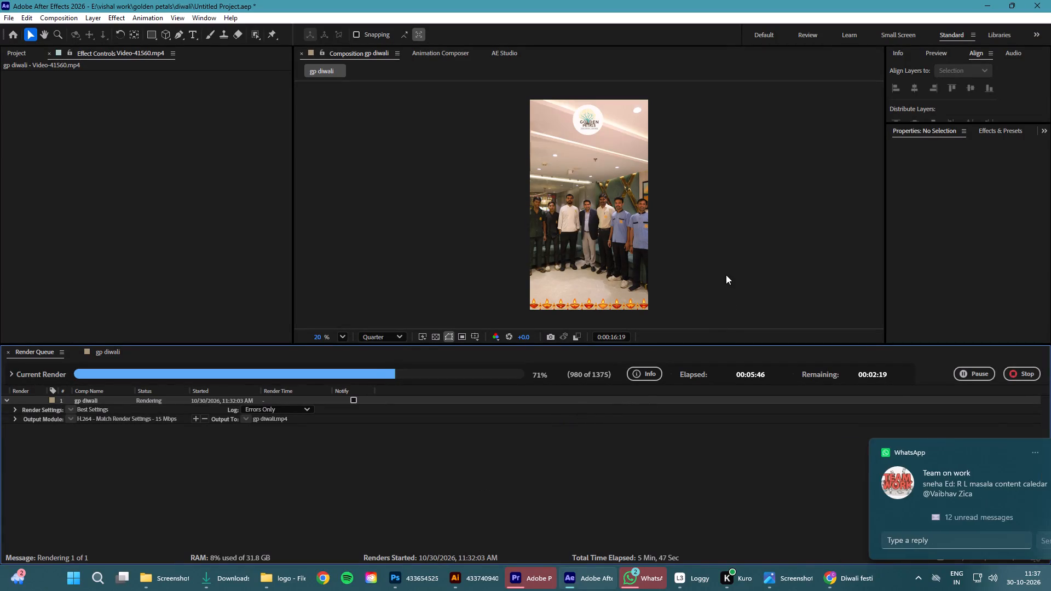
Minimize the After Effects and Chrome windows to bring the File Explorer logo folder into view.
click(985, 5)
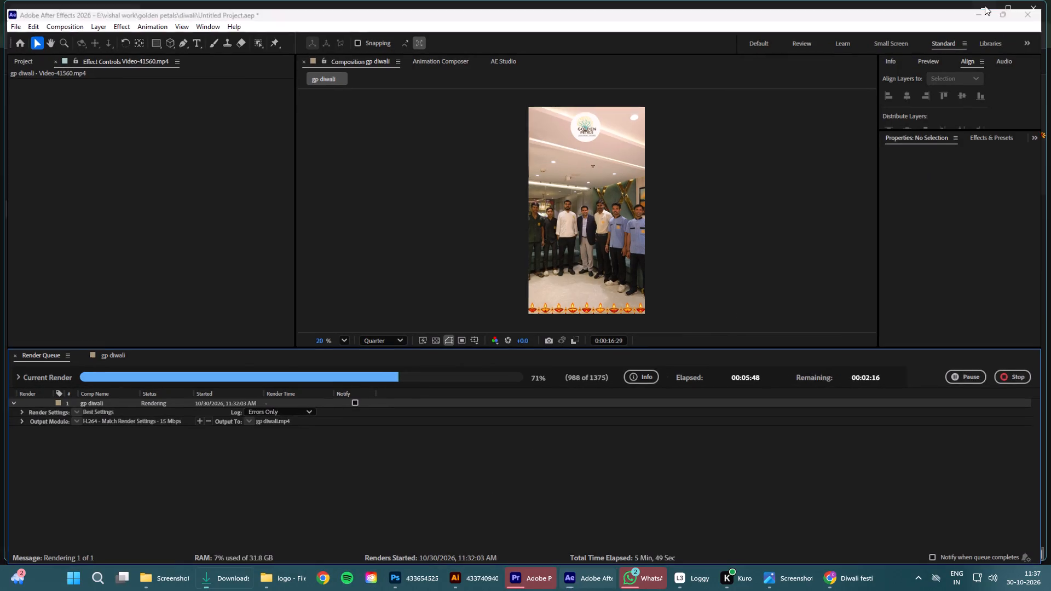
click(980, 4)
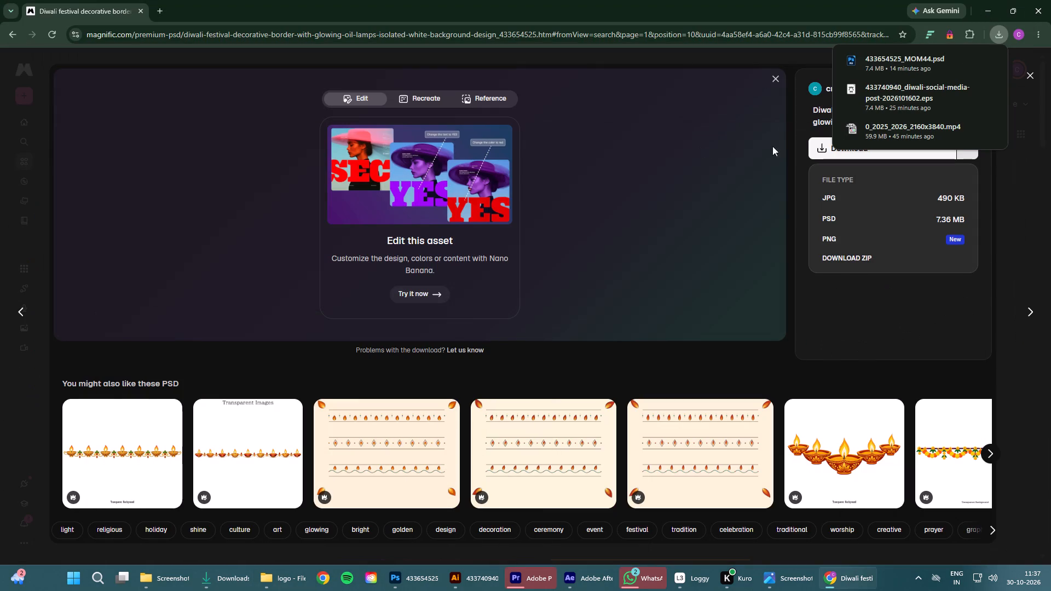
click(990, 6)
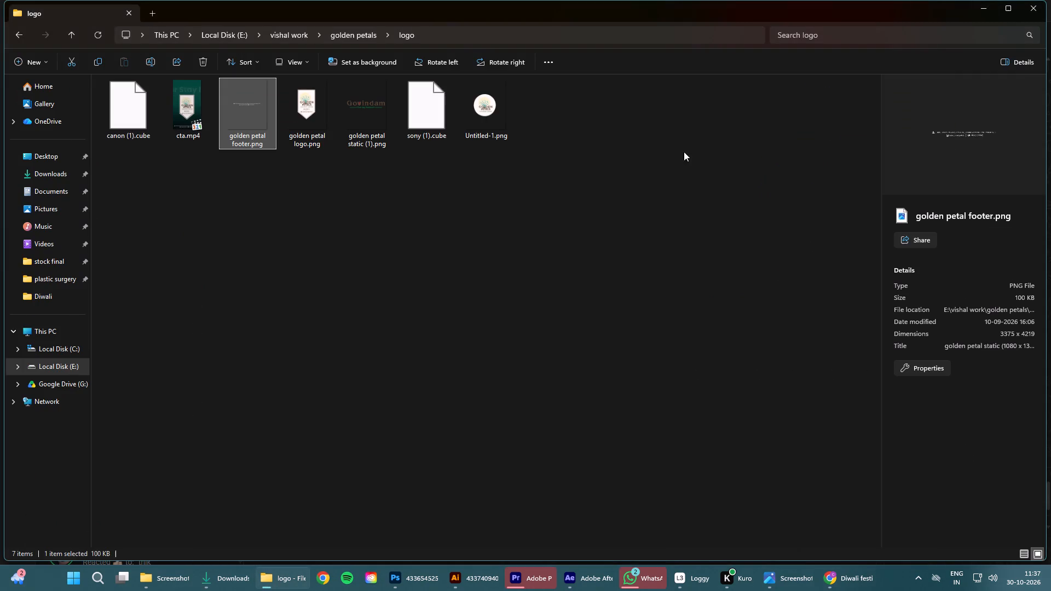
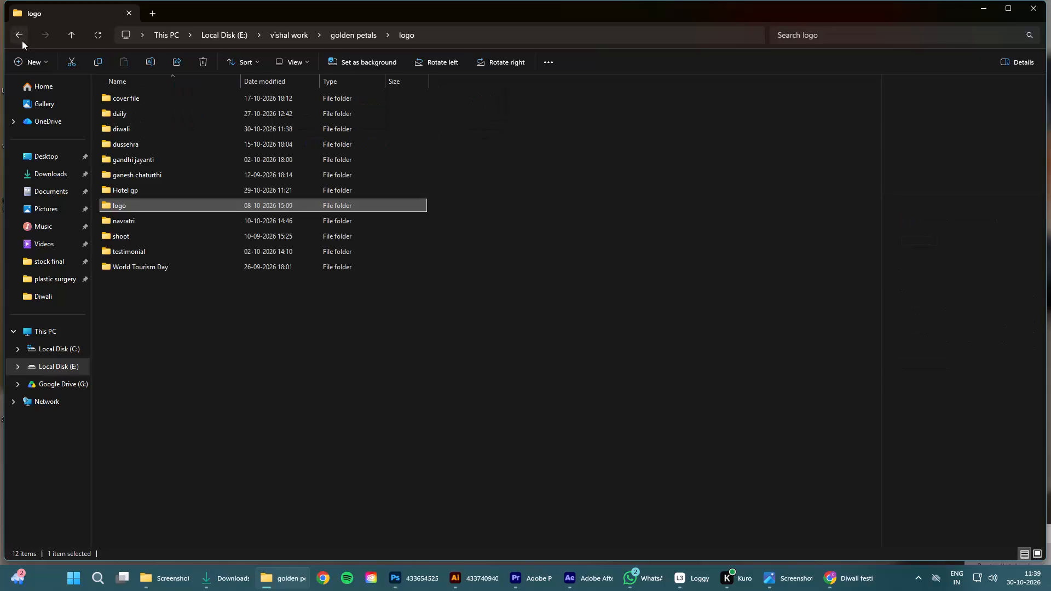
Open the diwali folder in golden petals and display its files as extra large thumbnails.
double_click(155, 130)
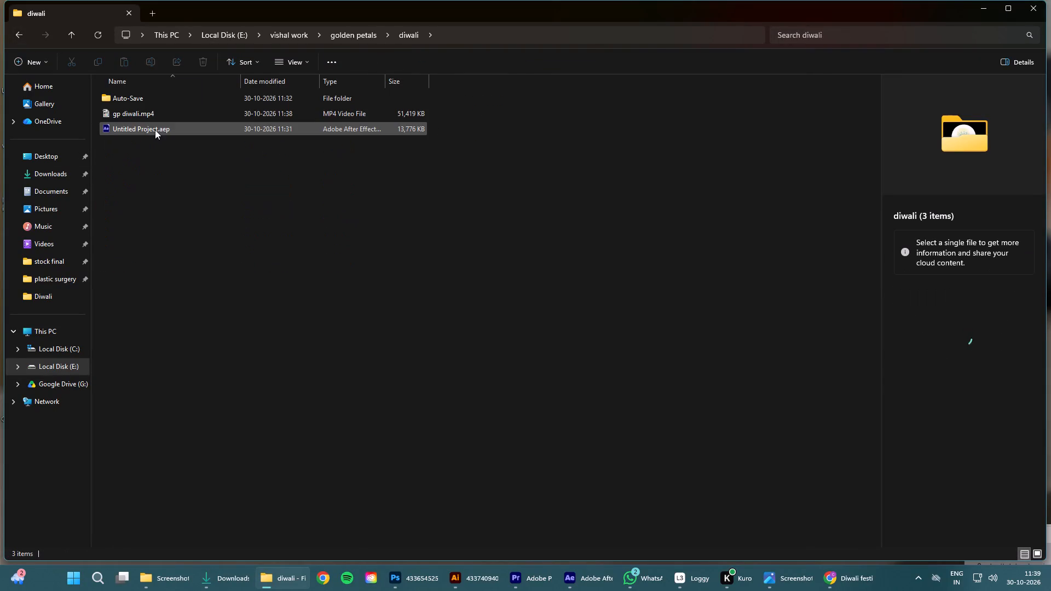
click(180, 110)
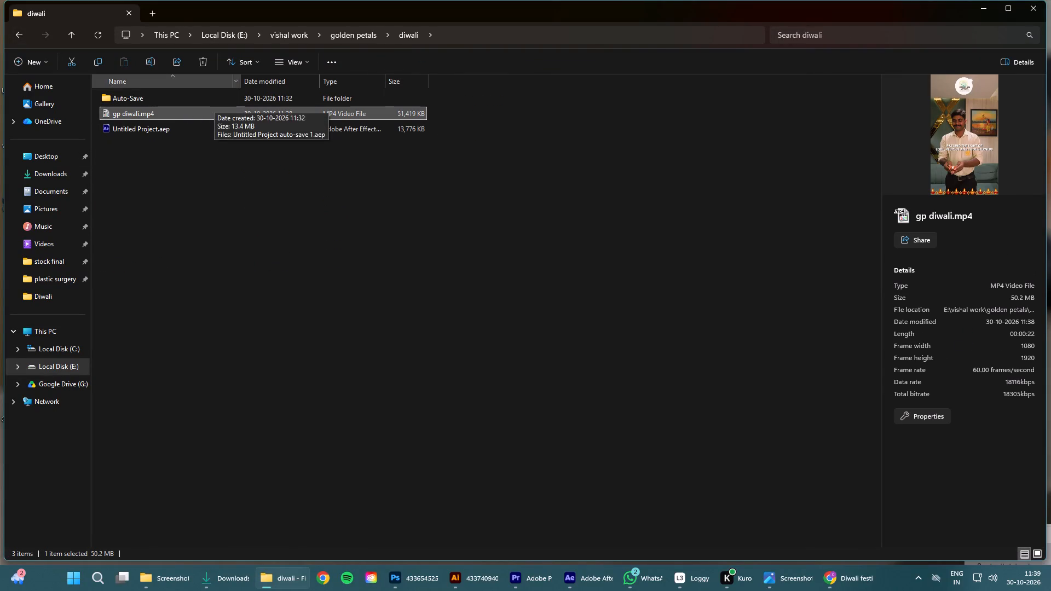
click(307, 59)
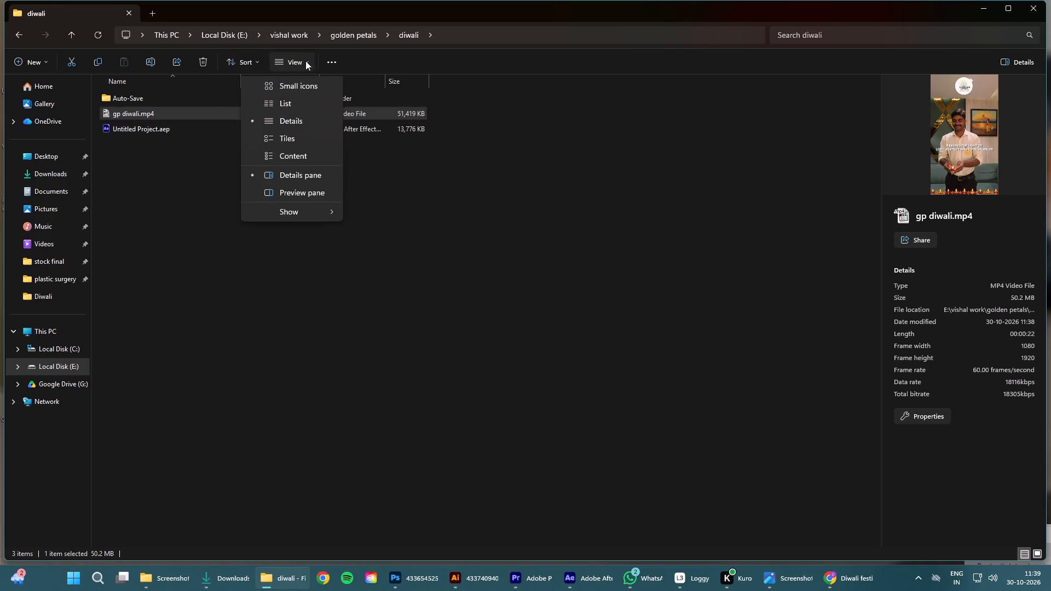
click(281, 94)
click(337, 375)
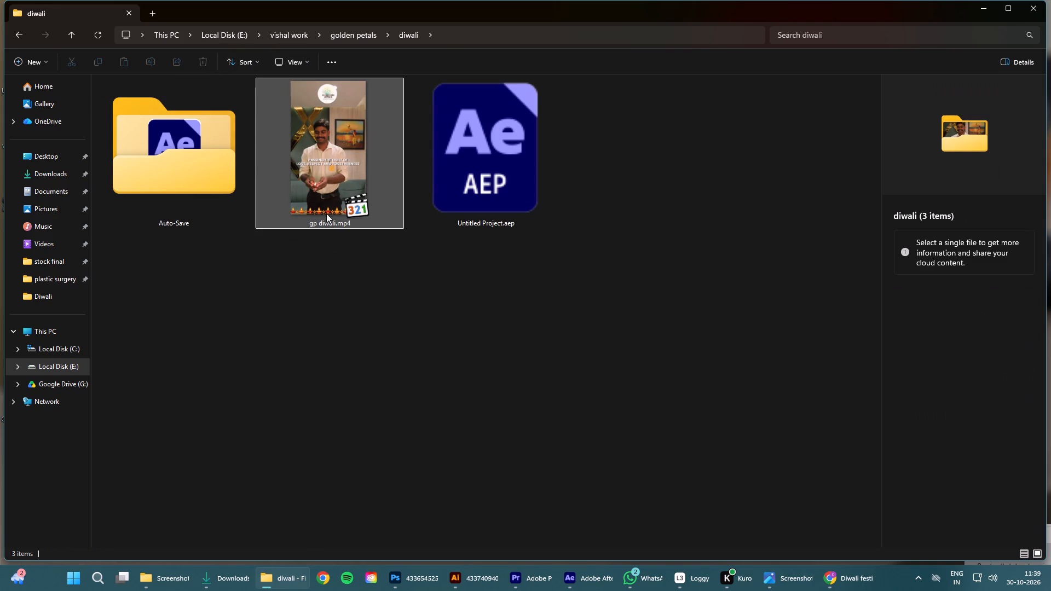
Play the rendered gp diwali.mp4 full screen, replay it from about 00:10, pause on the Hotel Golden Petals title, and close the player.
double_click(320, 170)
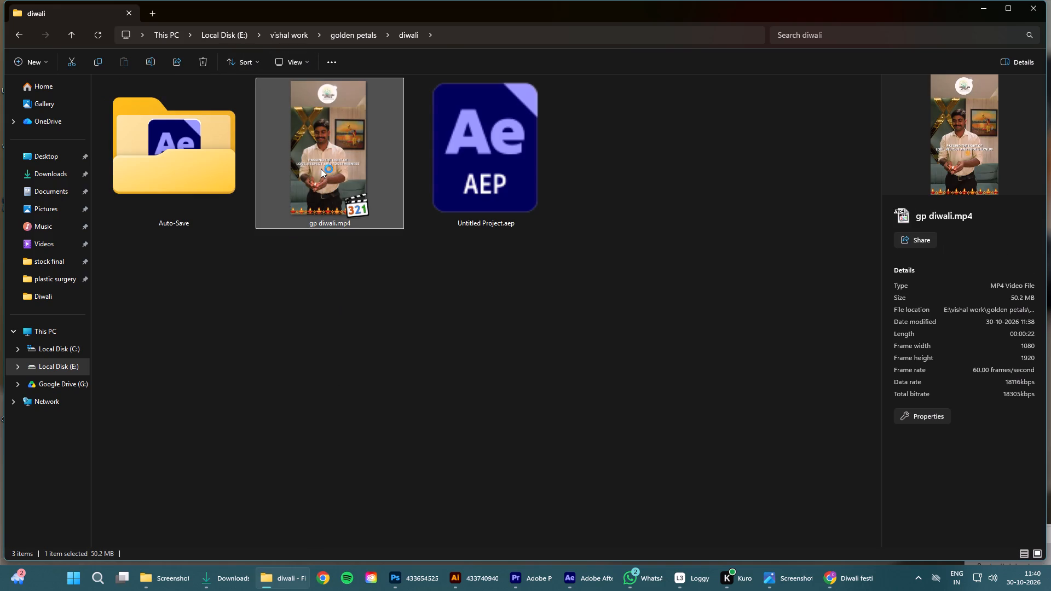
double_click(591, 253)
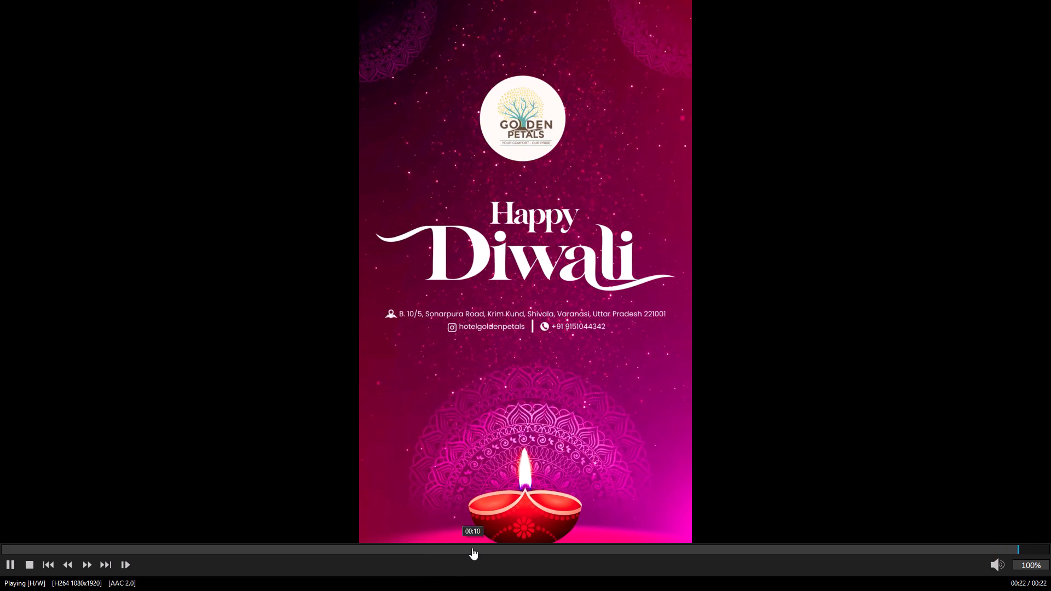
click(472, 548)
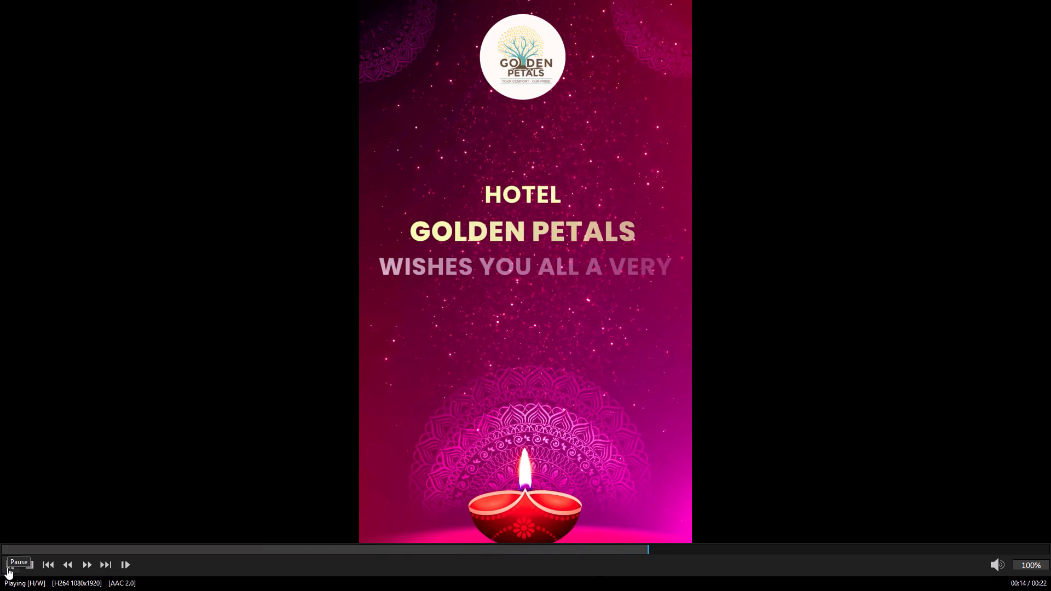
click(7, 567)
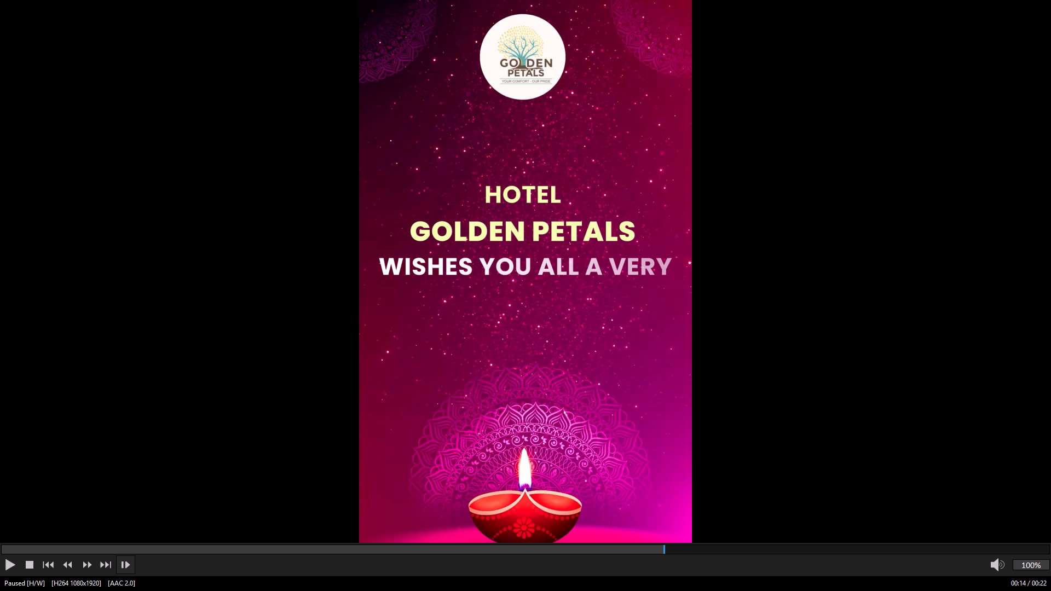
double_click(783, 309)
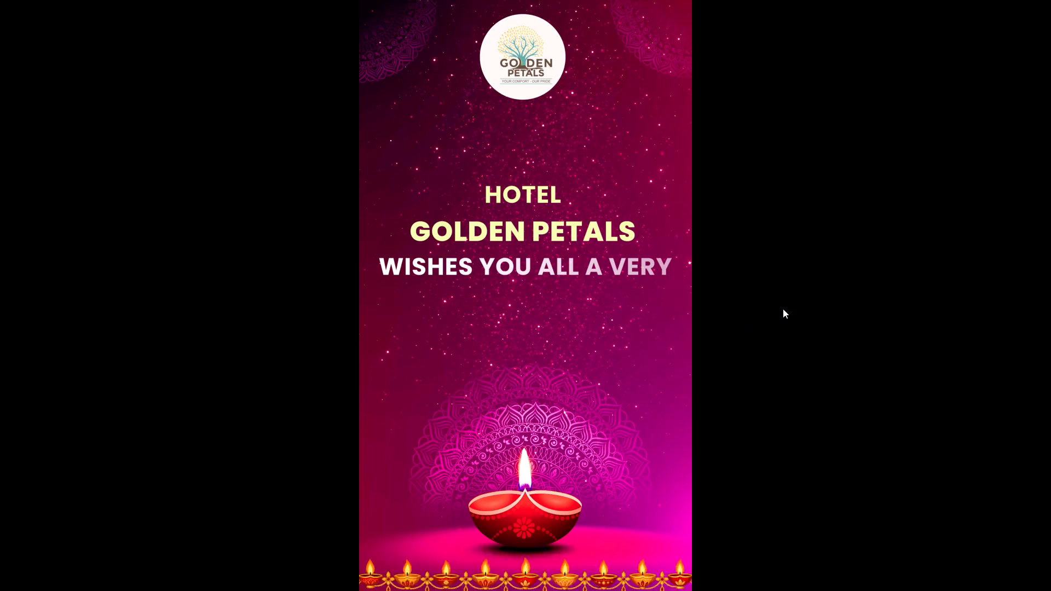
click(651, 13)
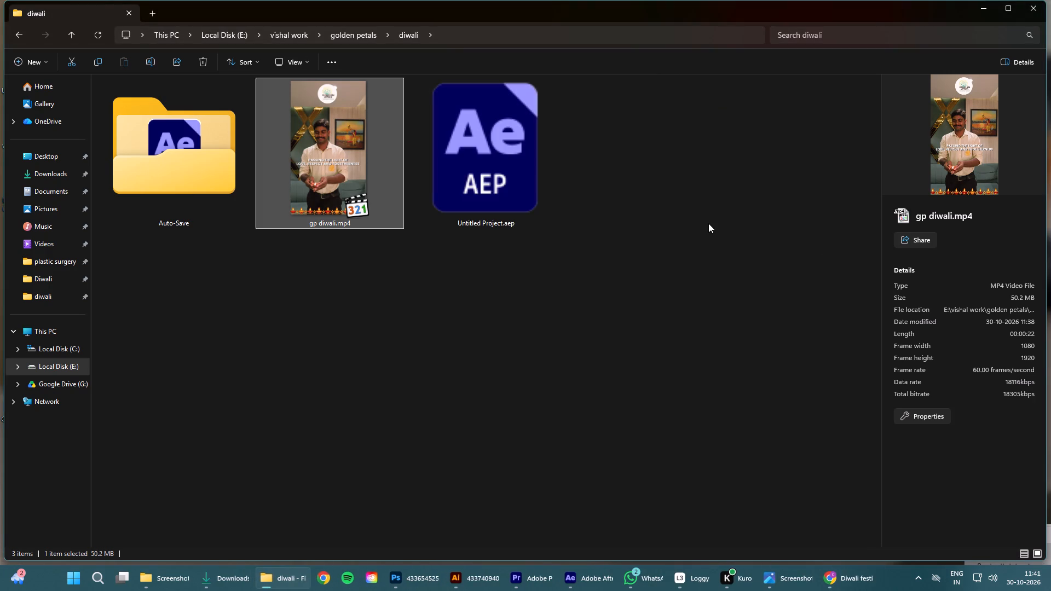
click(708, 223)
In After Effects, return to the gp diwali timeline, select the Hotel Golden Petals text layer, and inspect its text animation closely at 0:00:14:04.
click(598, 584)
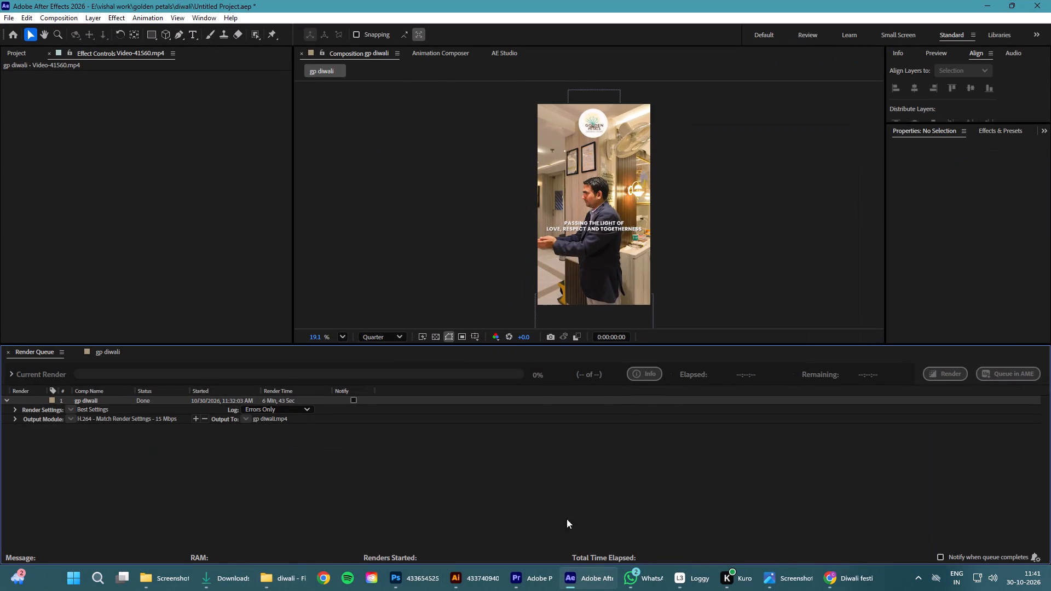
click(110, 352)
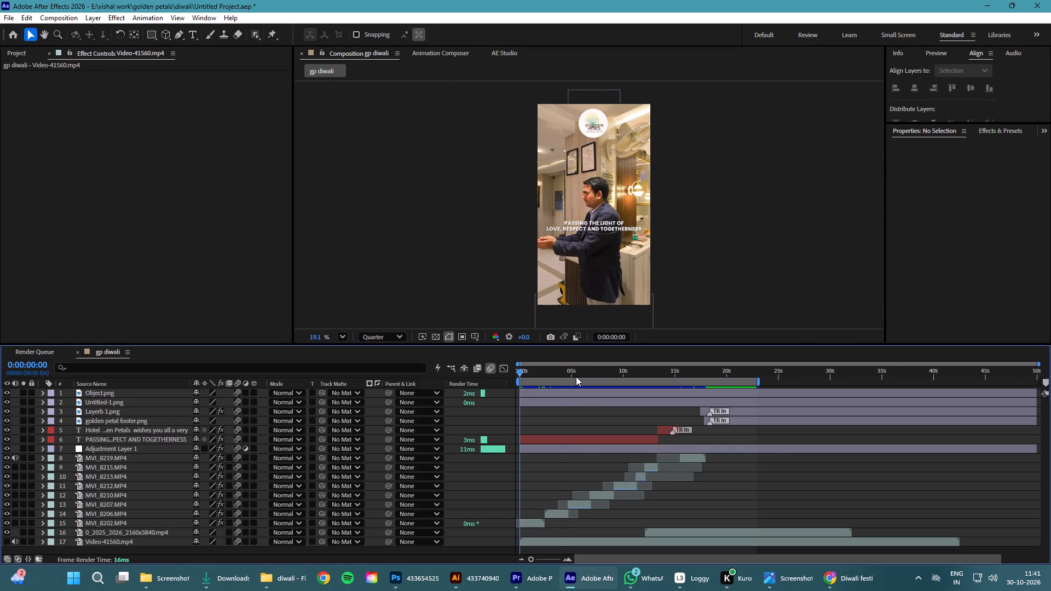
click(560, 372)
drag(560, 372, 673, 384)
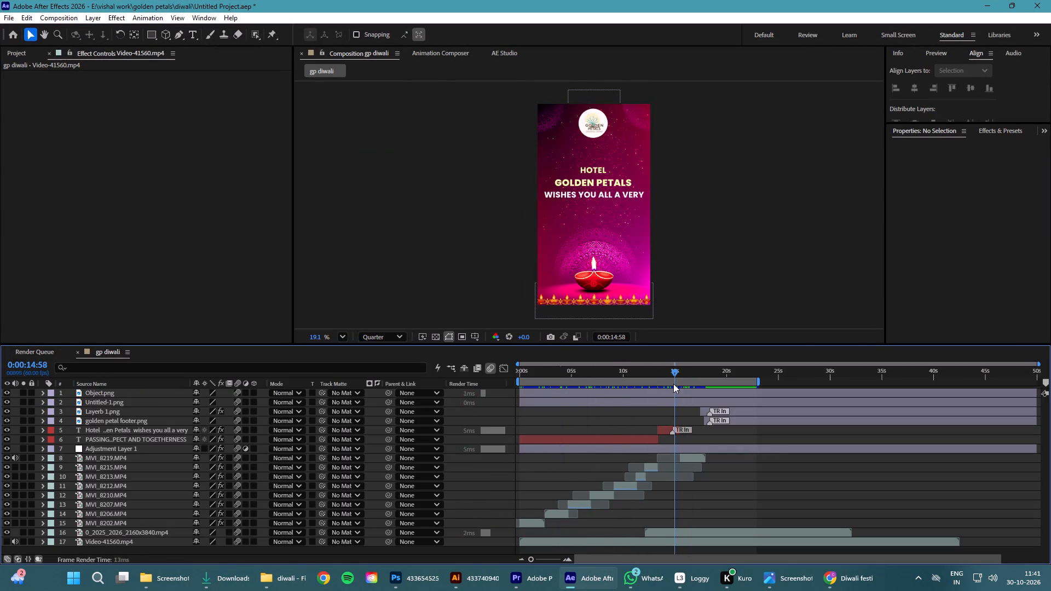
drag(673, 384, 672, 383)
click(661, 428)
drag(668, 373, 662, 378)
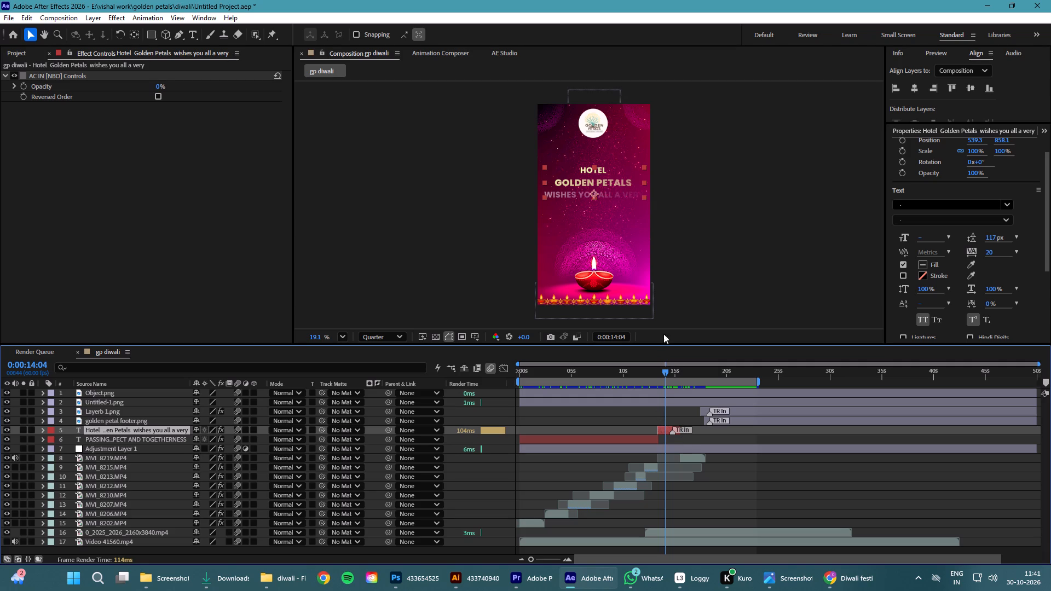
scroll(589, 144, up, 6)
scroll(588, 144, down, 1)
scroll(573, 264, up, 4)
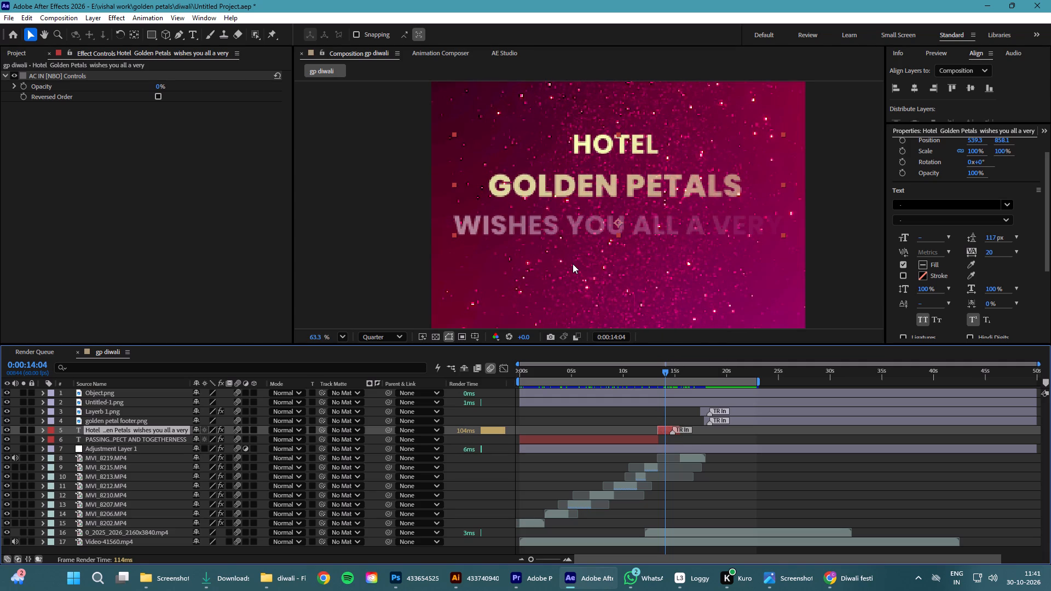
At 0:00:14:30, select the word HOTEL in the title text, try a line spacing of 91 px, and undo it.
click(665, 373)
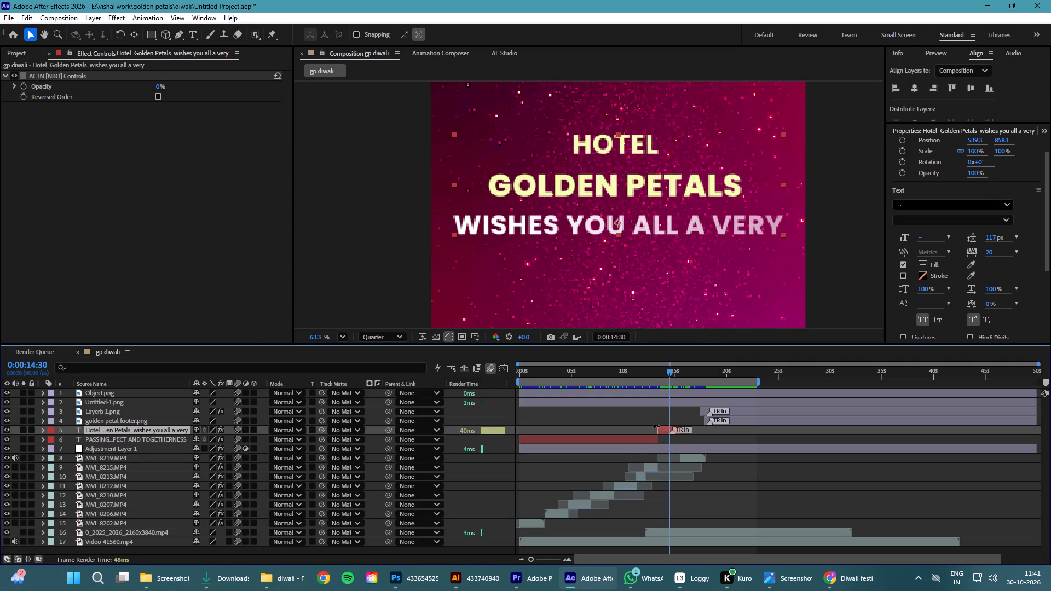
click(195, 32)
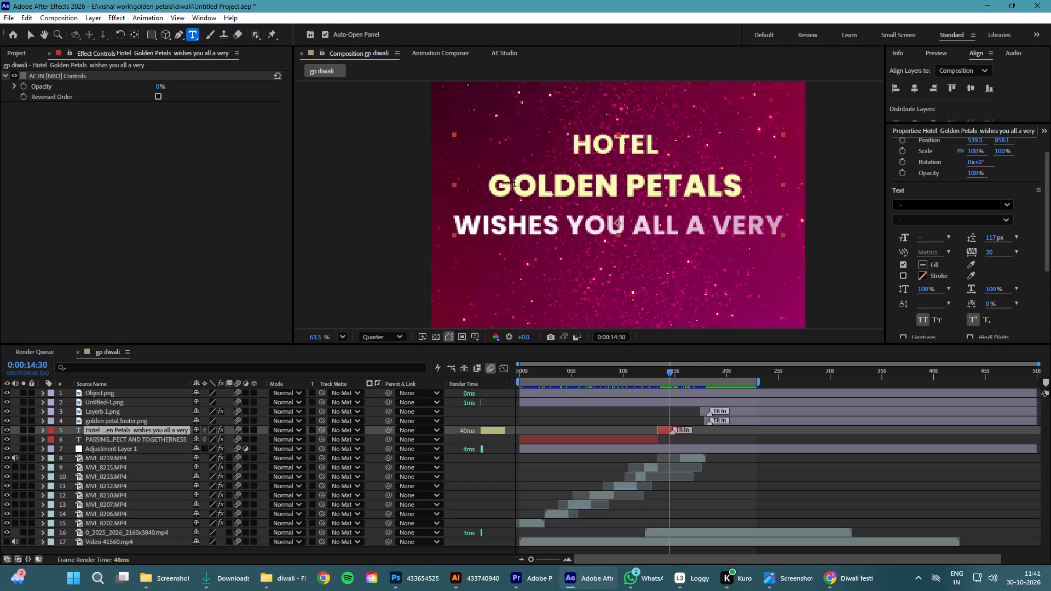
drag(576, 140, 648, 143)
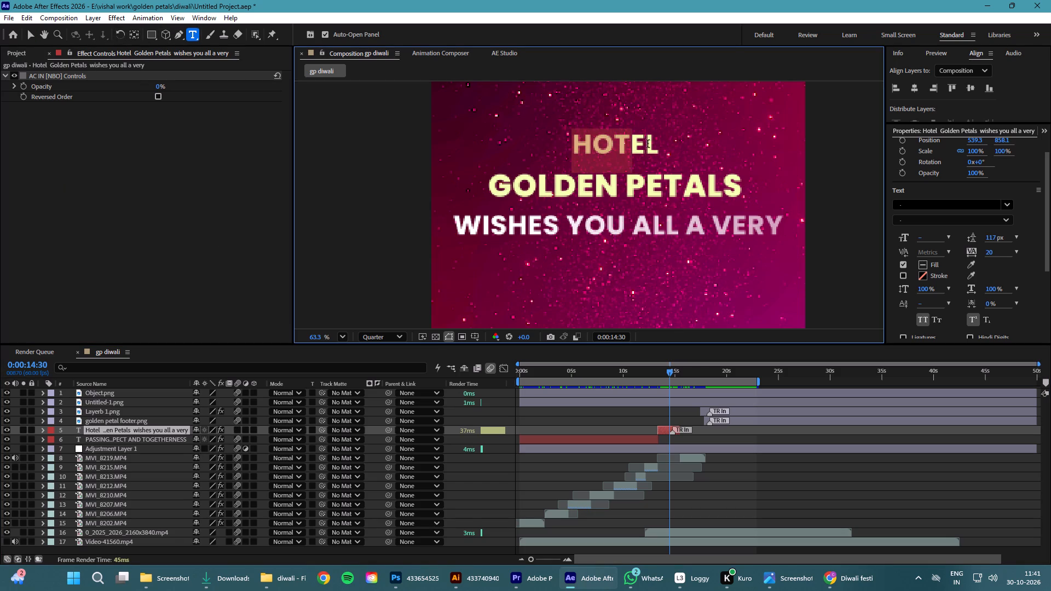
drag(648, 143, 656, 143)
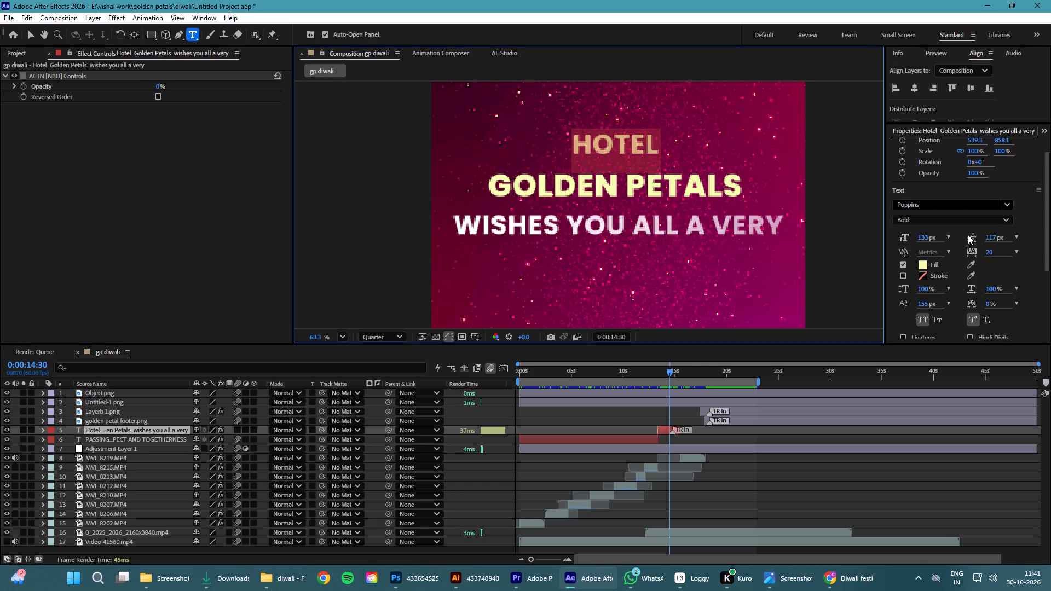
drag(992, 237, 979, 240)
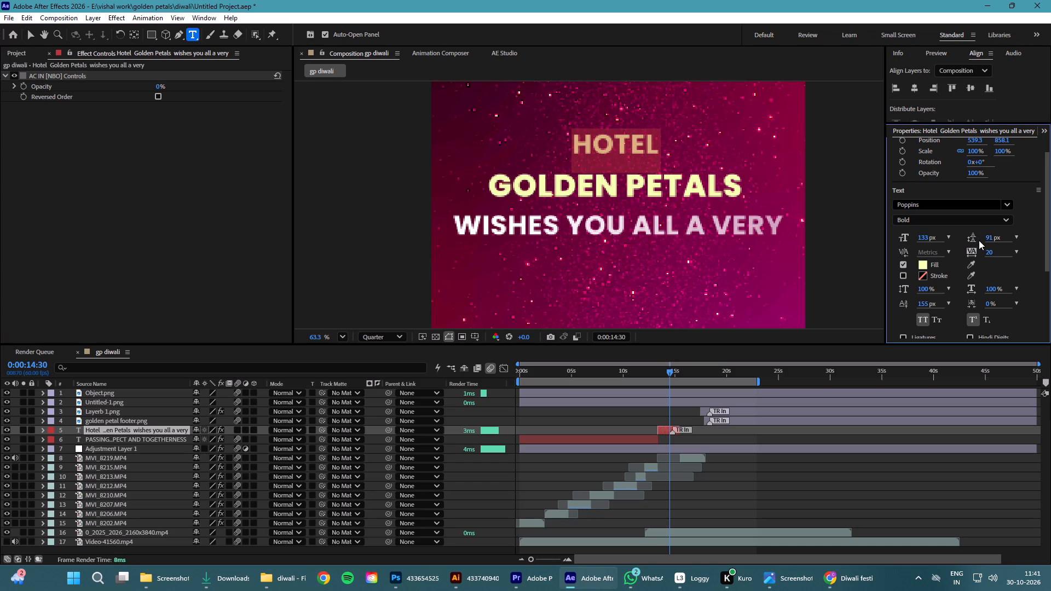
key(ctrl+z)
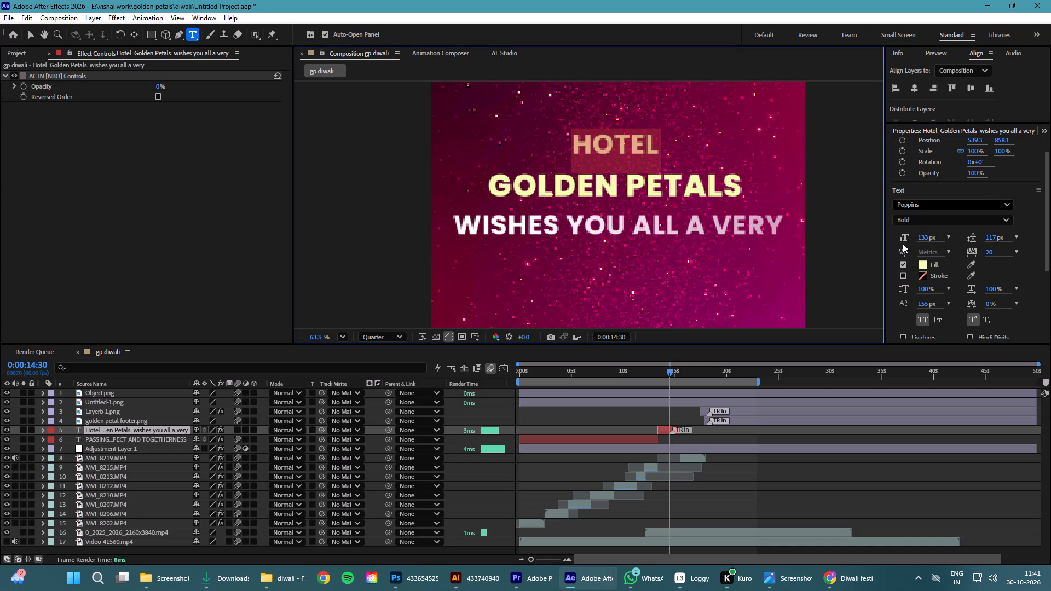
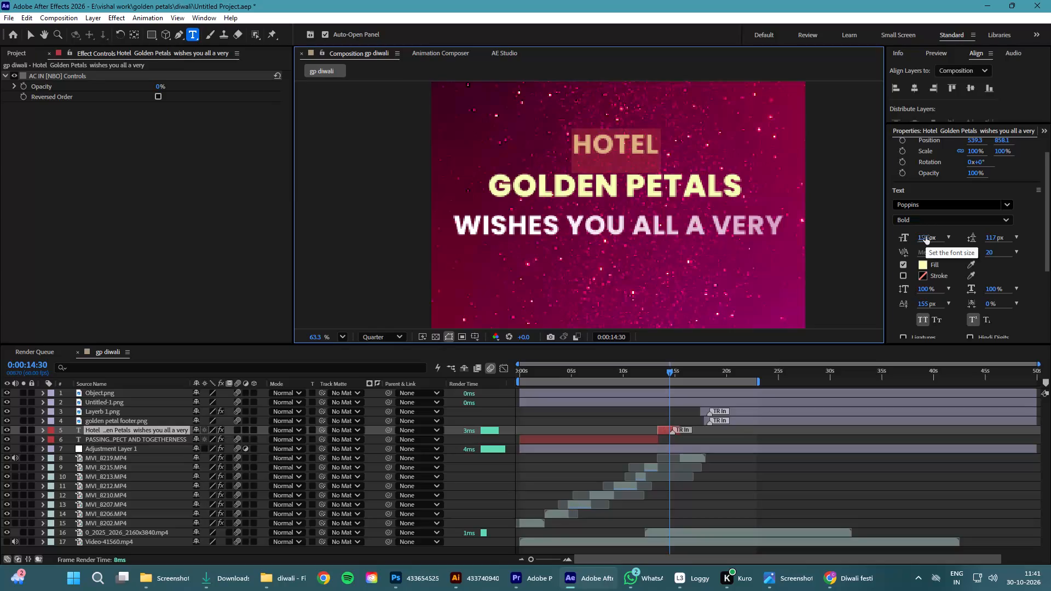
Lower the word HOTEL closer to GOLDEN PETALS by setting its baseline shift to 117 px.
drag(923, 299, 920, 302)
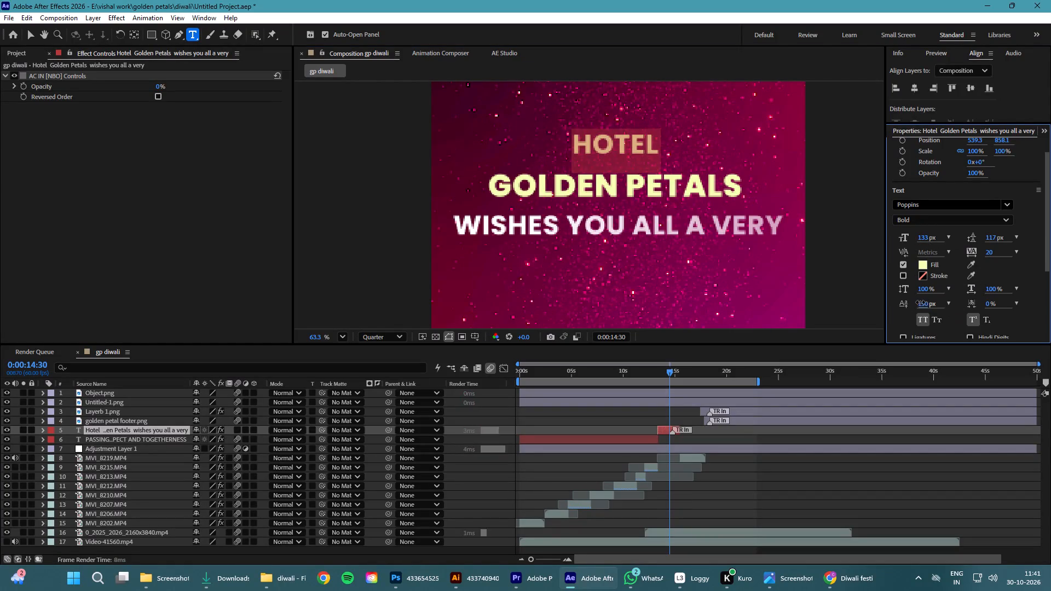
drag(920, 302, 910, 309)
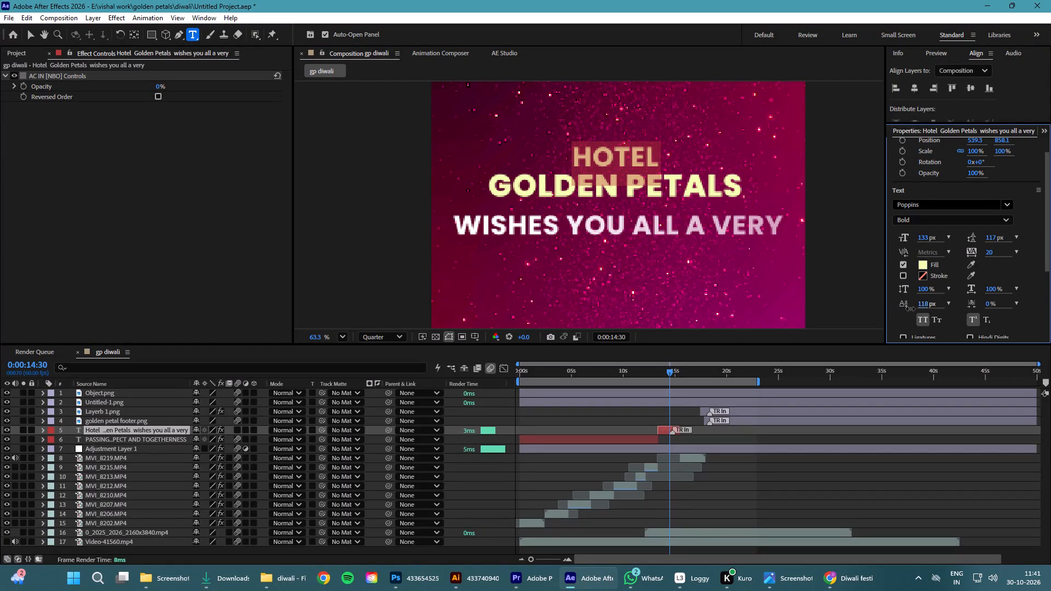
drag(910, 309, 910, 311)
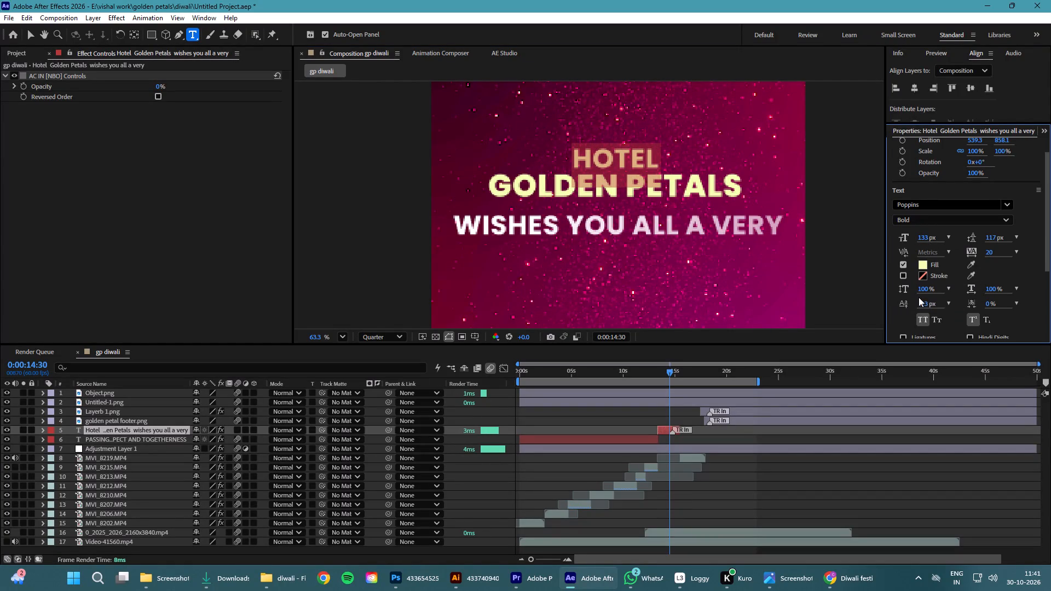
click(921, 304)
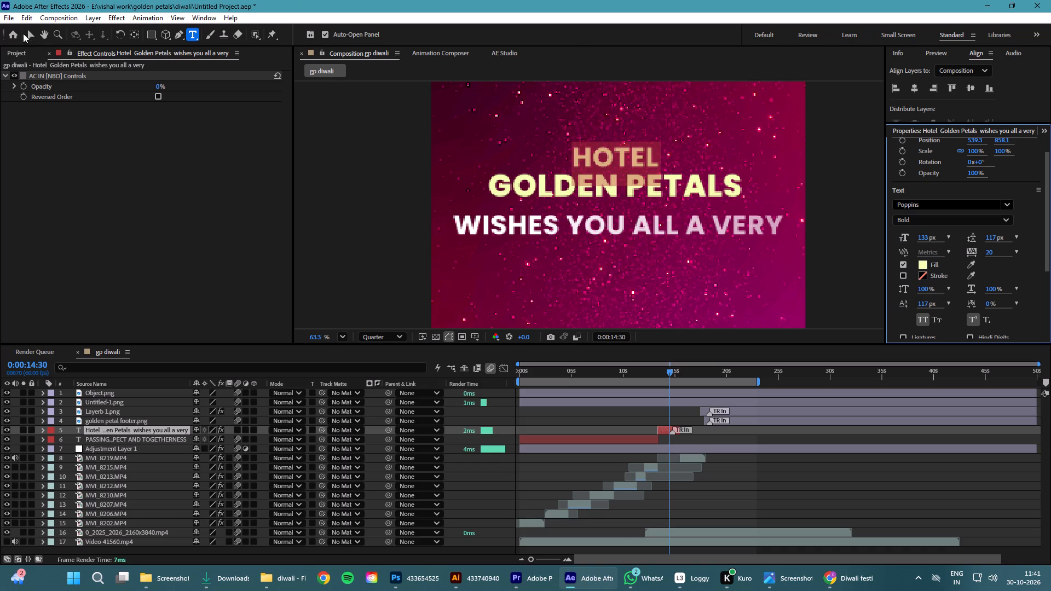
Switch to the Selection tool and centre the Hotel Golden Petals text layer horizontally in the composition.
drag(22, 34, 16, 36)
click(28, 33)
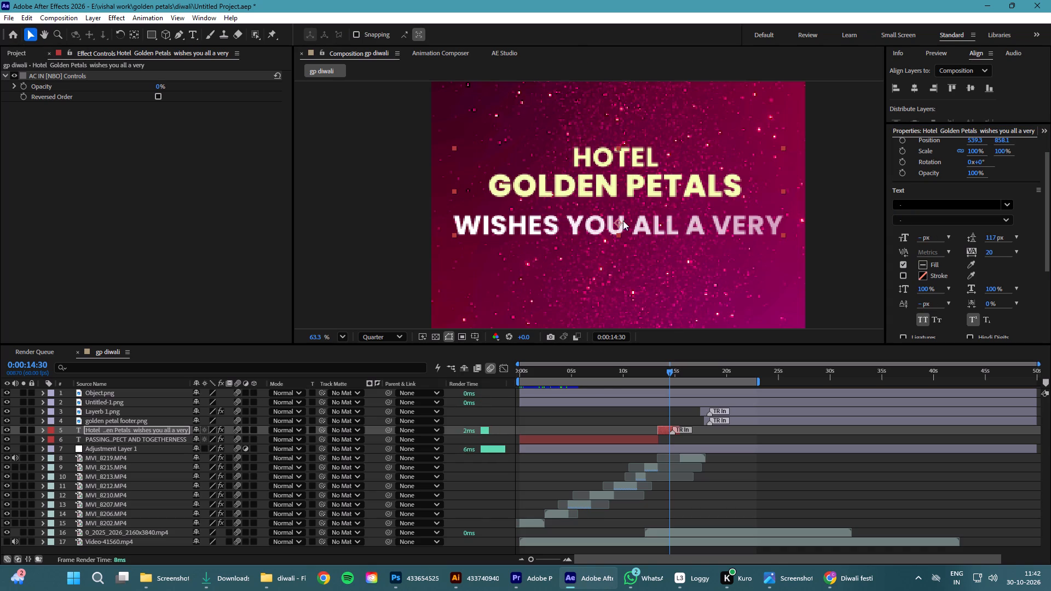
click(668, 430)
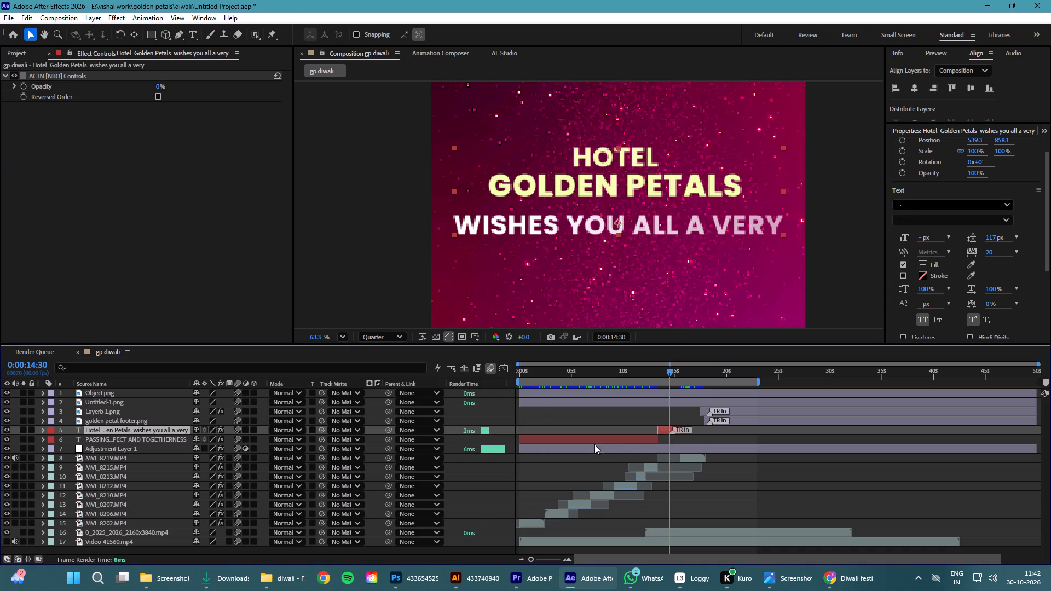
click(611, 439)
click(663, 431)
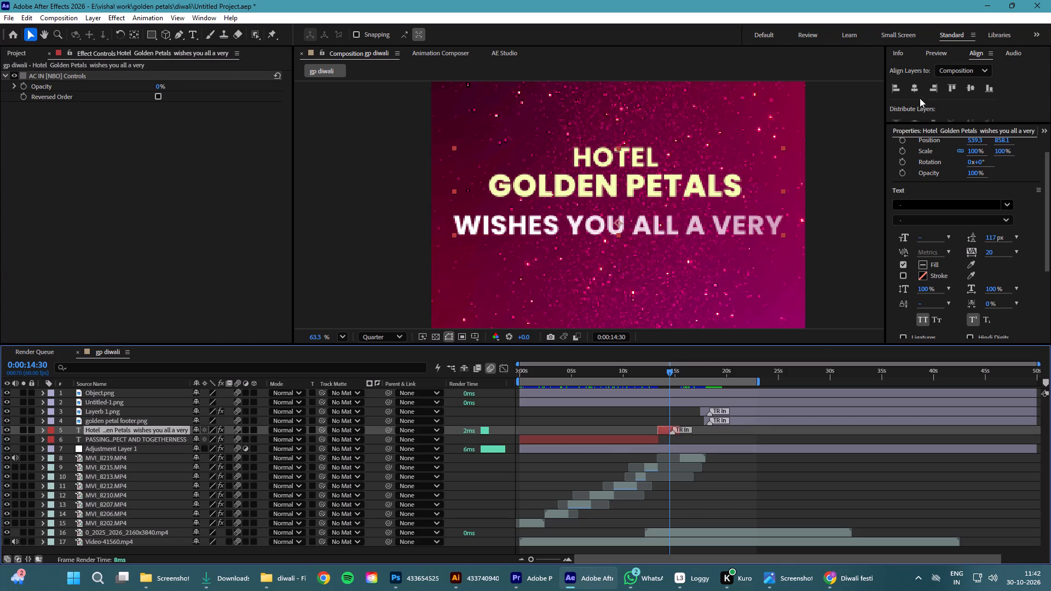
click(914, 92)
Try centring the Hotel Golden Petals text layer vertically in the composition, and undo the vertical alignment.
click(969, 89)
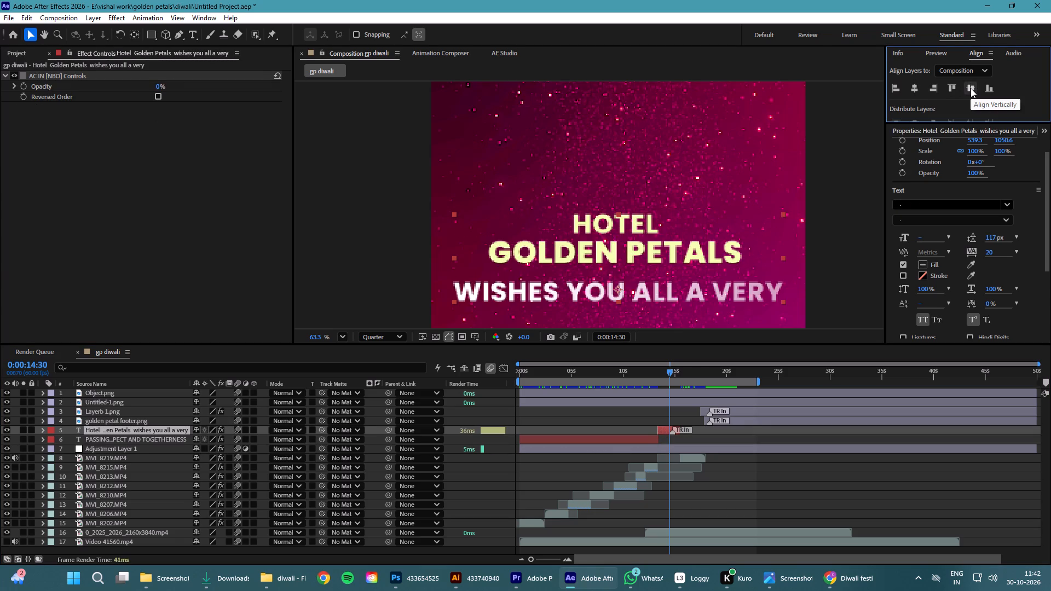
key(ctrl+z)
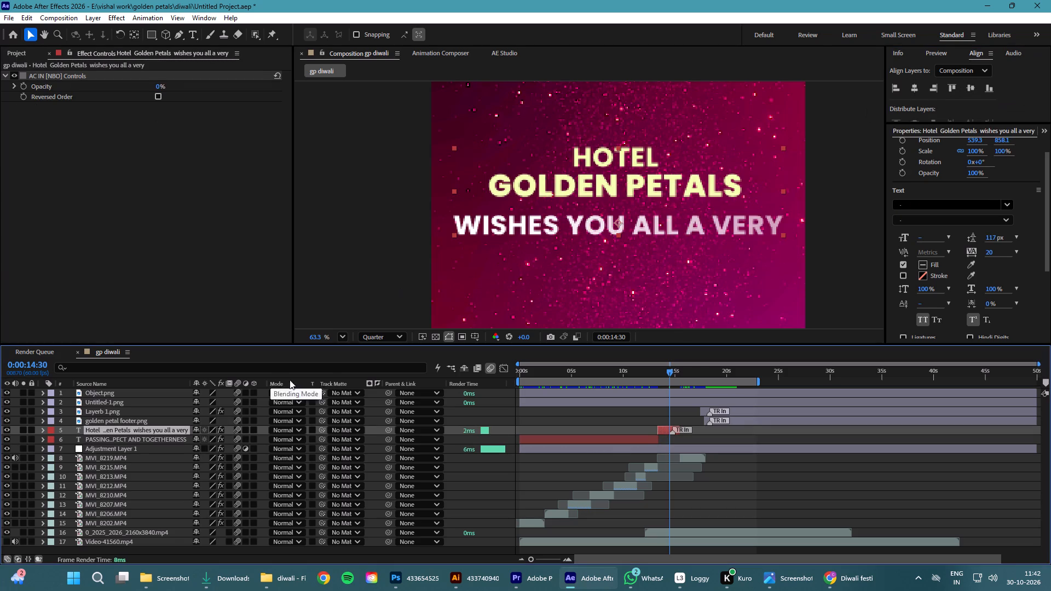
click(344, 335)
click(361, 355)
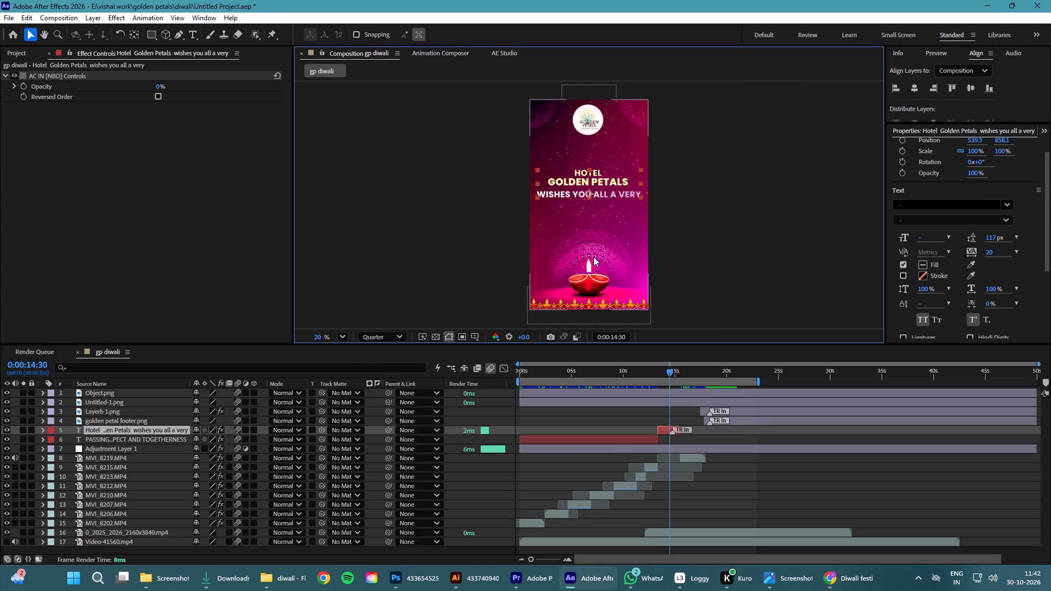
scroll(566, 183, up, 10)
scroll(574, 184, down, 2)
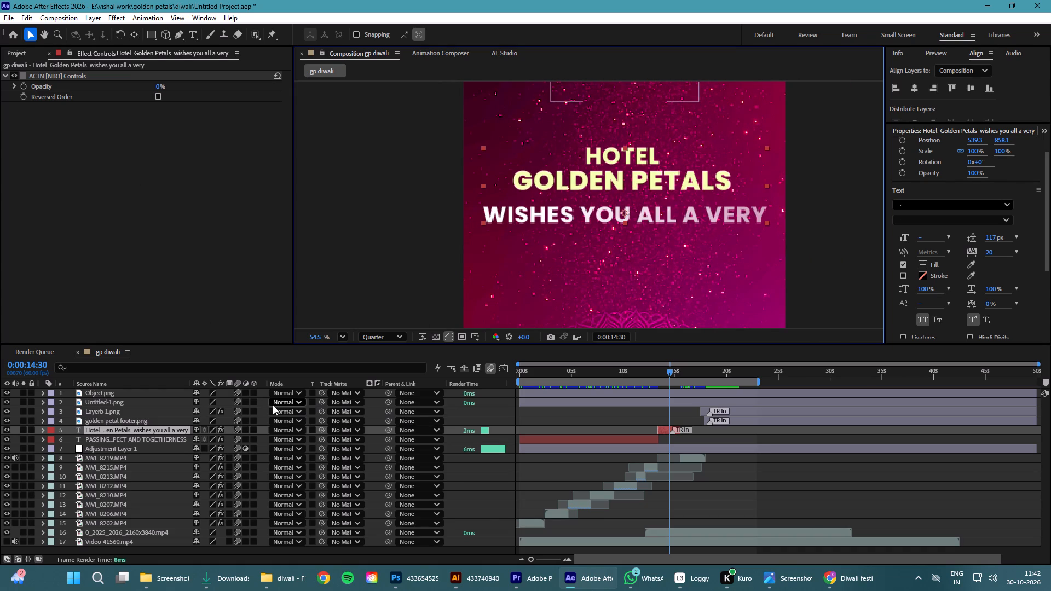
Open the arow folder inside the desktop's elements folder and add OBJECTS.png as the top layer of the gp diwali composition.
click(869, 578)
click(1025, 211)
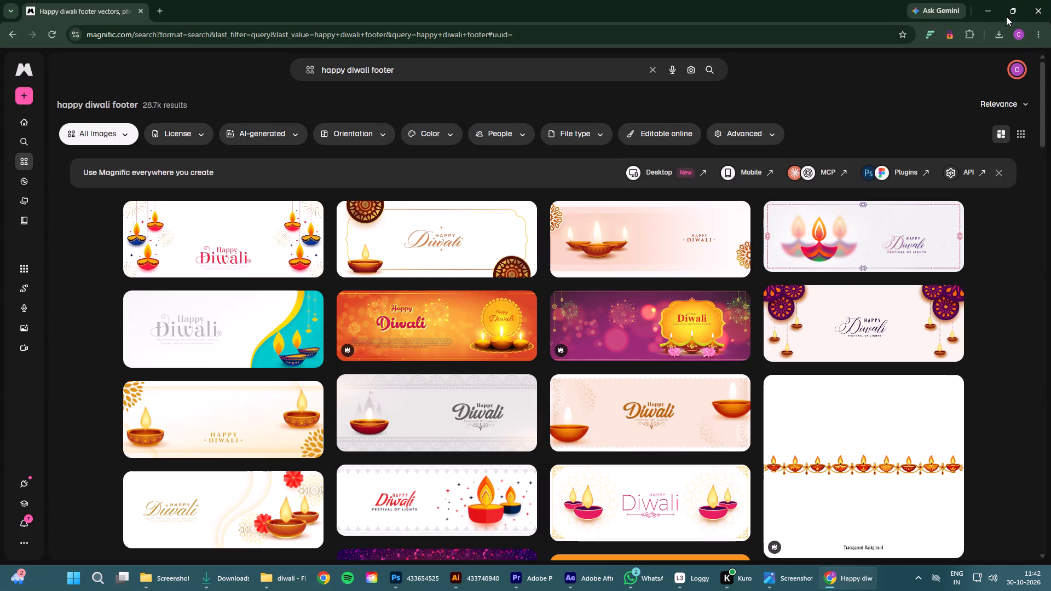
click(978, 9)
click(990, 8)
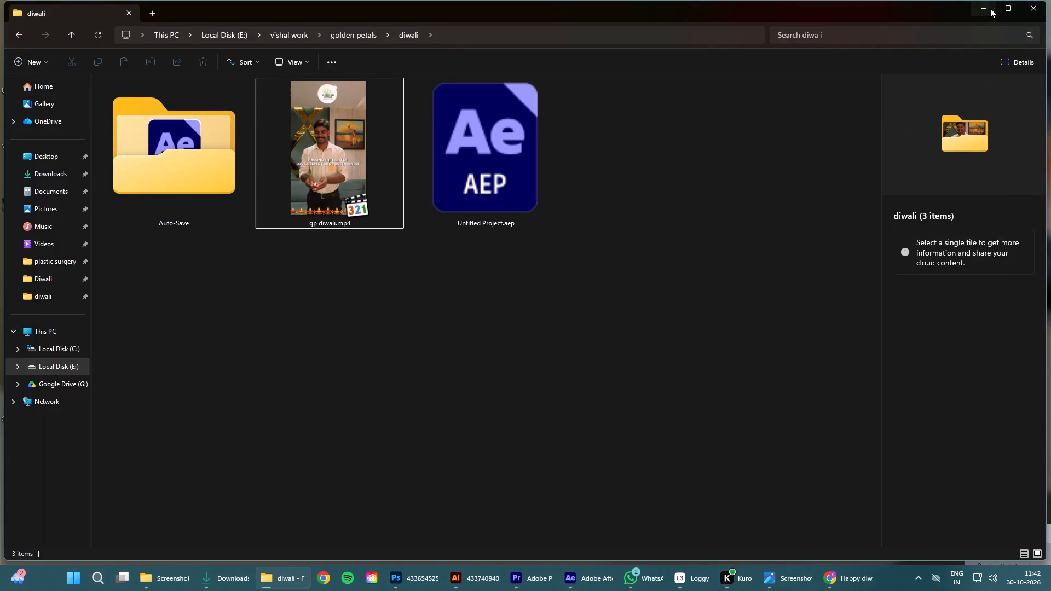
click(990, 8)
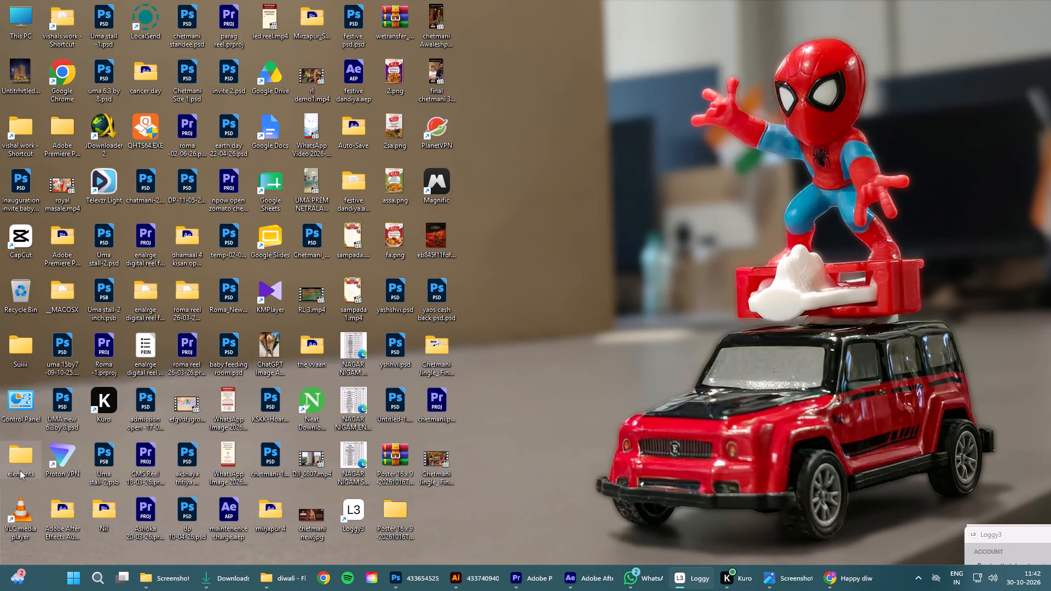
double_click(20, 470)
triple_click(144, 120)
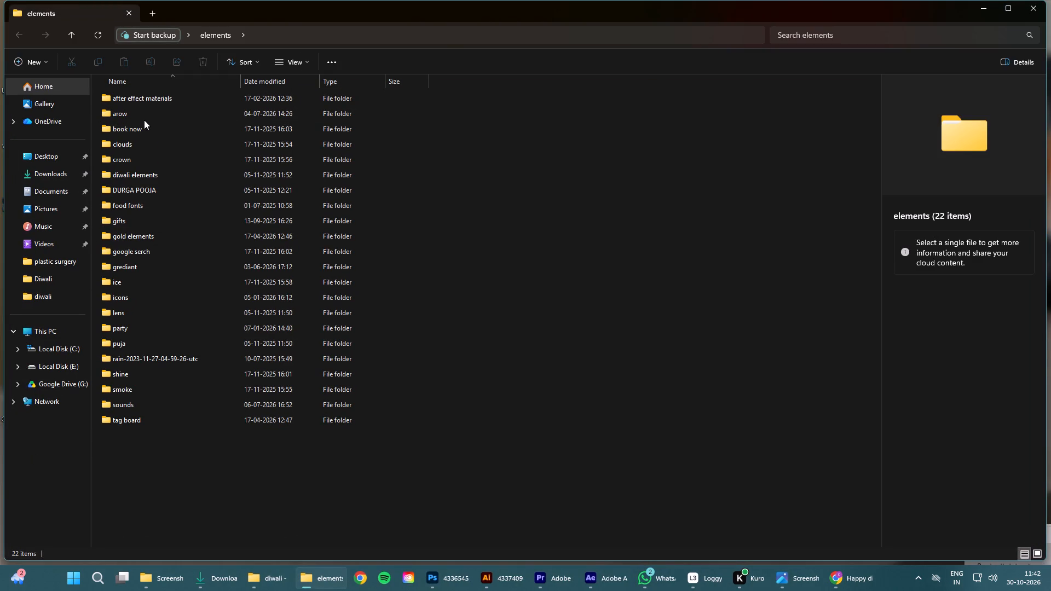
double_click(142, 115)
click(224, 115)
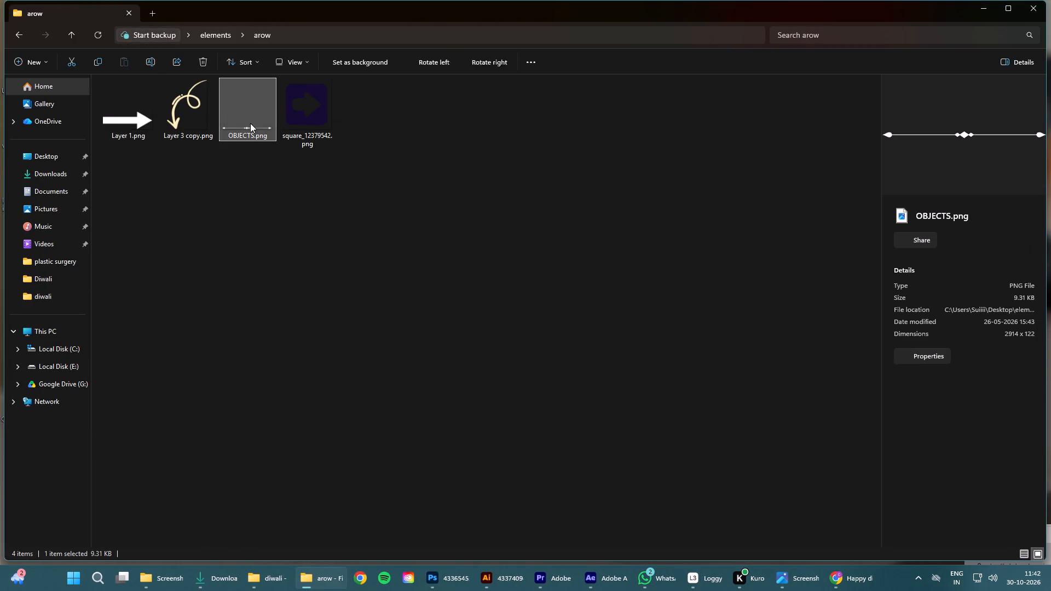
drag(250, 123, 594, 551)
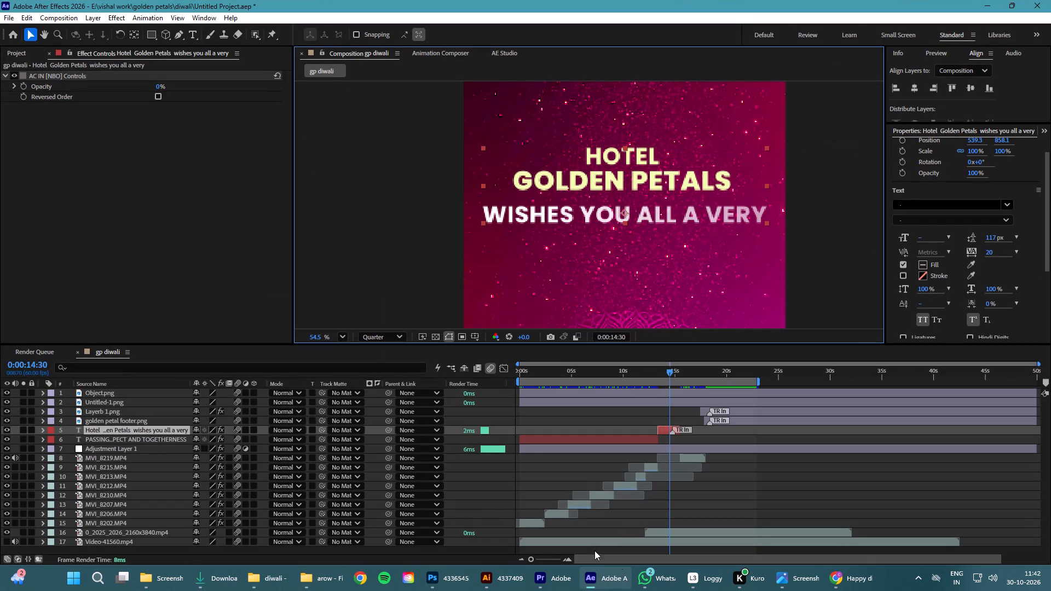
drag(594, 551, 168, 494)
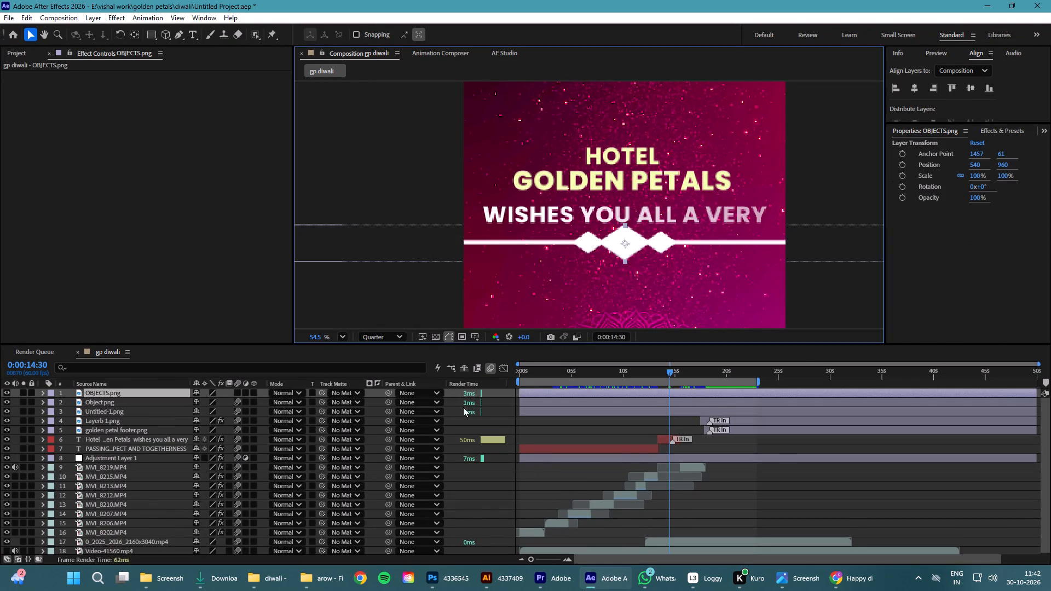
Scale the OBJECTS.png divider layer down to 18%.
key(s)
drag(229, 403, 197, 413)
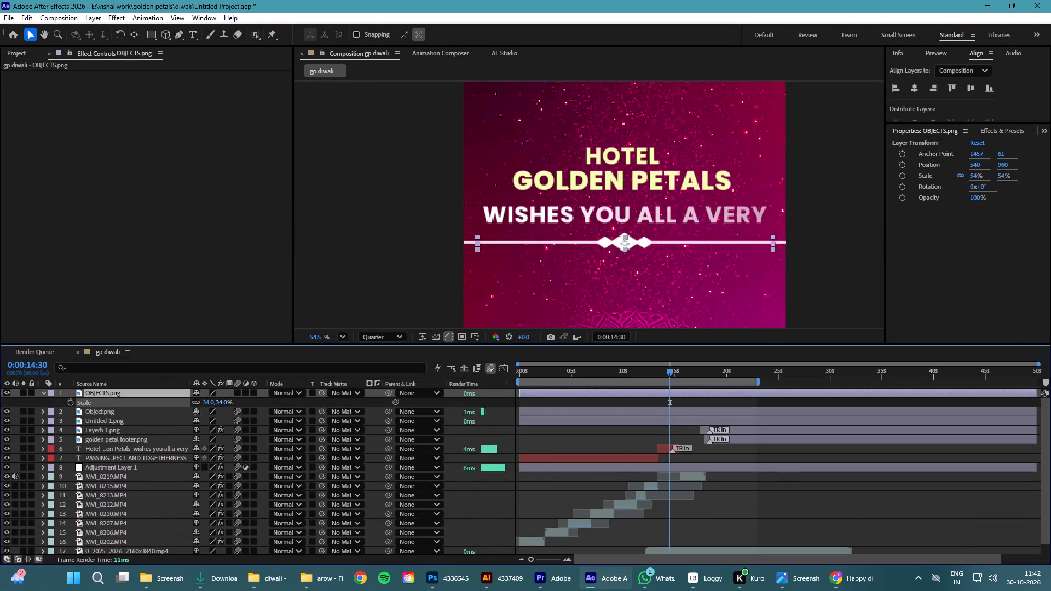
drag(197, 413, 194, 413)
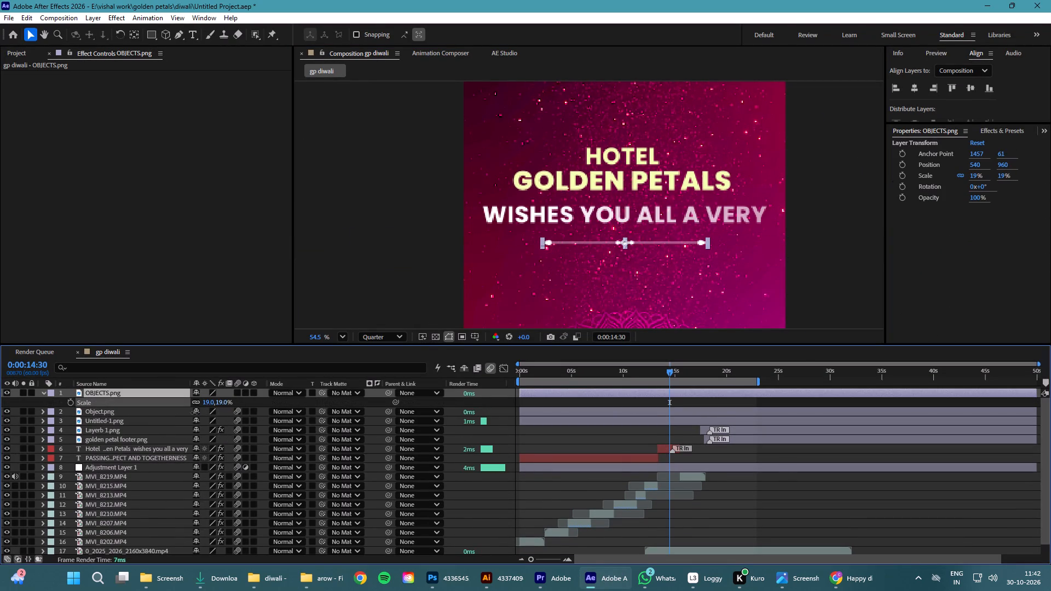
drag(194, 413, 194, 413)
Place the divider horizontally centred between Golden Petals and Wishes You All A Very, at position 540, 810.
key(shift+Up)
key(shift+Up)
key(shift+Up)
key(shift+Up)
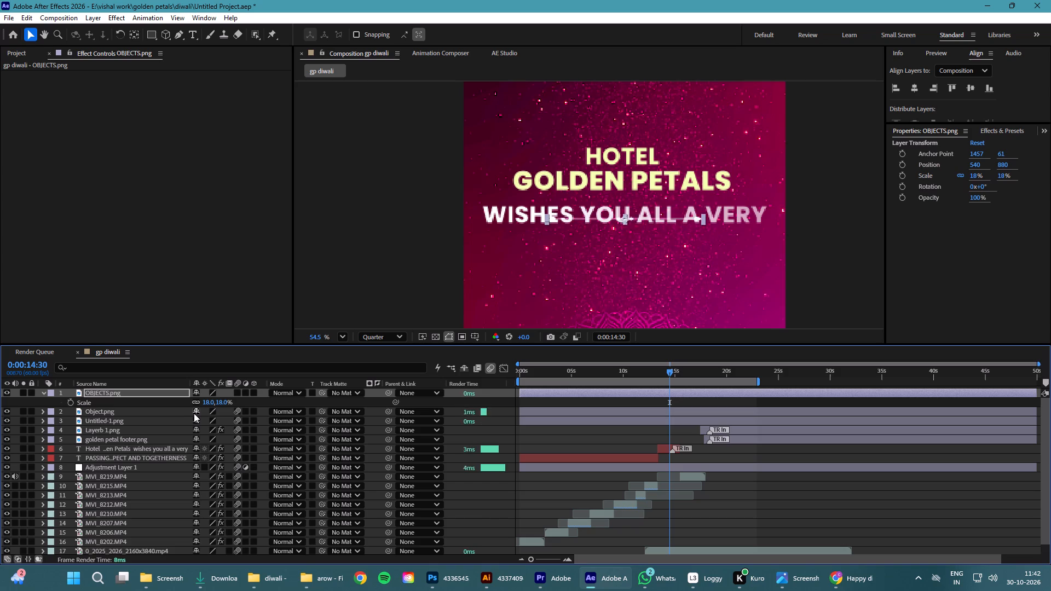
key(shift+Up)
key(shift+Up)
key(shift+Up)
key(shift+Up)
key(Down)
key(Down)
key(Down)
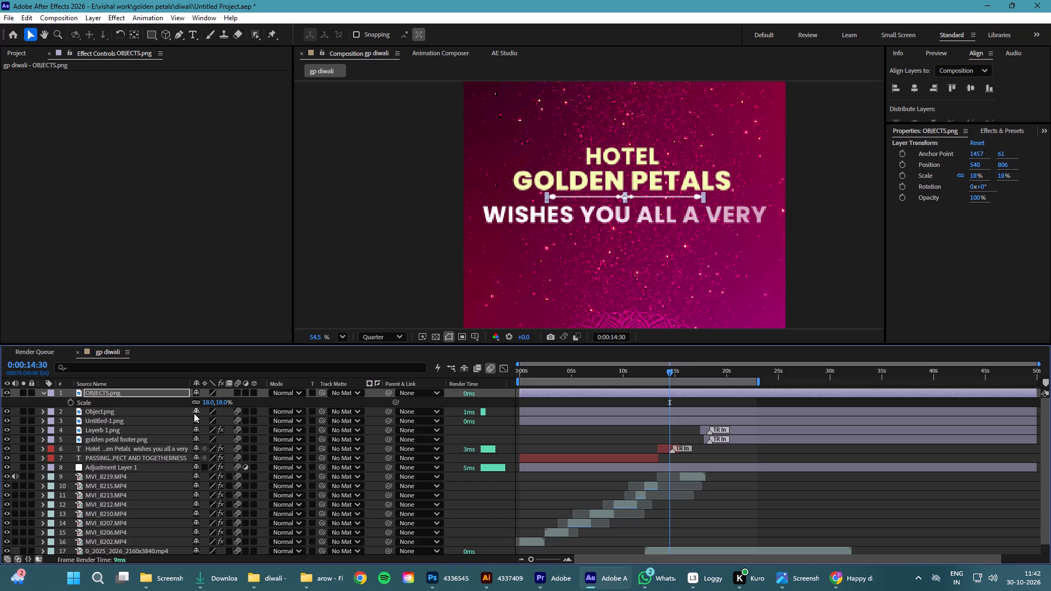
key(Down)
click(916, 89)
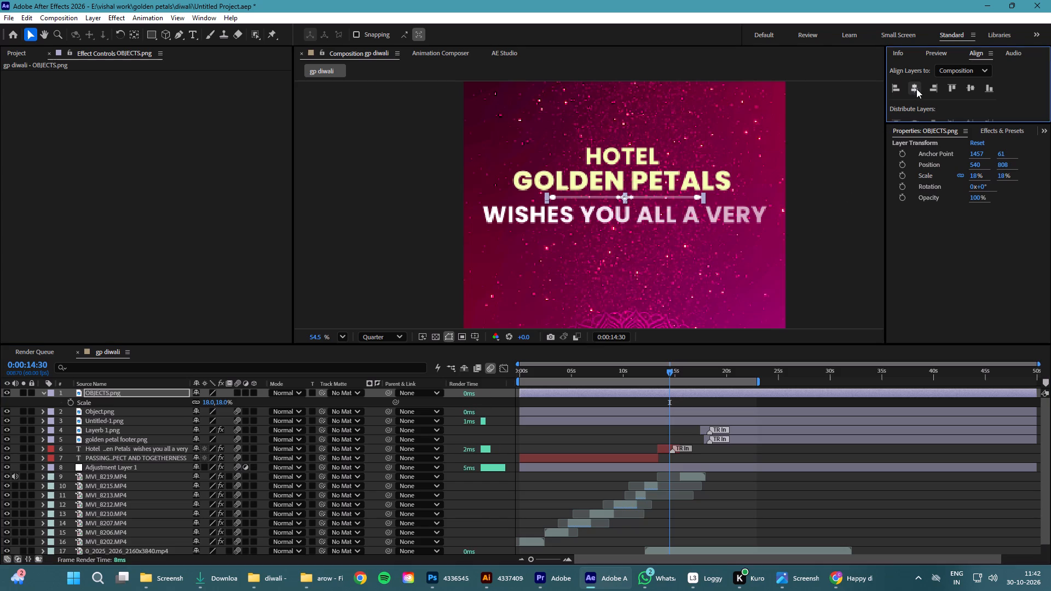
key(Down)
click(965, 223)
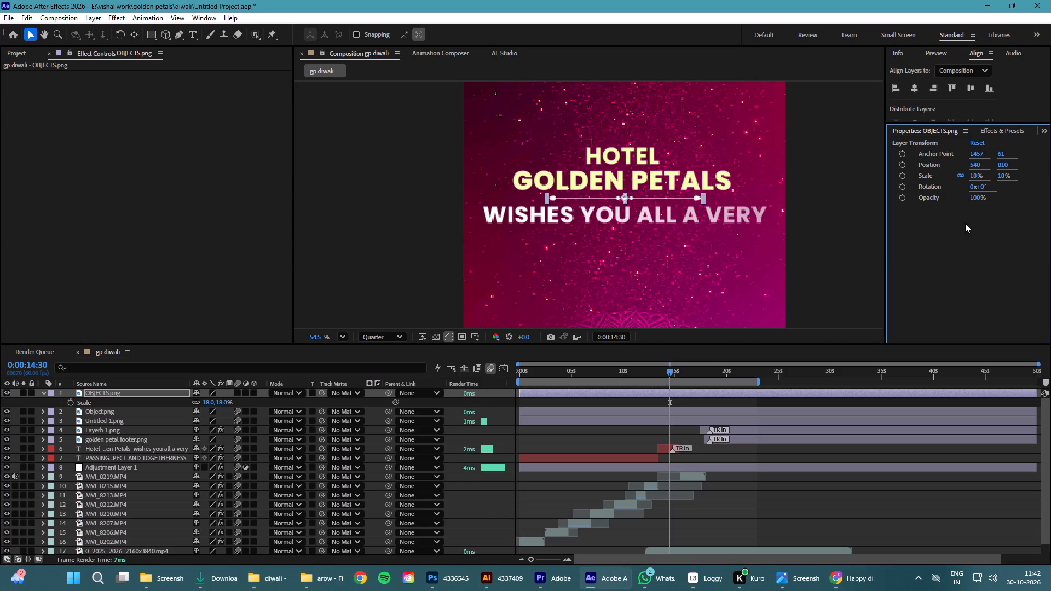
Set the composition's preview resolution to Full and check the divider between the greeting's text lines with nothing selected.
click(336, 335)
click(345, 331)
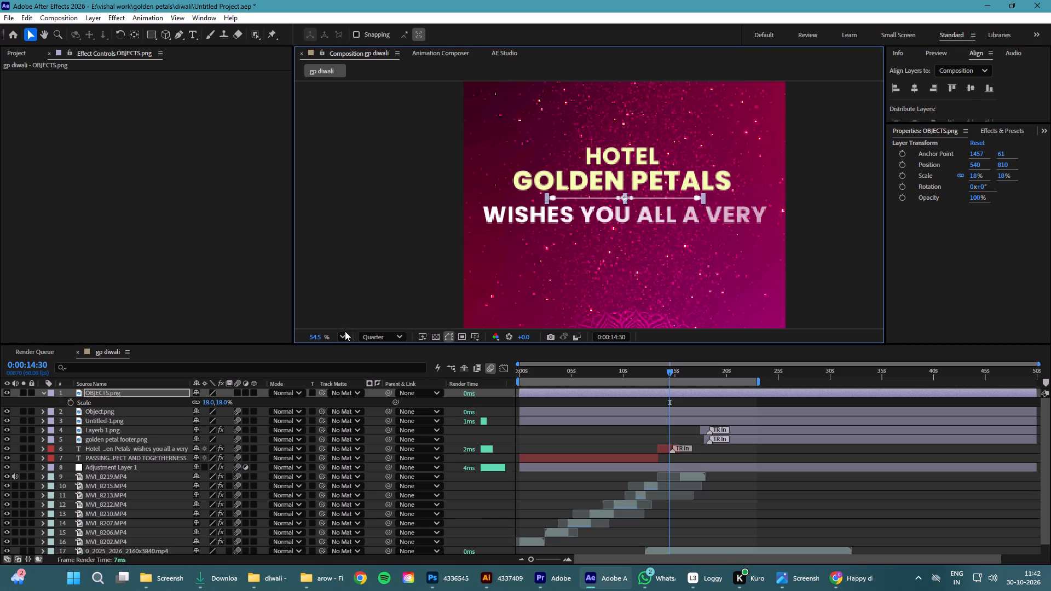
click(344, 338)
click(357, 354)
click(389, 339)
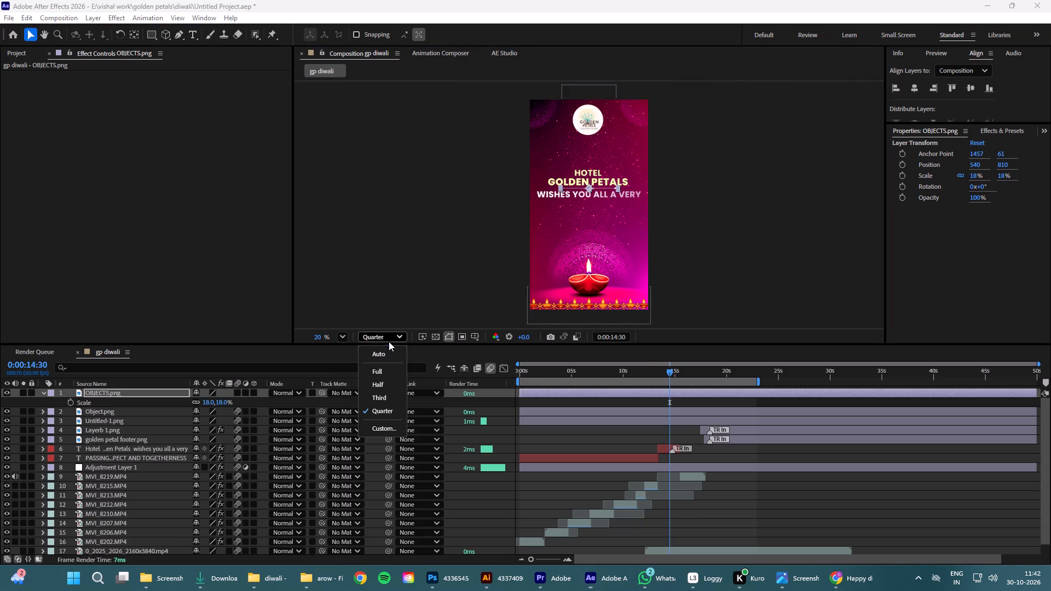
click(383, 369)
scroll(582, 198, up, 6)
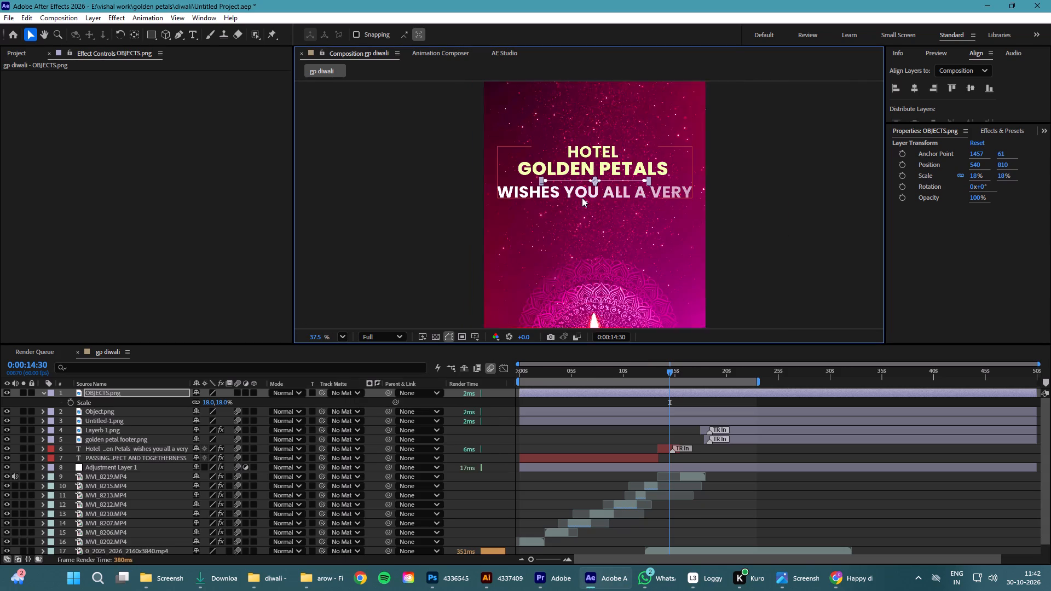
scroll(643, 153, up, 4)
scroll(643, 153, down, 5)
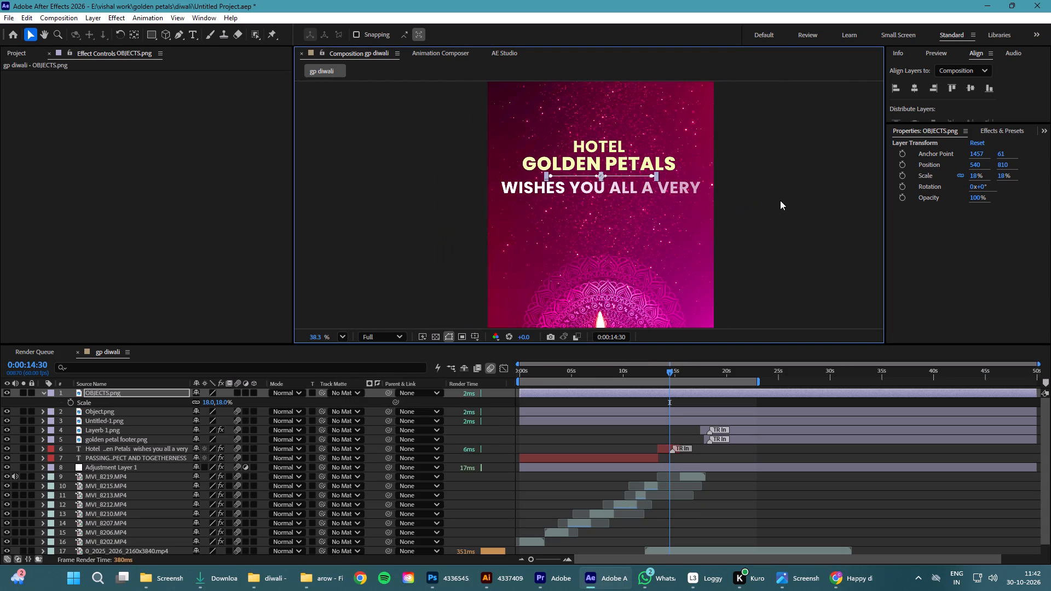
click(780, 200)
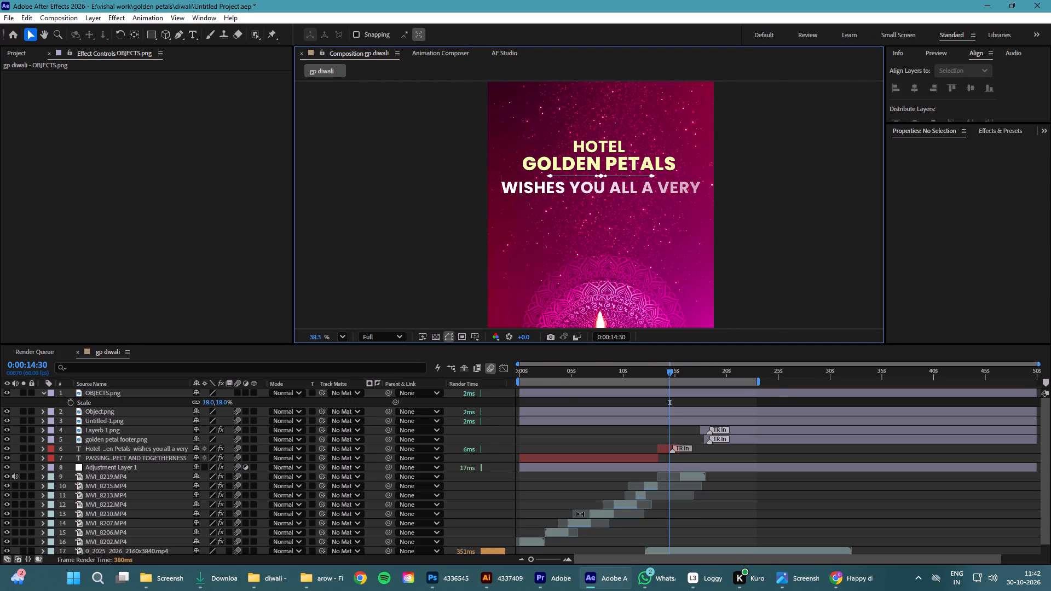
Find where the Hotel Golden Petals text starts appearing and trim the start of the OBJECTS.png layer to 0:00:13:30.
drag(557, 559, 518, 563)
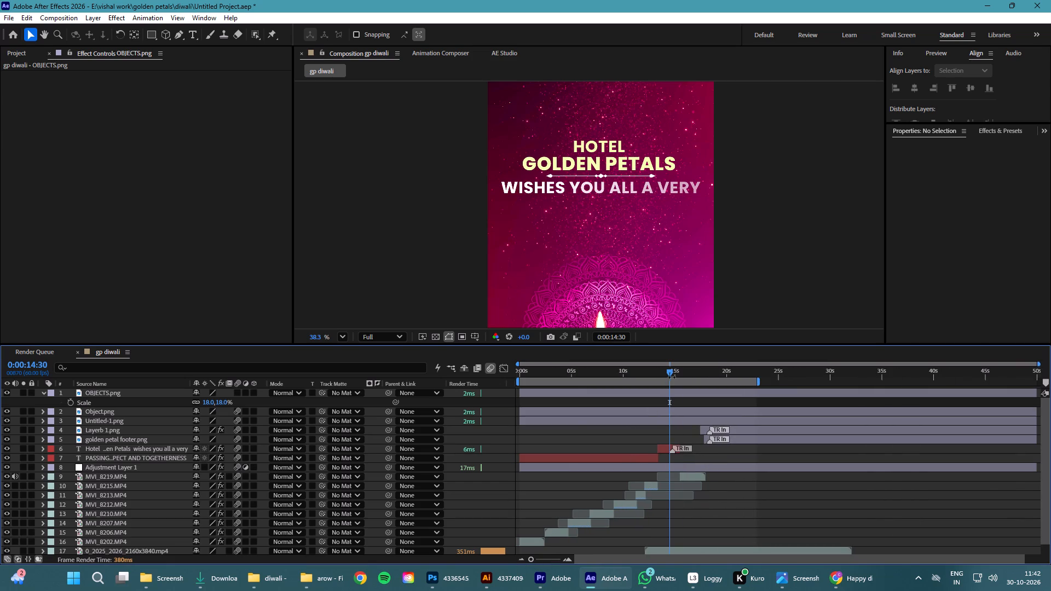
drag(670, 373, 650, 383)
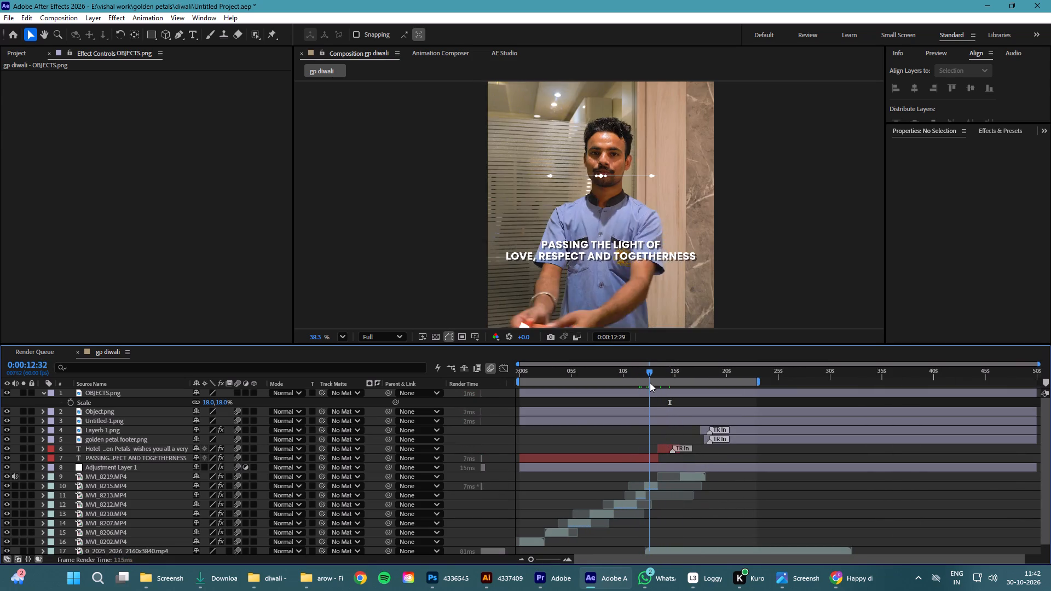
drag(650, 383, 659, 380)
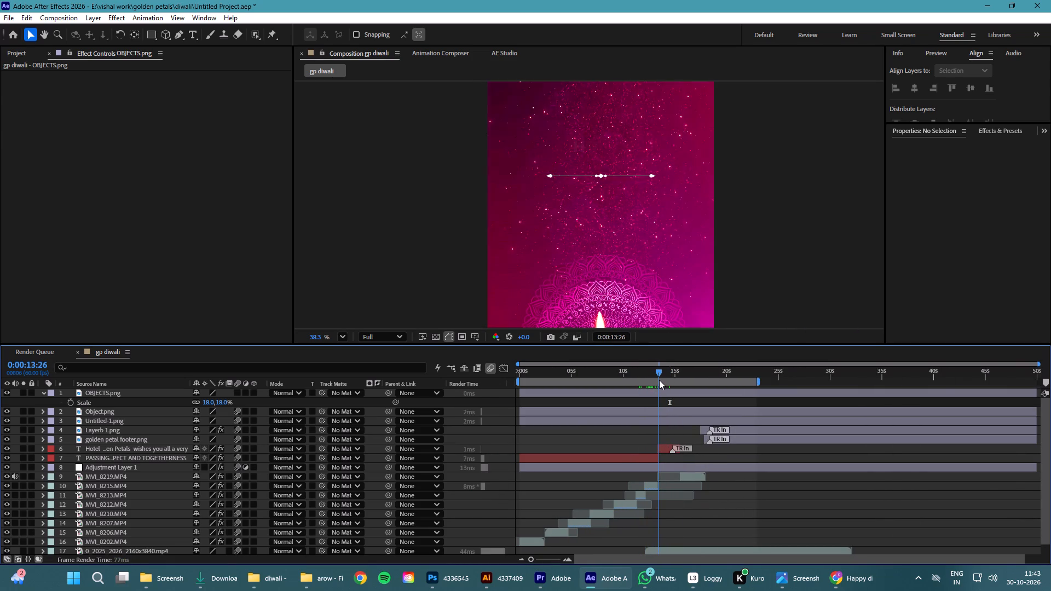
drag(659, 380, 664, 380)
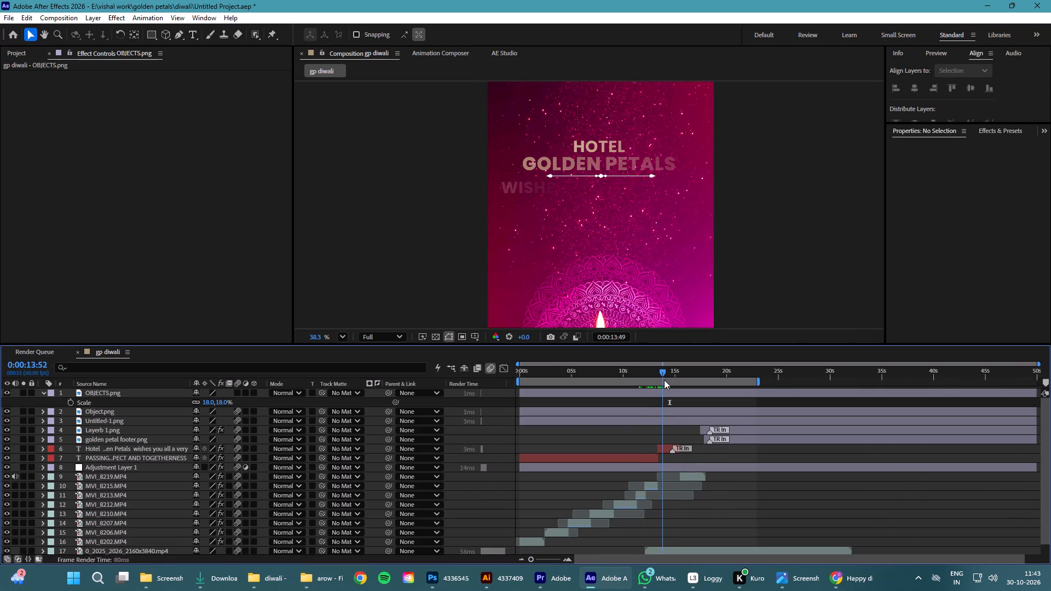
drag(664, 380, 668, 379)
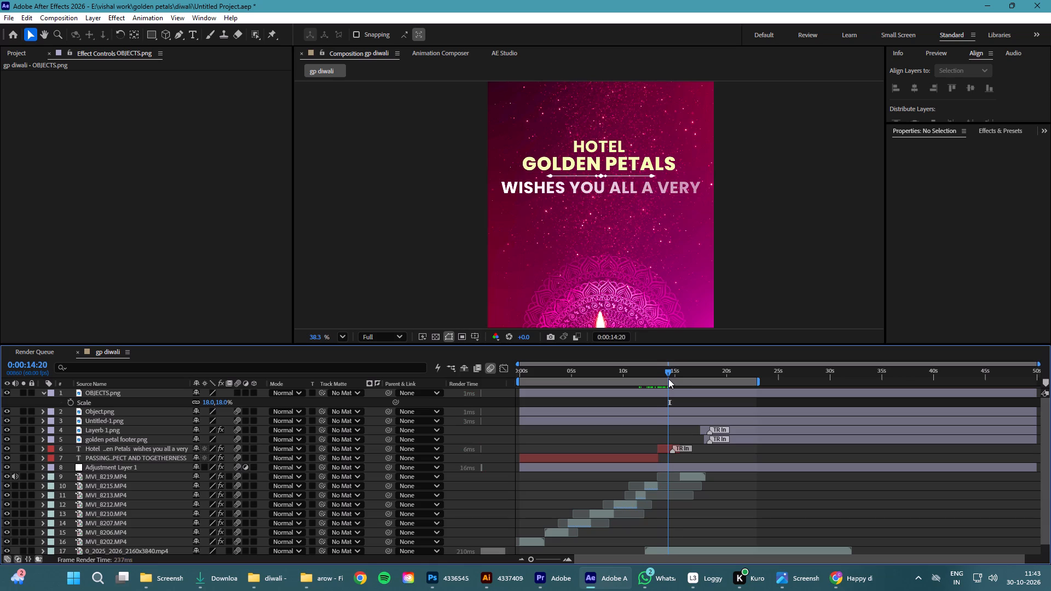
drag(668, 379, 665, 379)
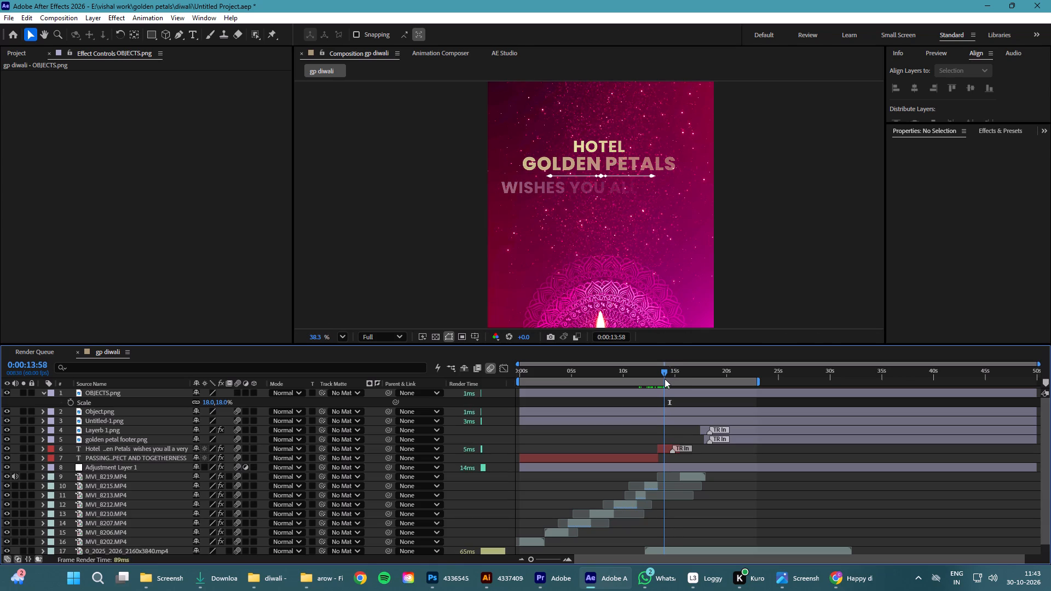
drag(665, 379, 660, 380)
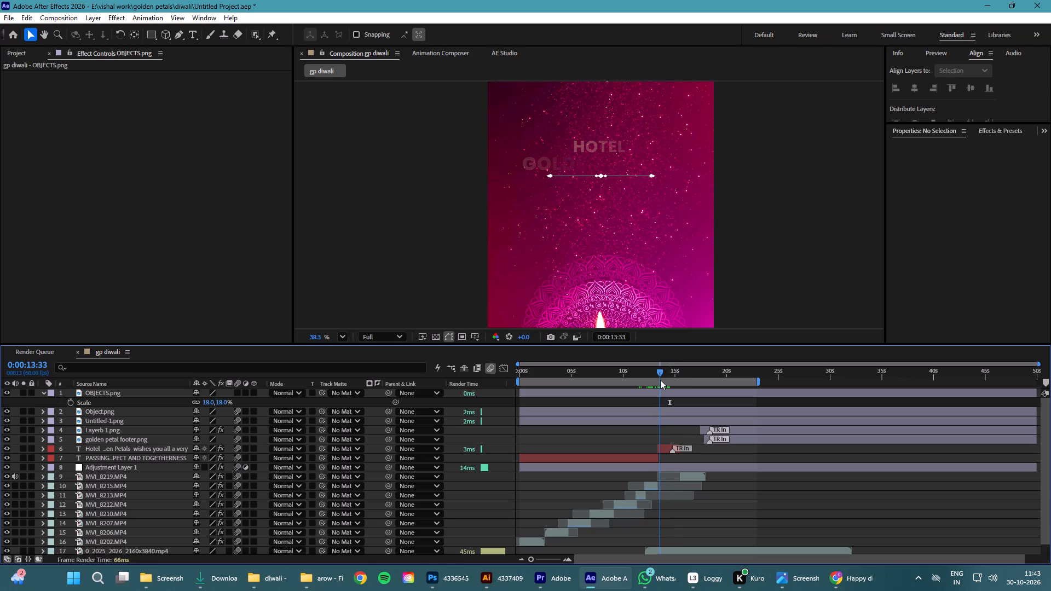
drag(660, 380, 659, 381)
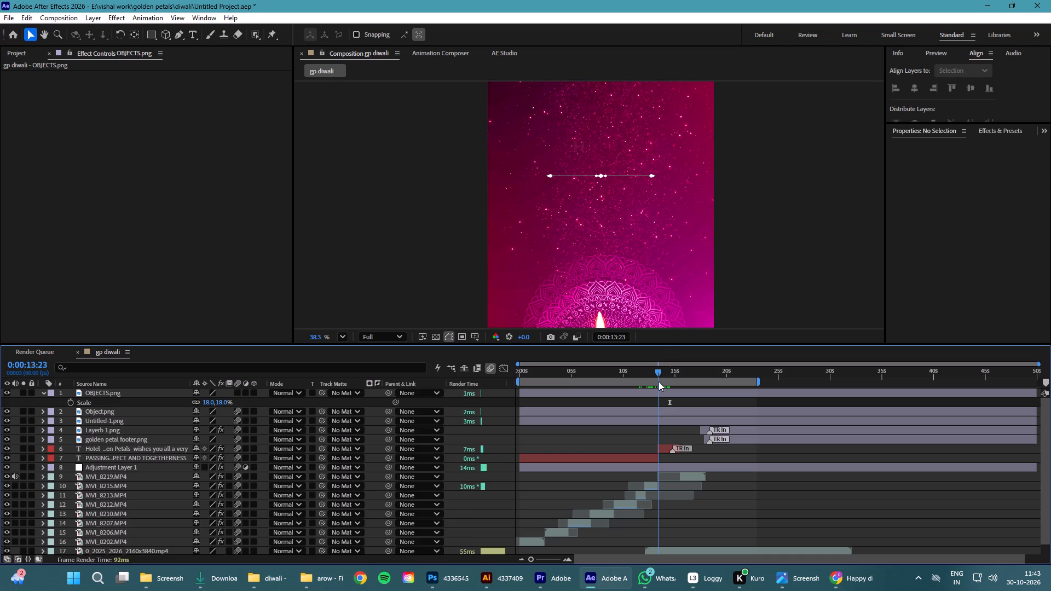
drag(659, 381, 660, 368)
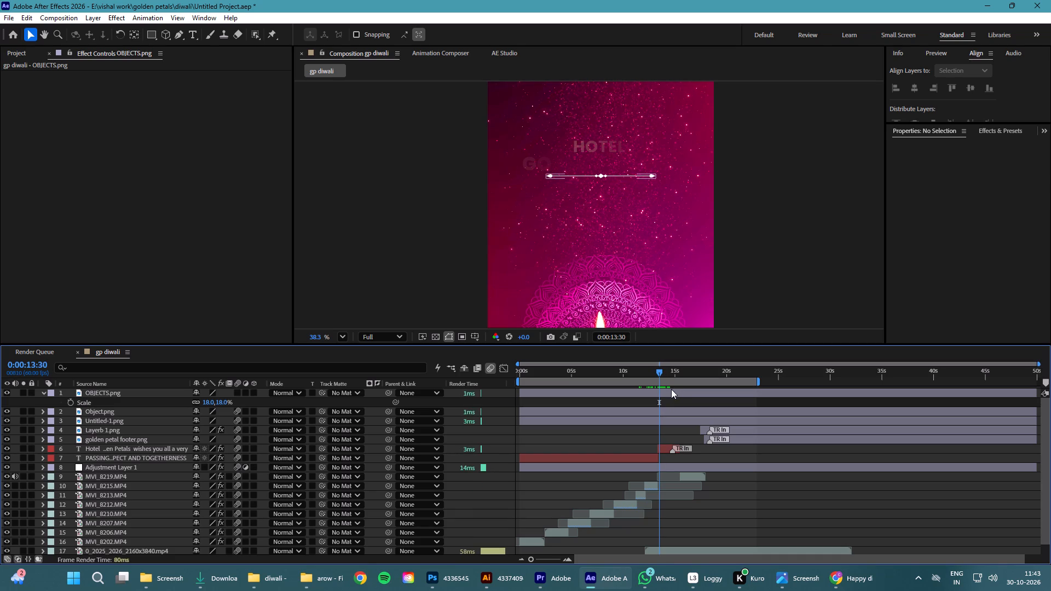
click(669, 391)
key(alt+bracketleft)
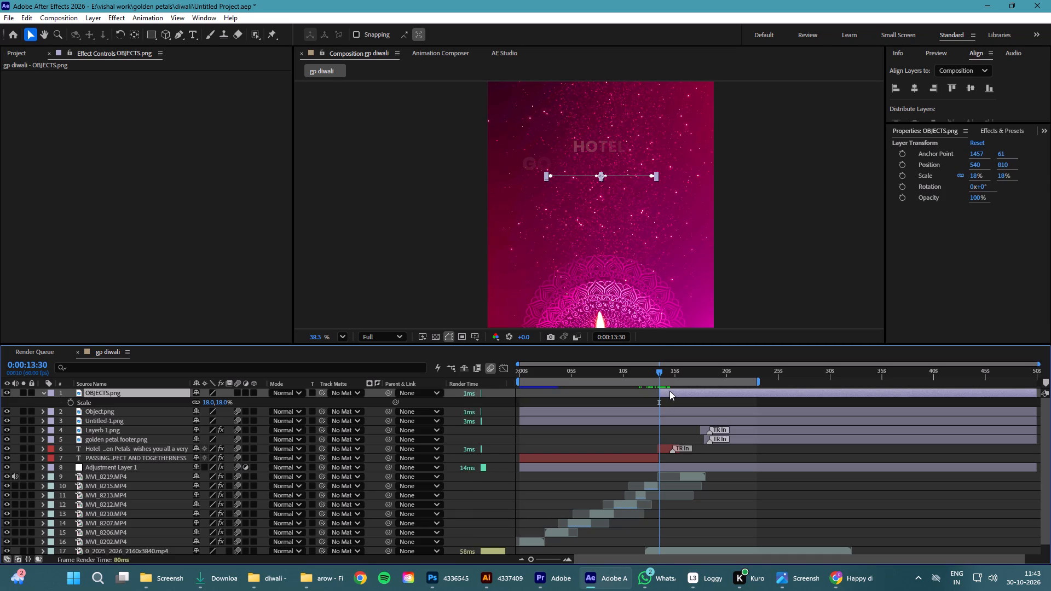
Choose the Ease Fade & Rotate Around Edge Forward 1 motion preset in Animation Composer as an In animation for OBJECTS.png.
click(425, 54)
click(493, 147)
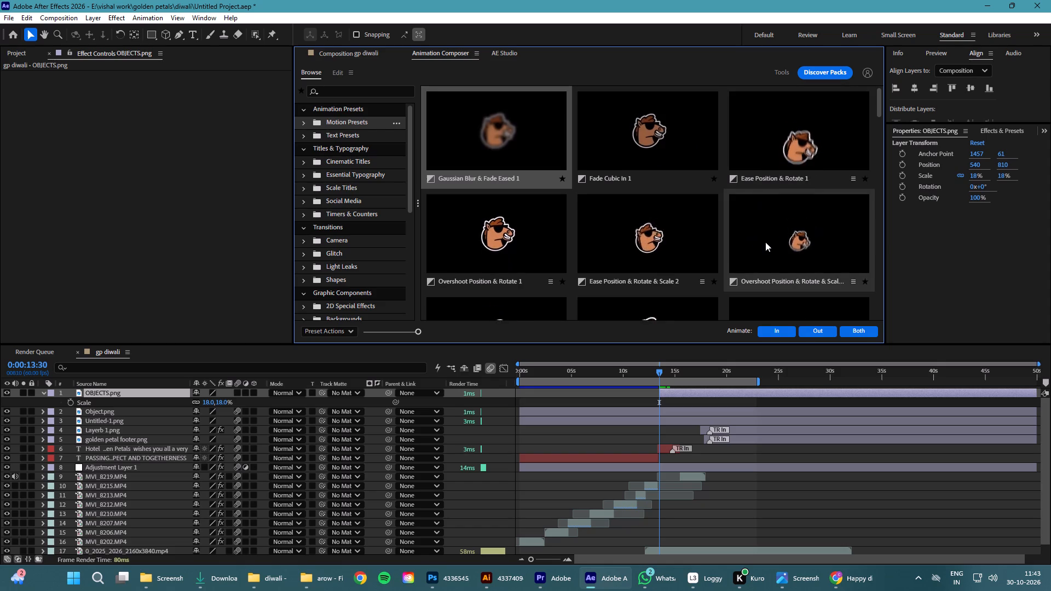
scroll(765, 242, down, 2)
click(784, 232)
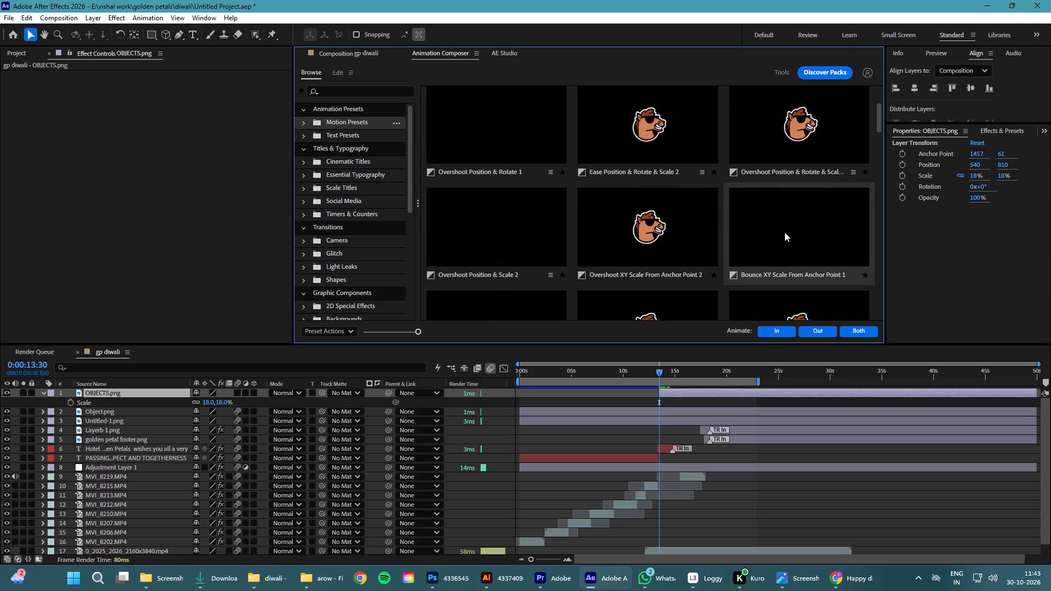
scroll(784, 233, down, 2)
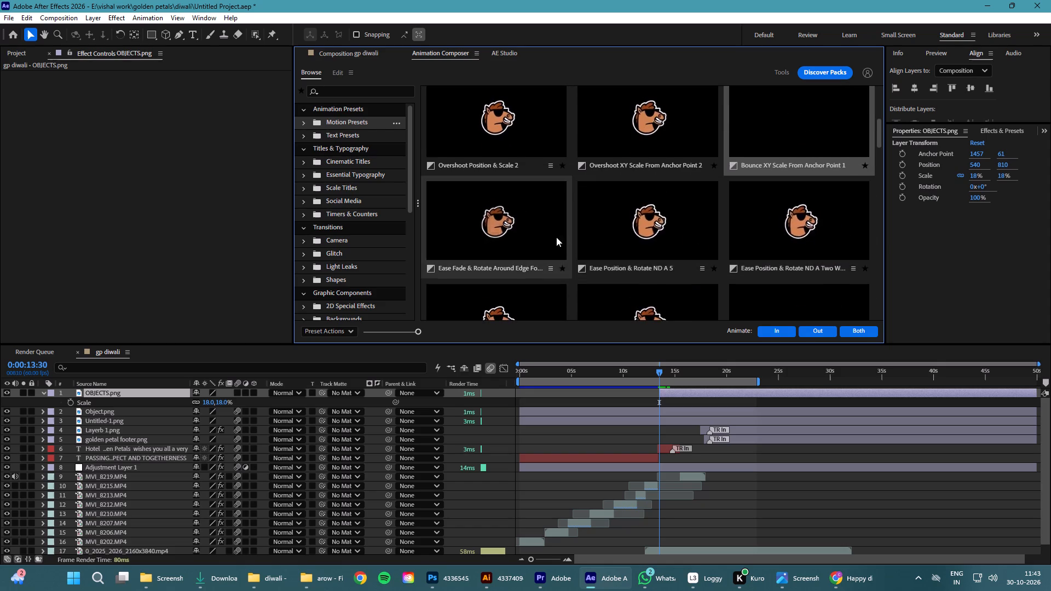
scroll(536, 234, up, 4)
scroll(536, 234, down, 3)
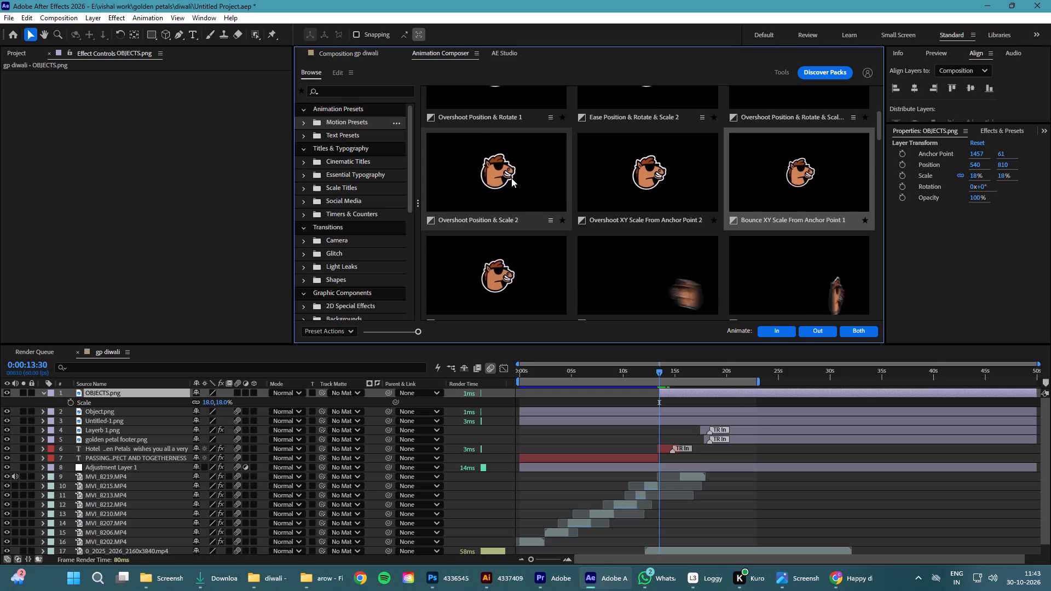
click(507, 285)
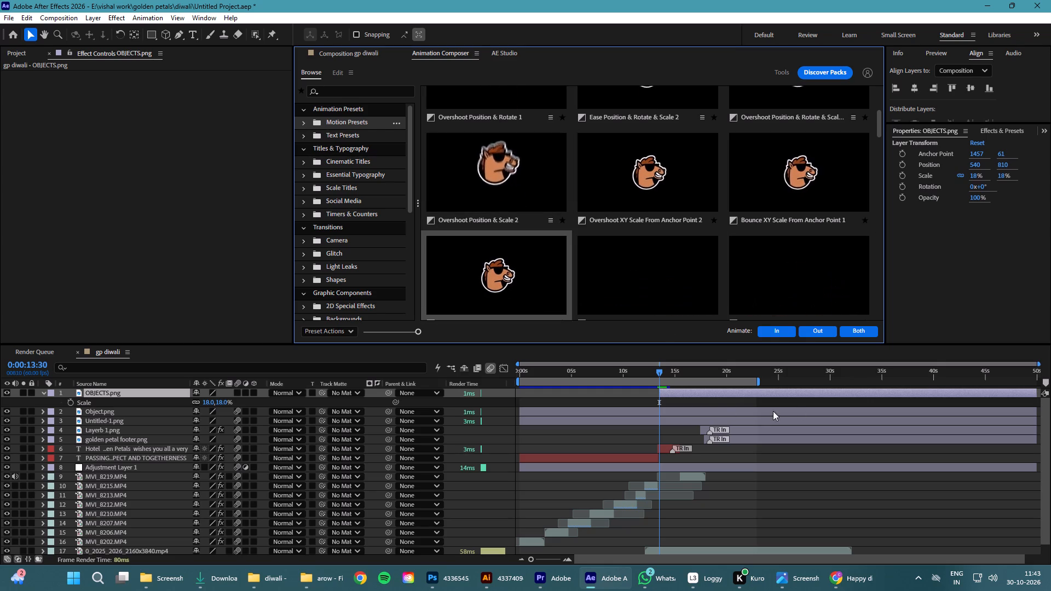
click(772, 333)
Save the project and preview the divider's entrance from 0:00:12:55 to about 0:00:14:09.
click(334, 53)
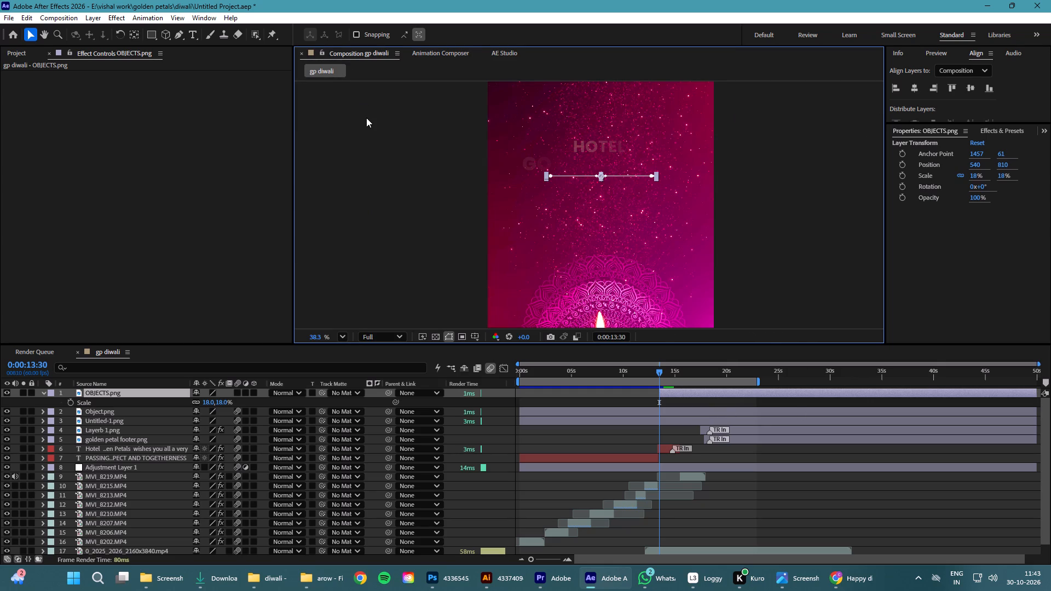
key(ctrl+s)
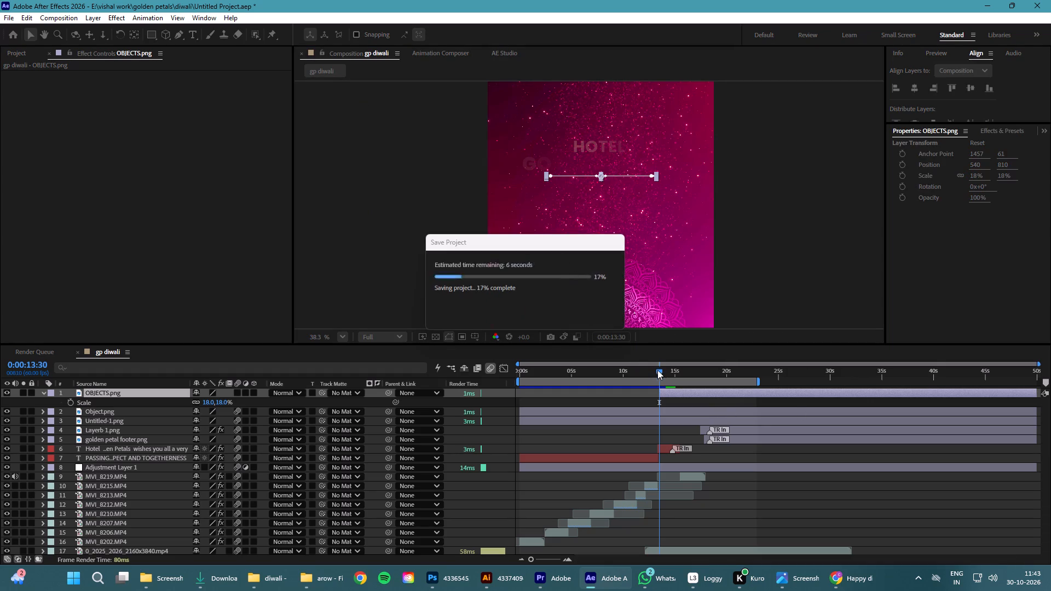
drag(660, 373, 654, 374)
click(673, 393)
key(space)
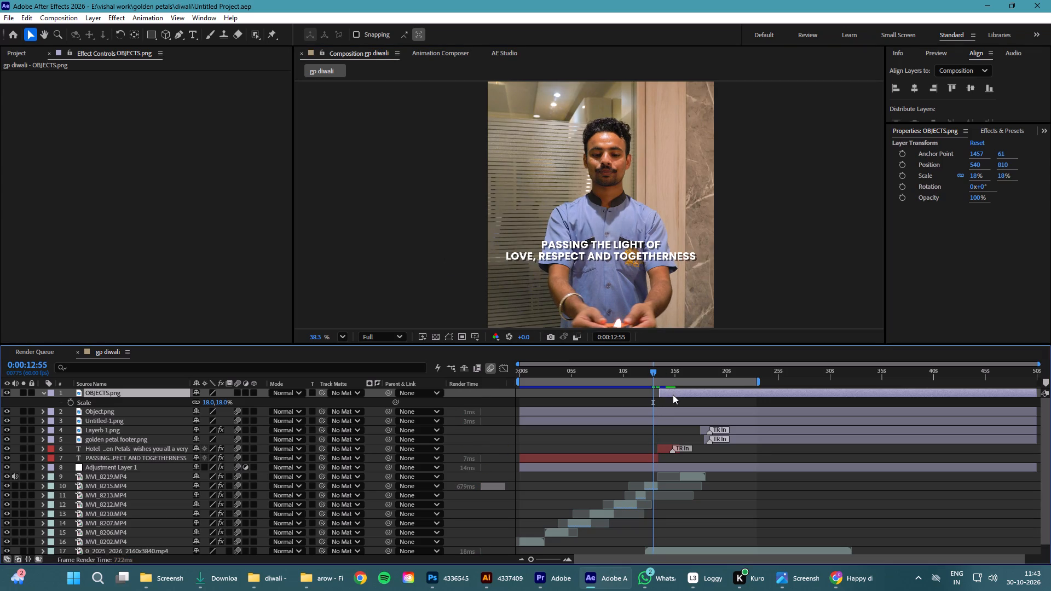
key(space)
click(673, 394)
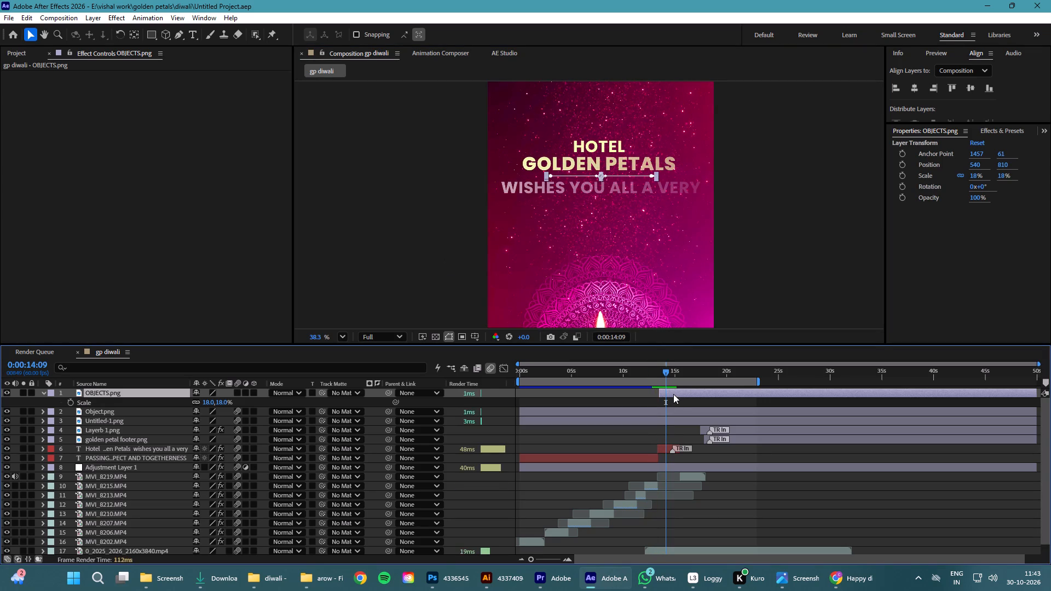
Convert OBJECTS.png to a 3D layer so the chosen In preset is applied, and collapse the layer's properties.
click(449, 55)
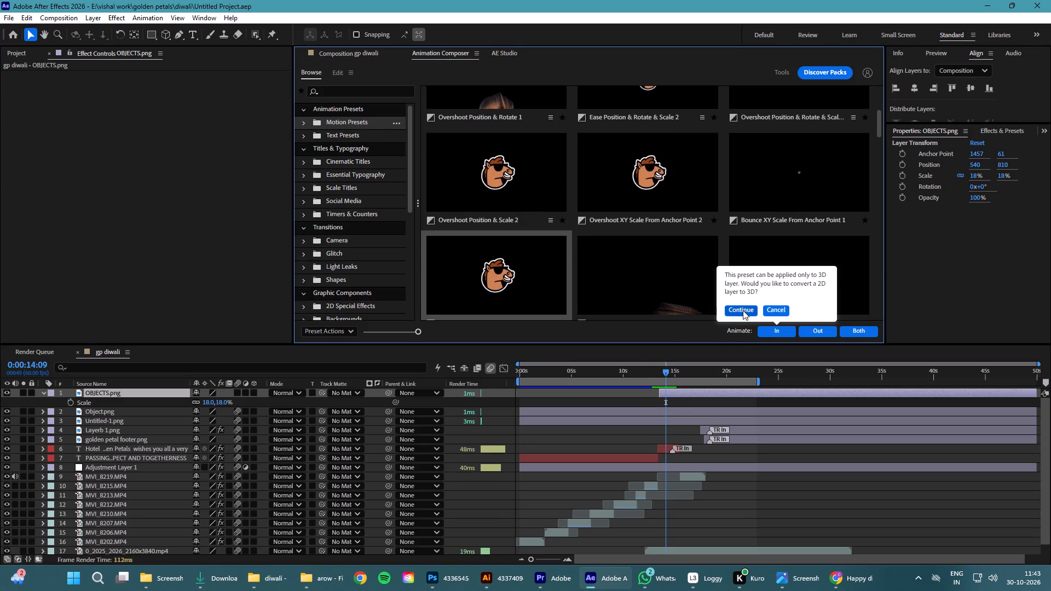
click(741, 310)
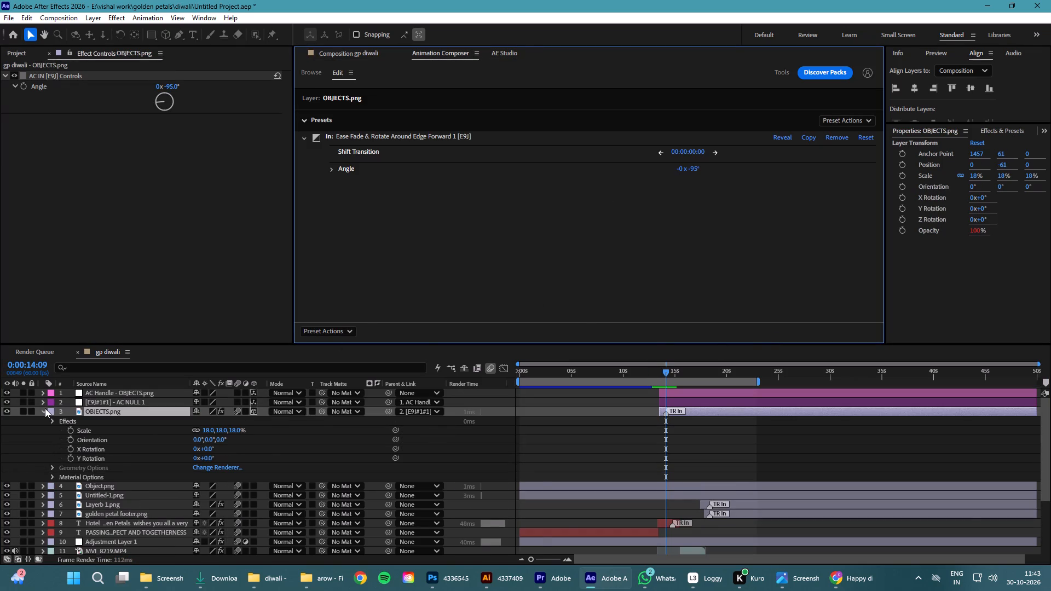
click(42, 410)
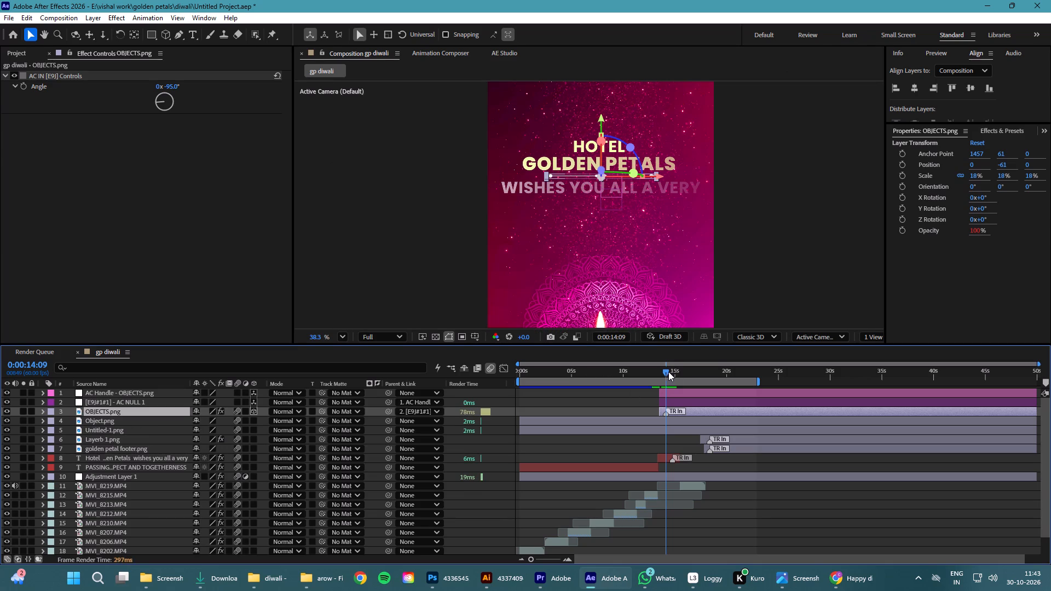
Preview the divider's animated entrance in the greeting from 0:00:12:10.
drag(667, 372, 644, 362)
key(space)
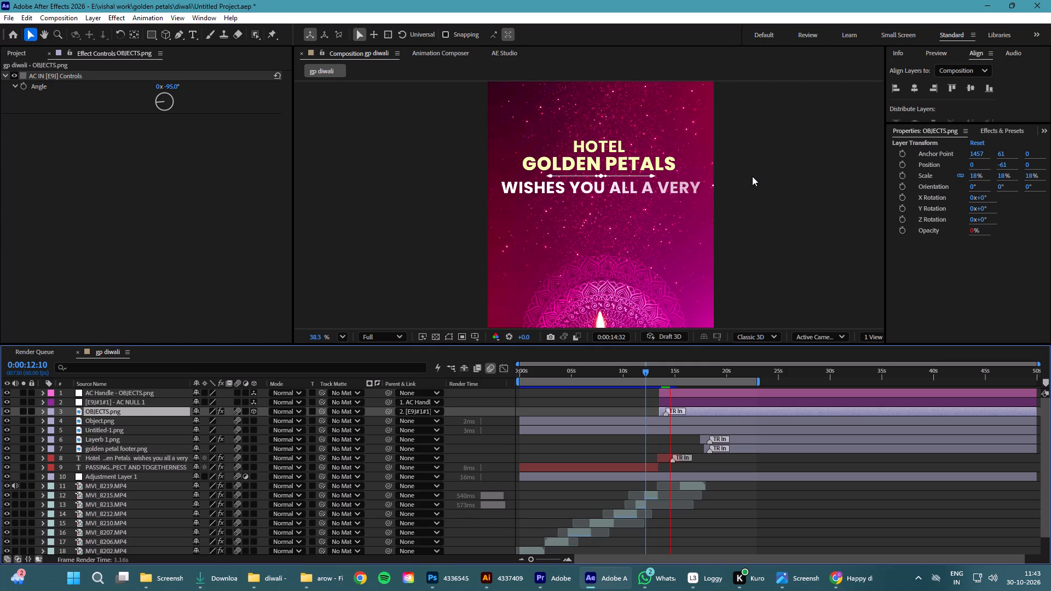
drag(534, 559, 484, 566)
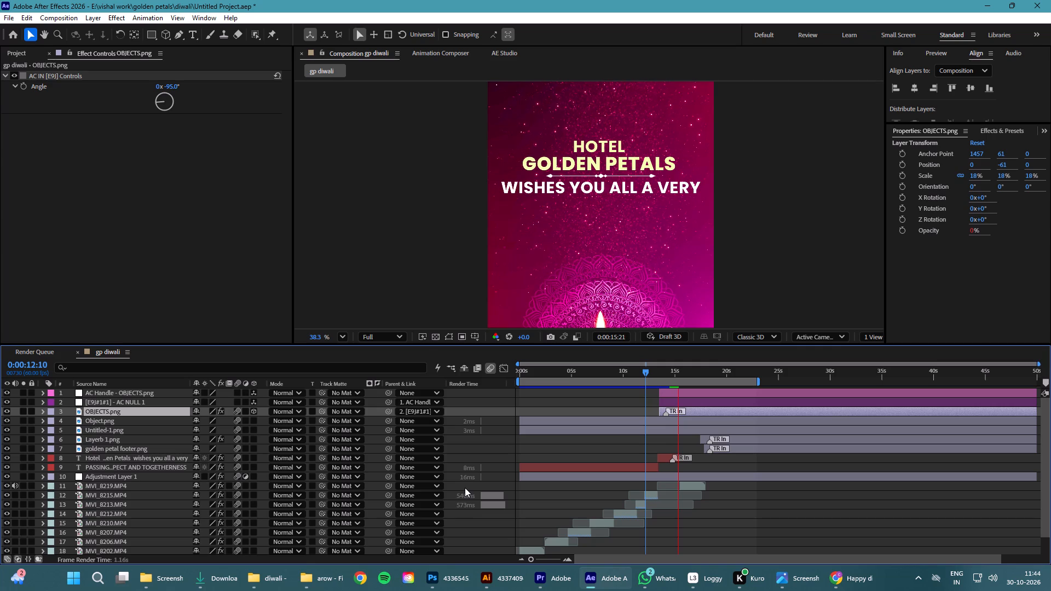
key(space)
Set the composition view's magnification to Fit and save the project.
click(337, 334)
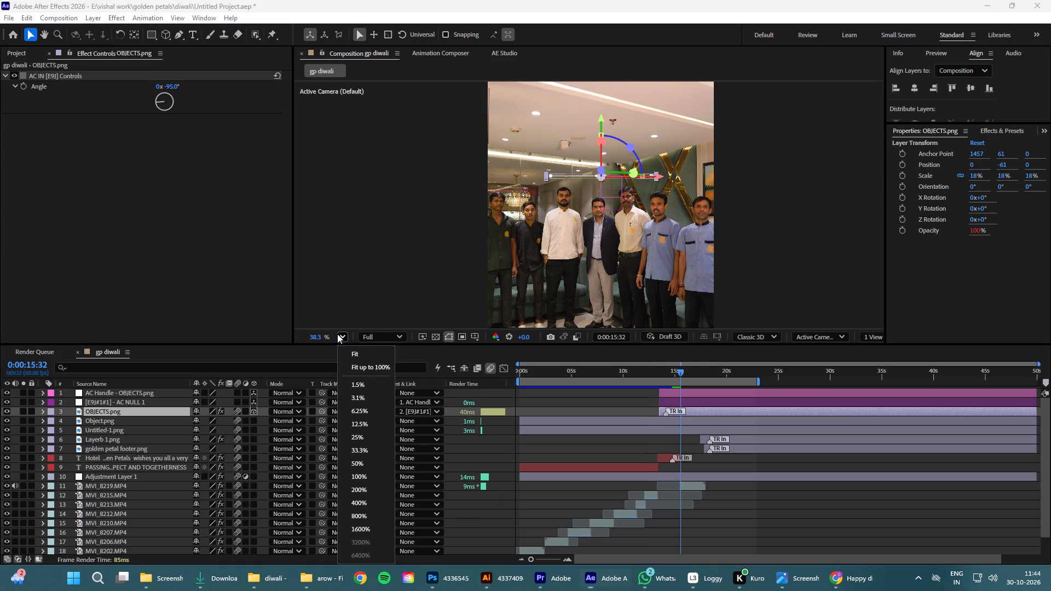
click(357, 360)
click(347, 338)
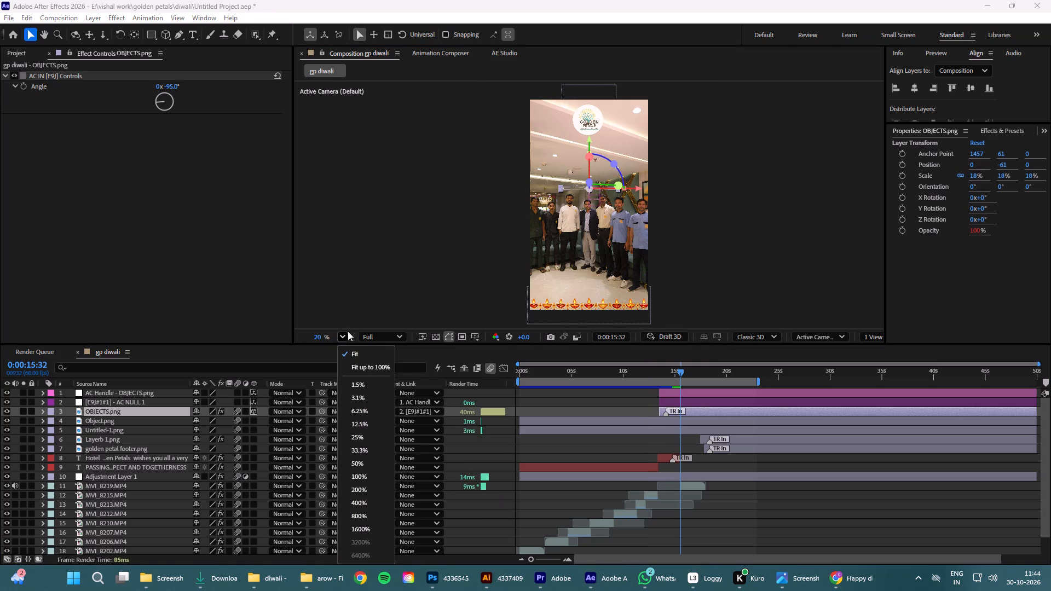
click(353, 352)
key(ctrl+s)
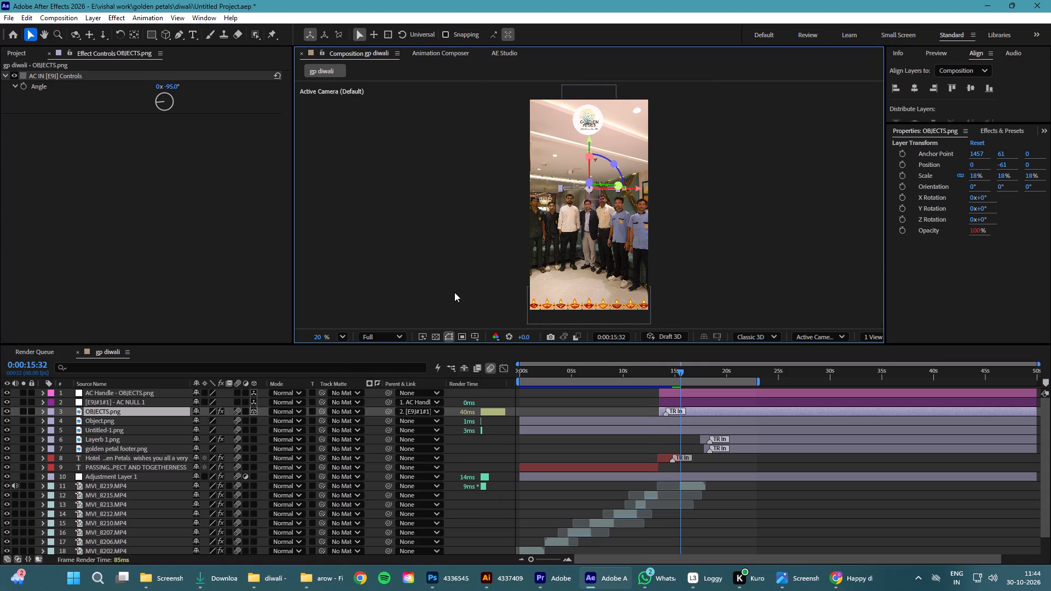
Switch on motion blur for the AC Handle - OBJECTS.png and AC NULL 1 layers, return to 0:00:00:00 and save the project.
click(550, 558)
drag(557, 555, 515, 564)
drag(551, 560, 533, 564)
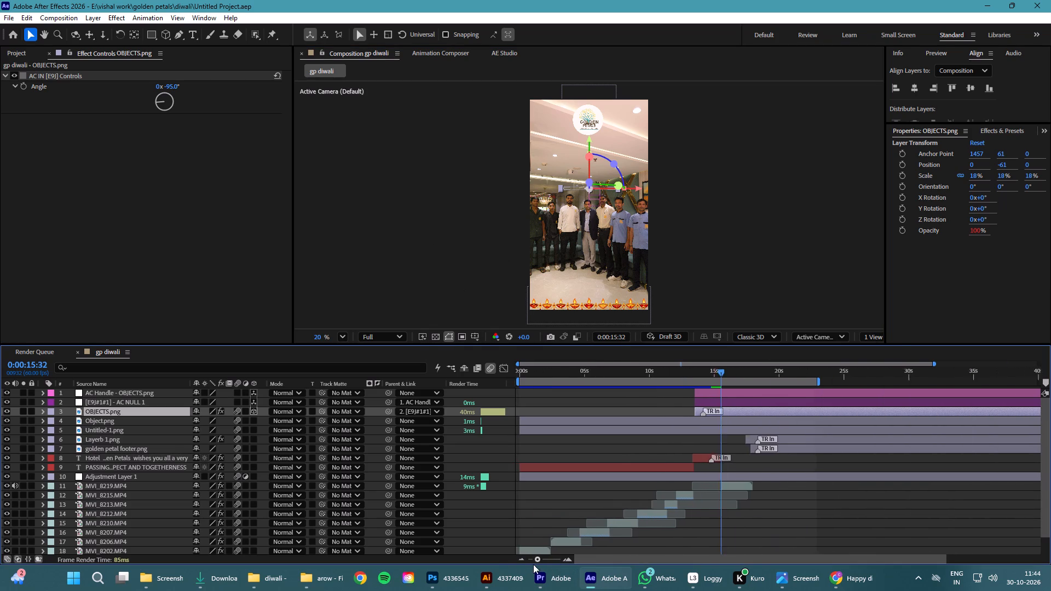
drag(533, 564, 513, 561)
click(551, 372)
drag(559, 368, 435, 380)
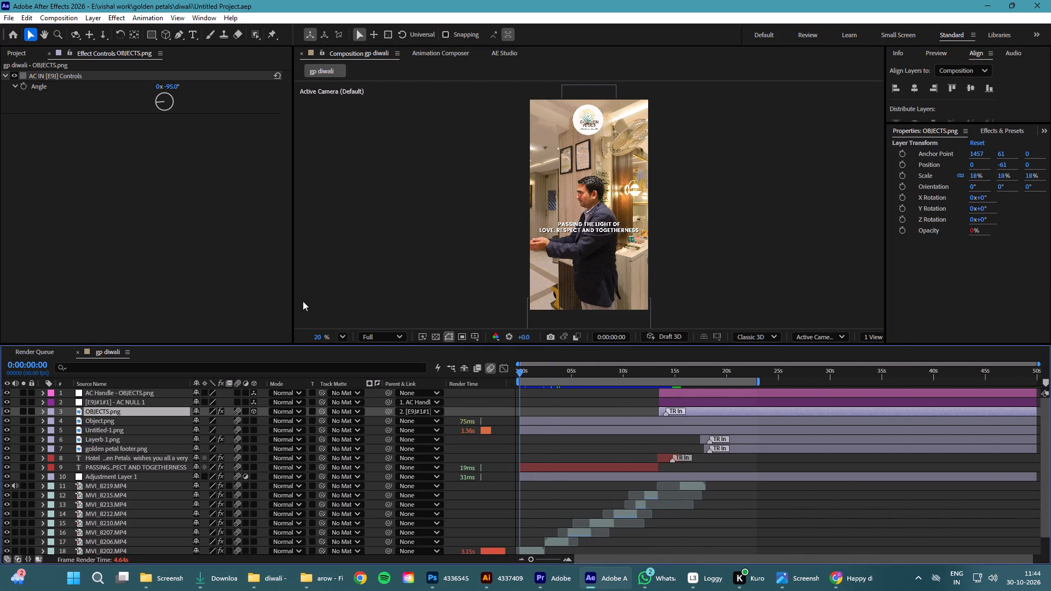
click(238, 404)
click(239, 395)
click(548, 370)
drag(550, 372, 423, 370)
key(ctrl+s)
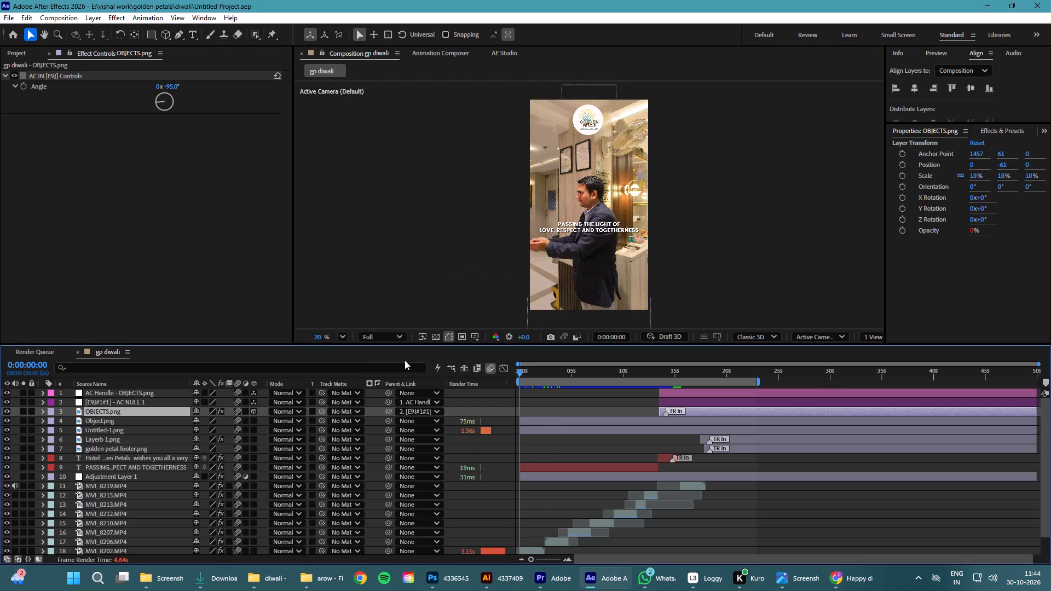
Preview the gp diwali composition from its beginning to just past the end of the greeting, about 0:00:16:17.
click(547, 372)
drag(549, 372, 448, 374)
key(space)
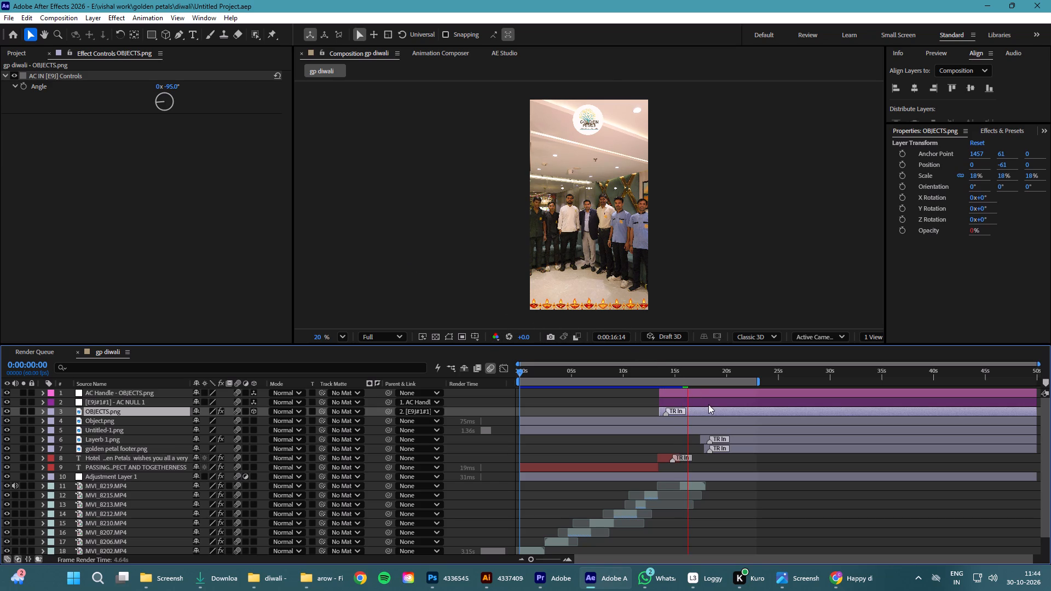
key(space)
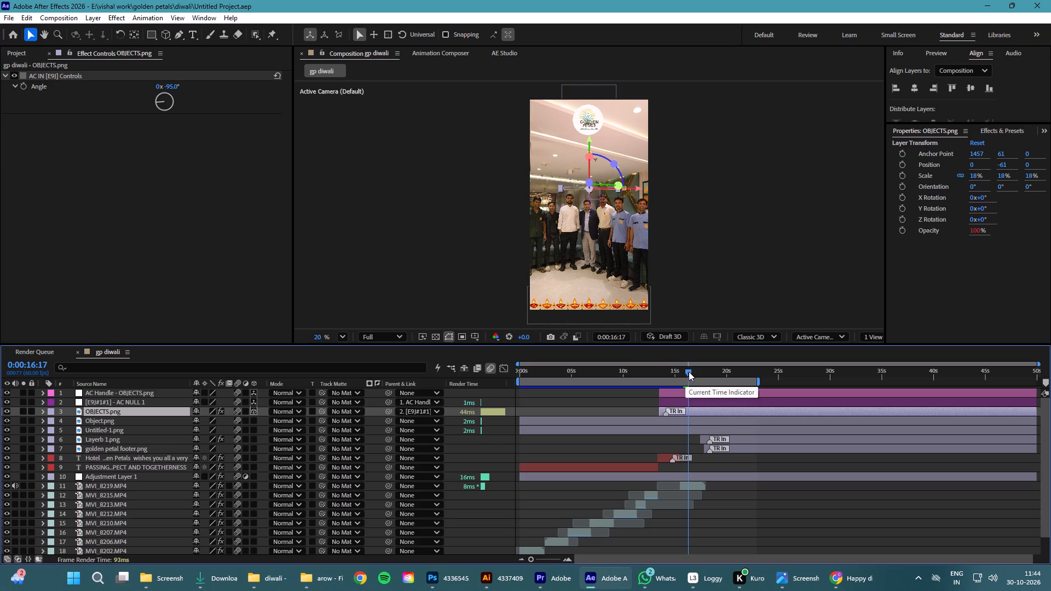
Find the last frame of the Hotel Golden Petals greeting text and place the current time there, at 0:00:15:30.
drag(689, 372, 683, 382)
click(682, 372)
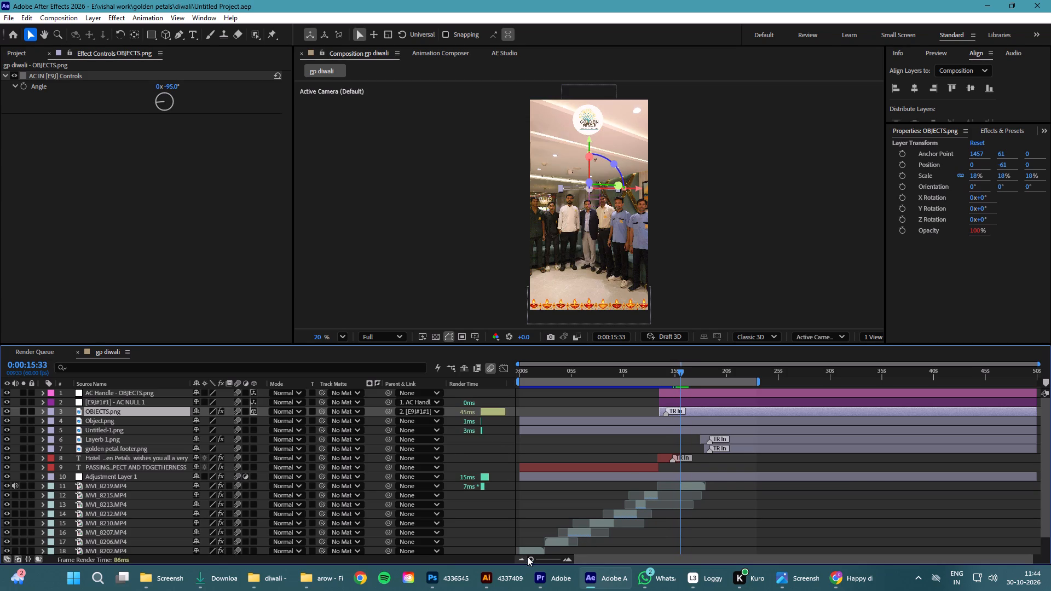
drag(527, 557, 533, 558)
drag(533, 558, 590, 575)
drag(529, 562, 537, 559)
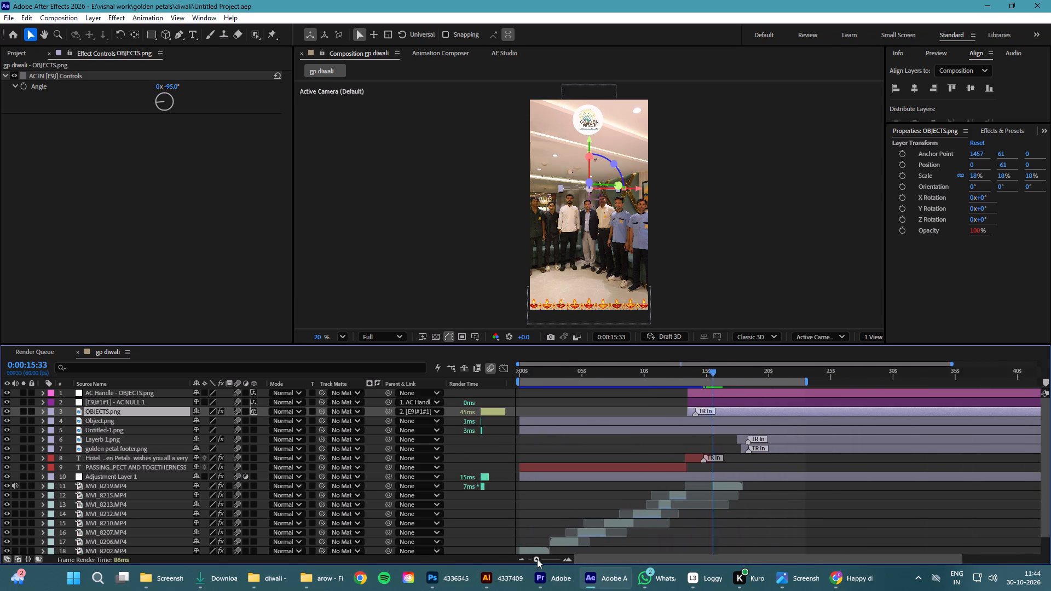
drag(537, 559, 579, 560)
drag(778, 374, 721, 391)
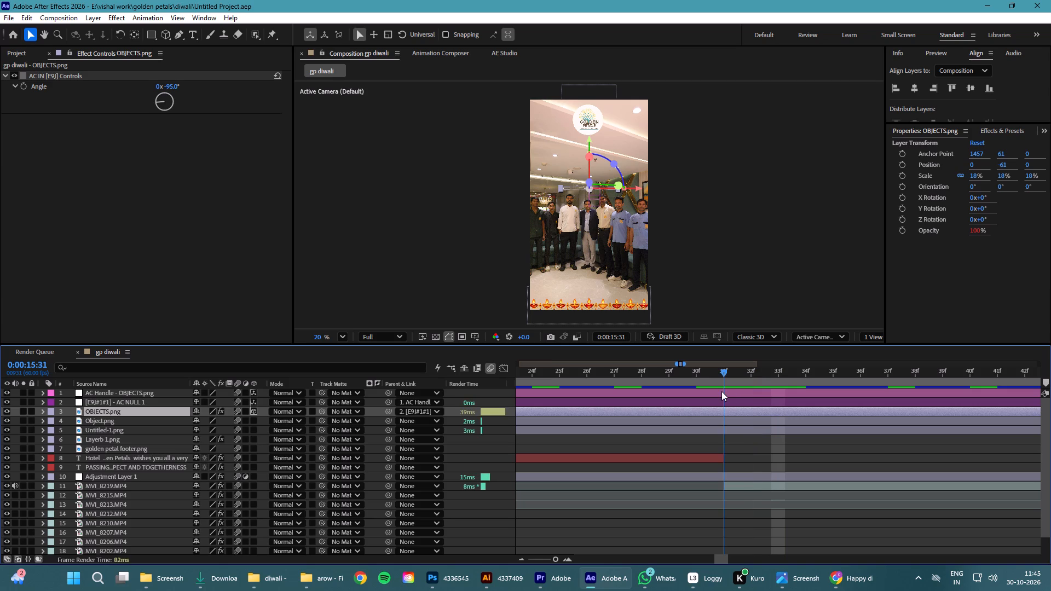
drag(721, 391, 702, 396)
scroll(718, 447, up, 5)
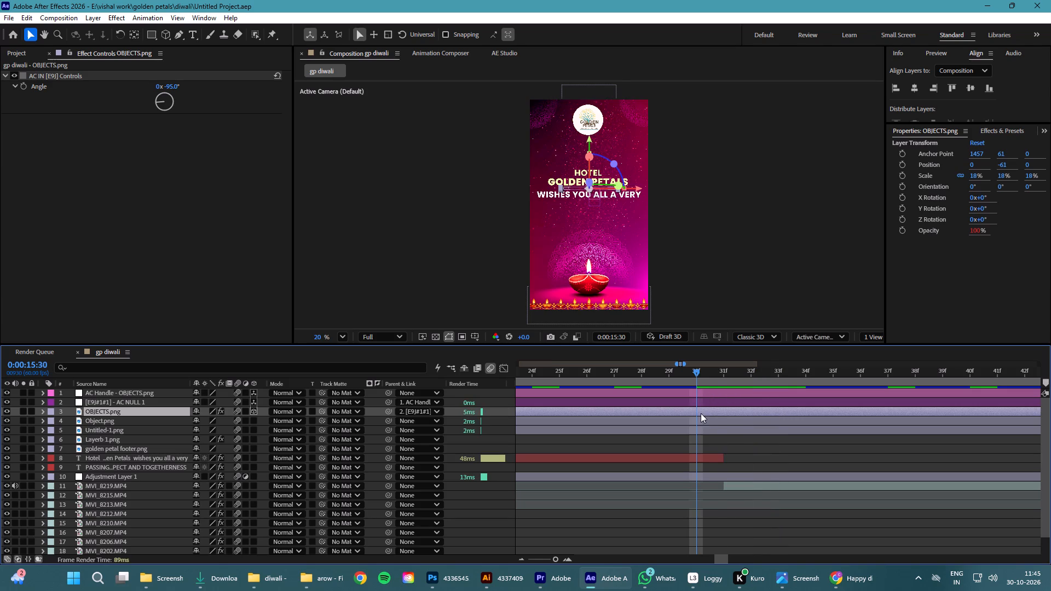
Check which layer shows the divider, trim the end of OBJECTS.png to 0:00:15:30 to match the greeting text, and save the project.
click(5, 392)
click(5, 392)
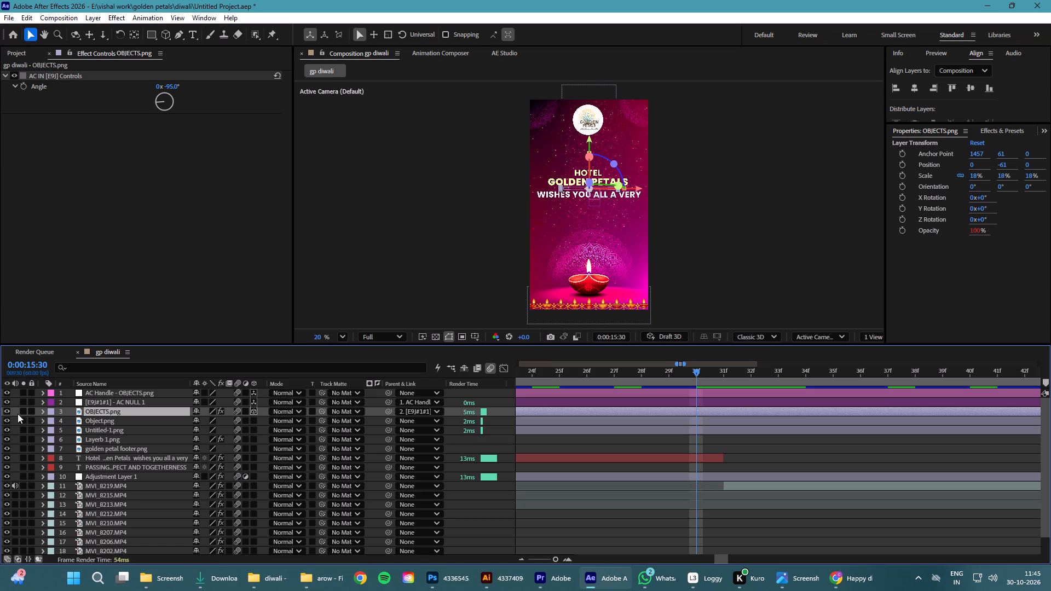
click(6, 412)
triple_click(6, 412)
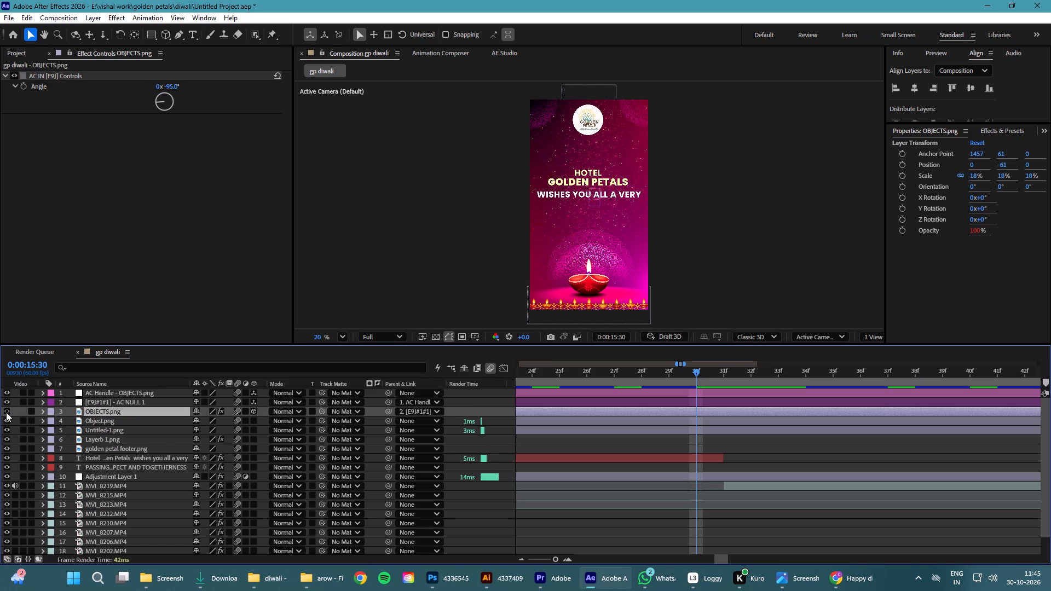
click(115, 410)
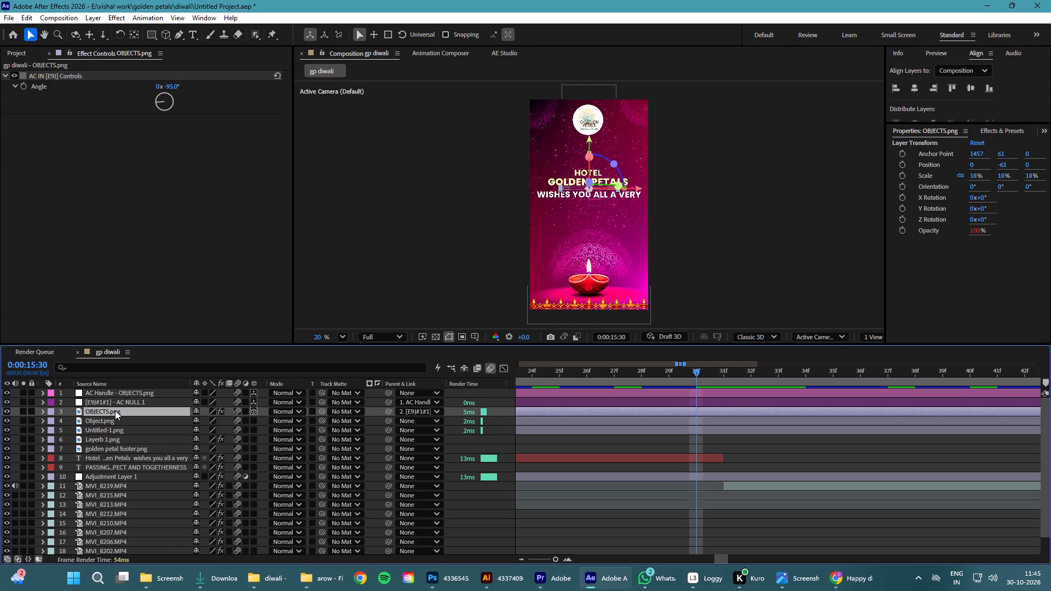
click(682, 410)
key(alt+bracketright)
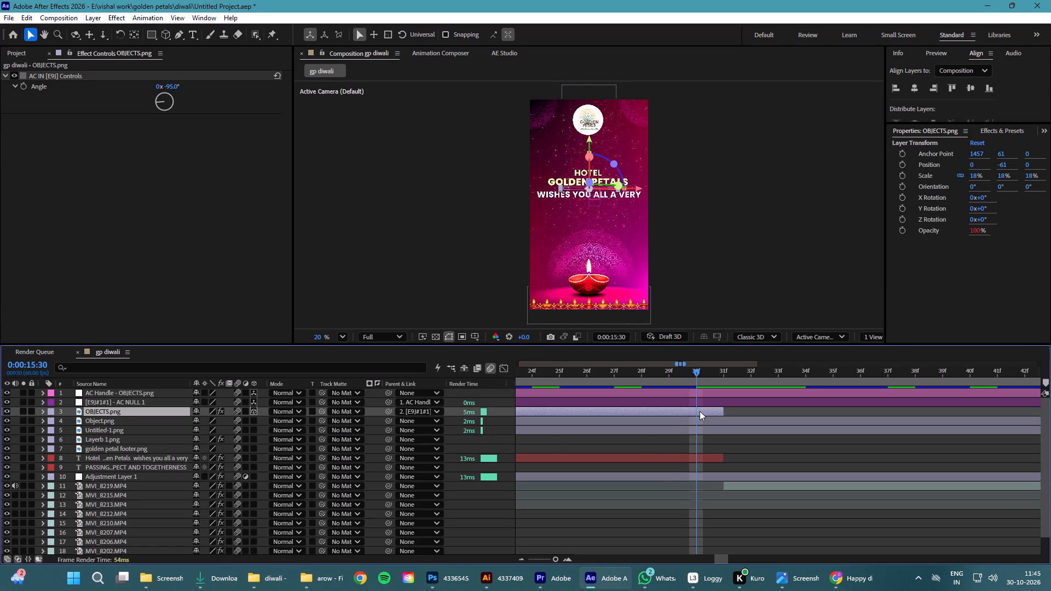
drag(555, 559, 513, 564)
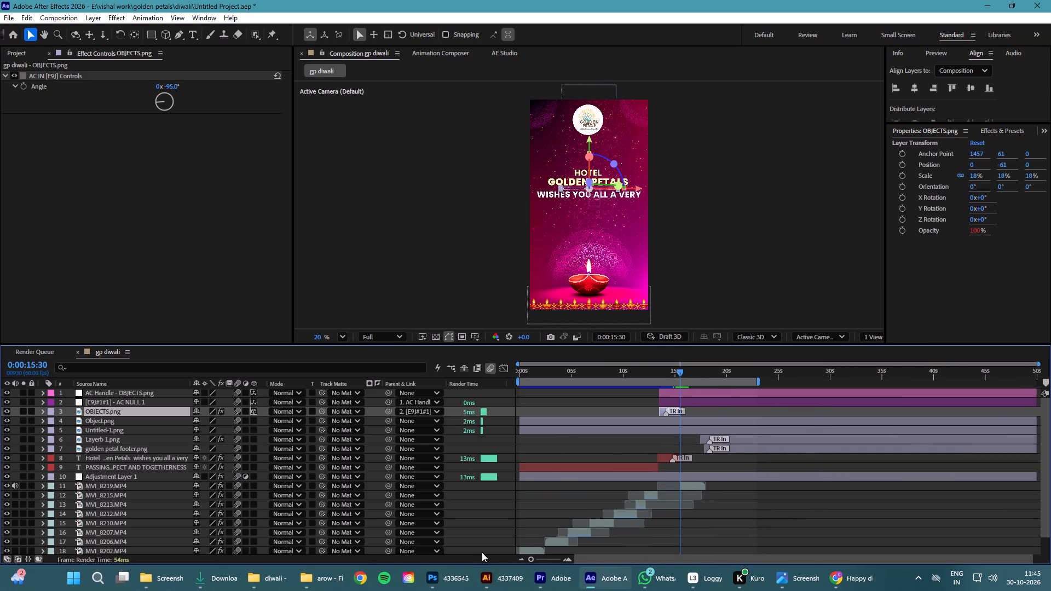
key(ctrl+s)
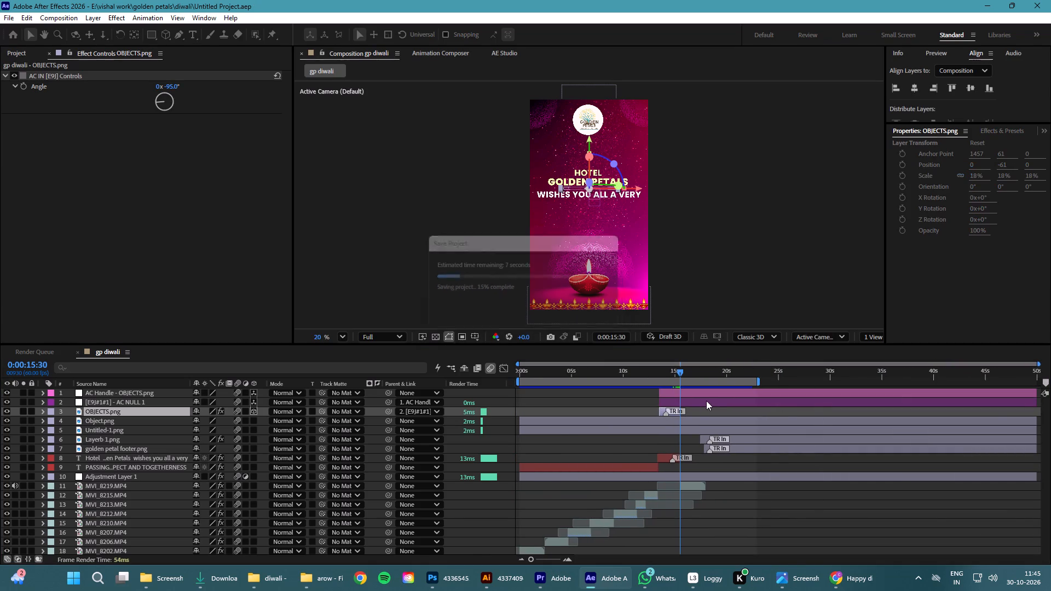
Return the gp diwali timeline to 0:00:00:00 and save the project.
click(544, 560)
drag(549, 557, 478, 560)
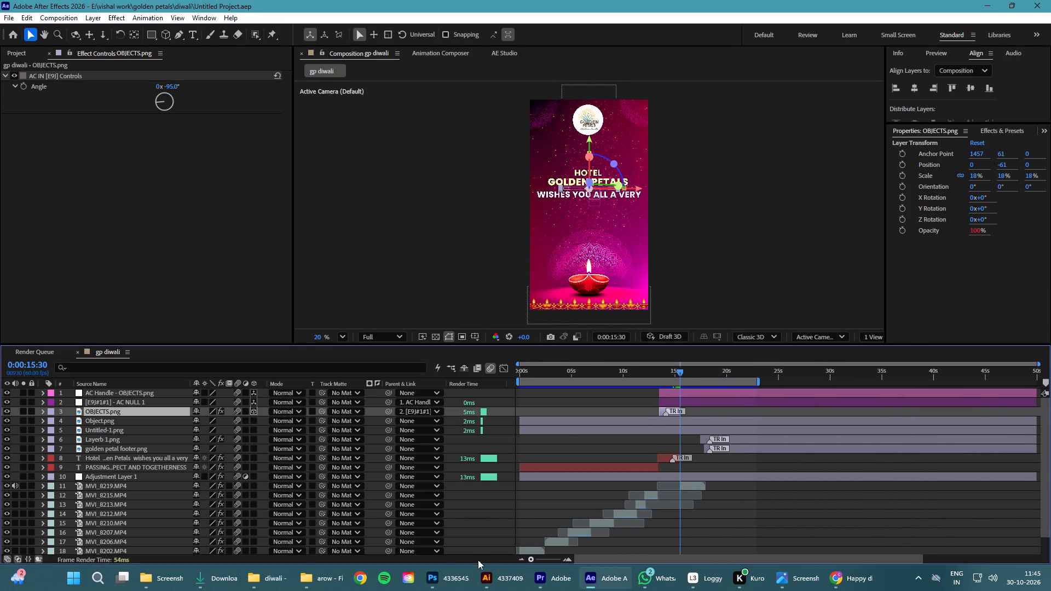
drag(478, 560, 483, 566)
click(553, 374)
drag(559, 372, 420, 377)
key(ctrl+s)
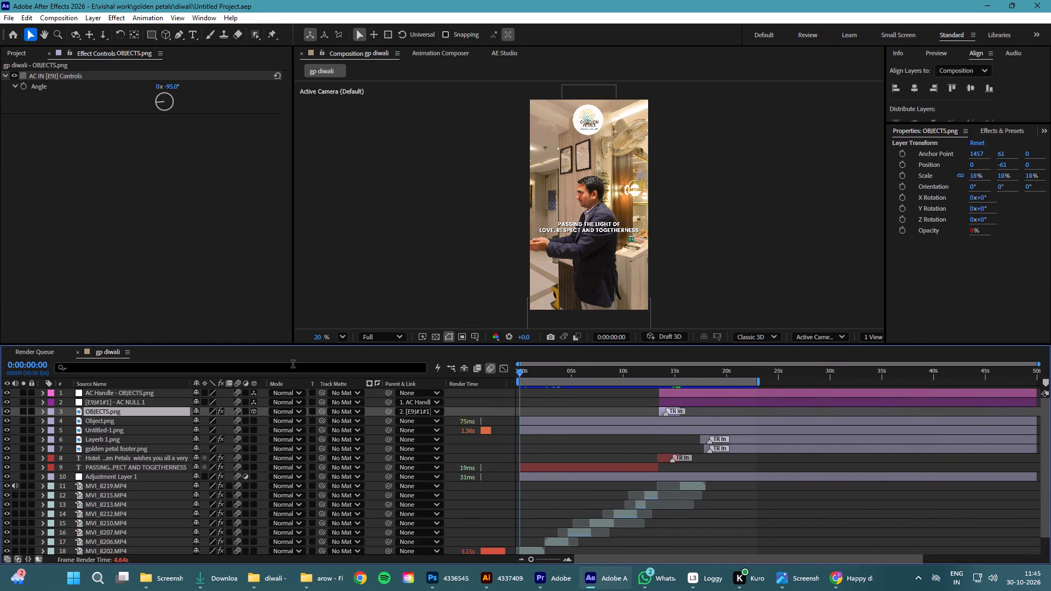
Preview the gp diwali composition from its beginning, return the current time to 0:00:00:00 and save the project.
key(space)
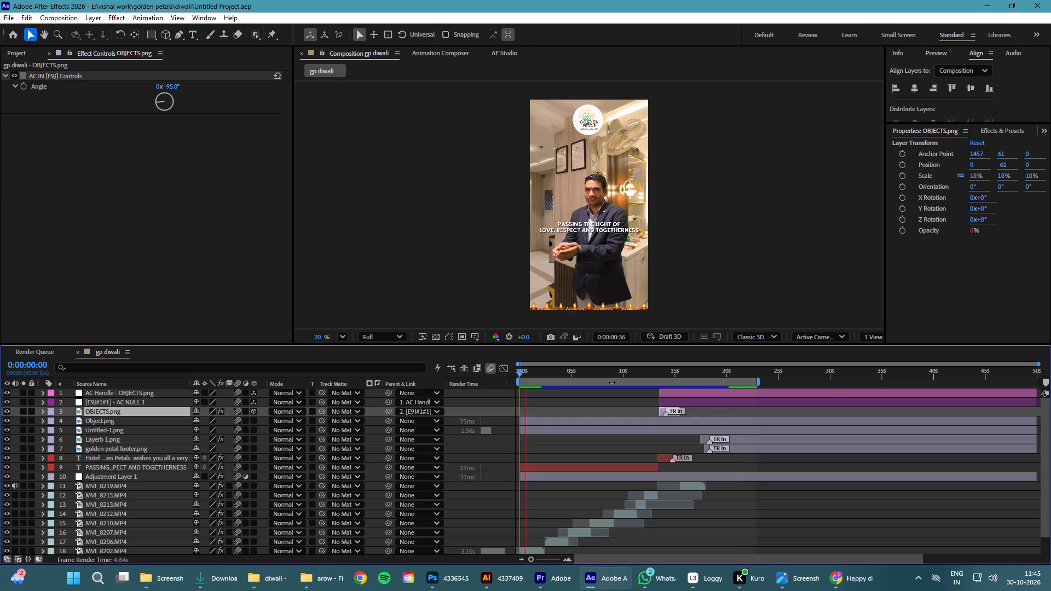
key(space)
click(596, 376)
drag(595, 373, 488, 372)
key(ctrl+s)
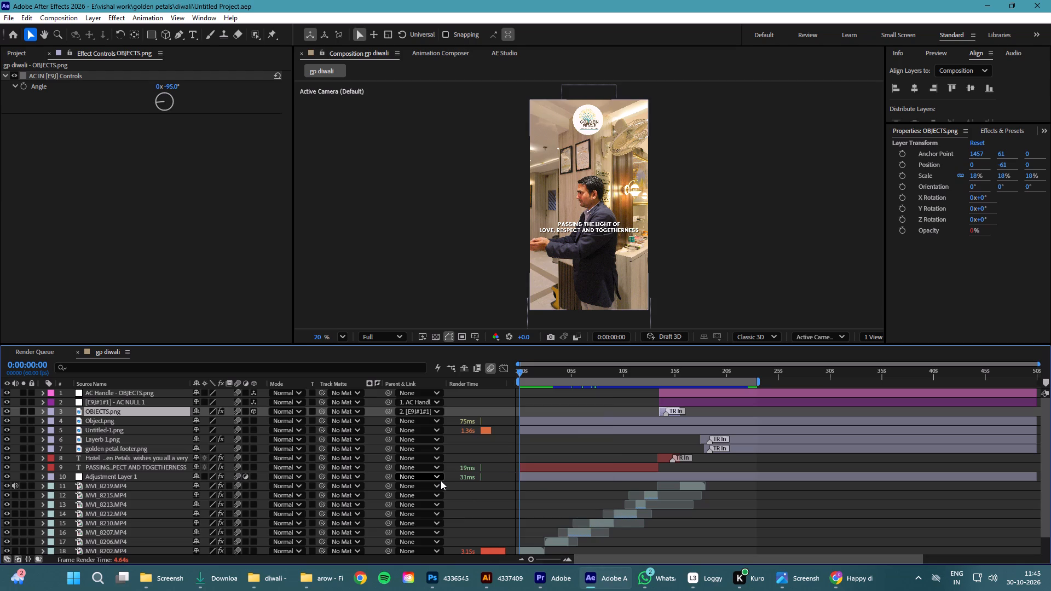
drag(548, 558, 516, 557)
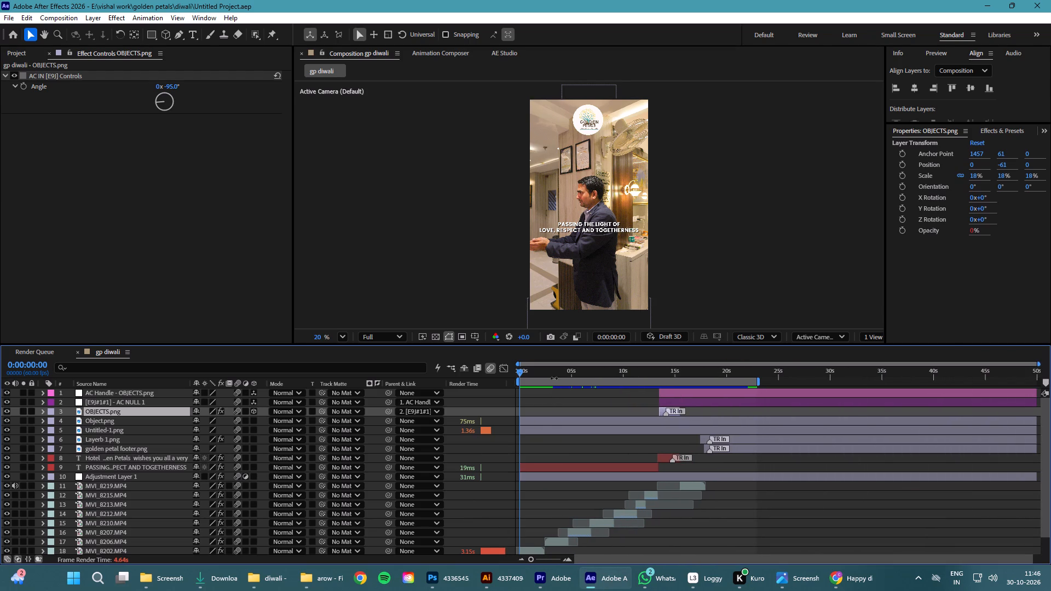
click(548, 372)
drag(551, 367, 449, 375)
key(ctrl+s)
Add gp diwali to the render queue, set its output file to gp diwali.mp4 in place of the earlier export, and render it.
key(ctrl+m)
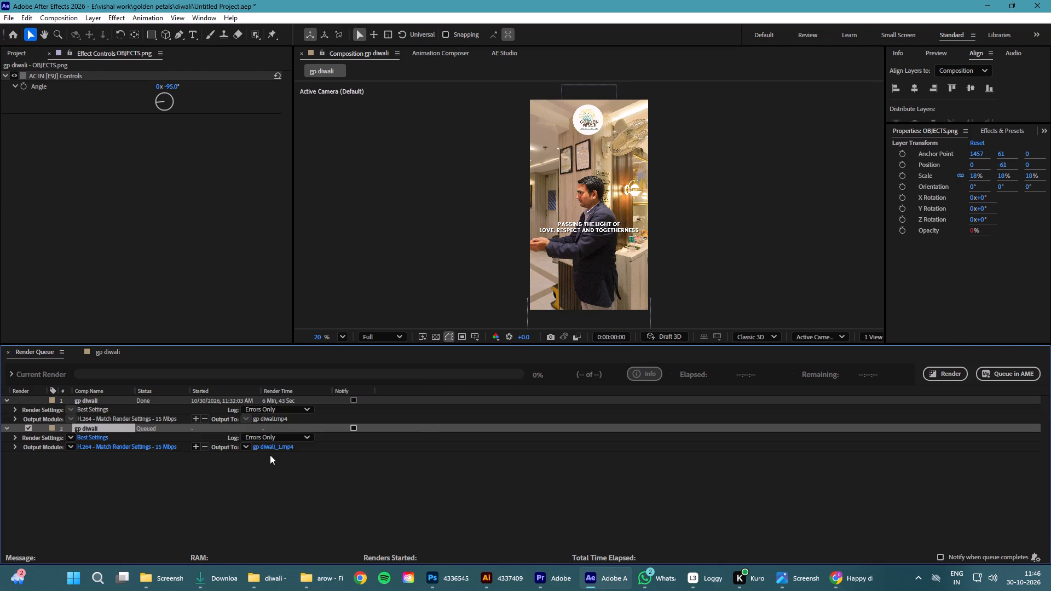
click(263, 448)
click(182, 344)
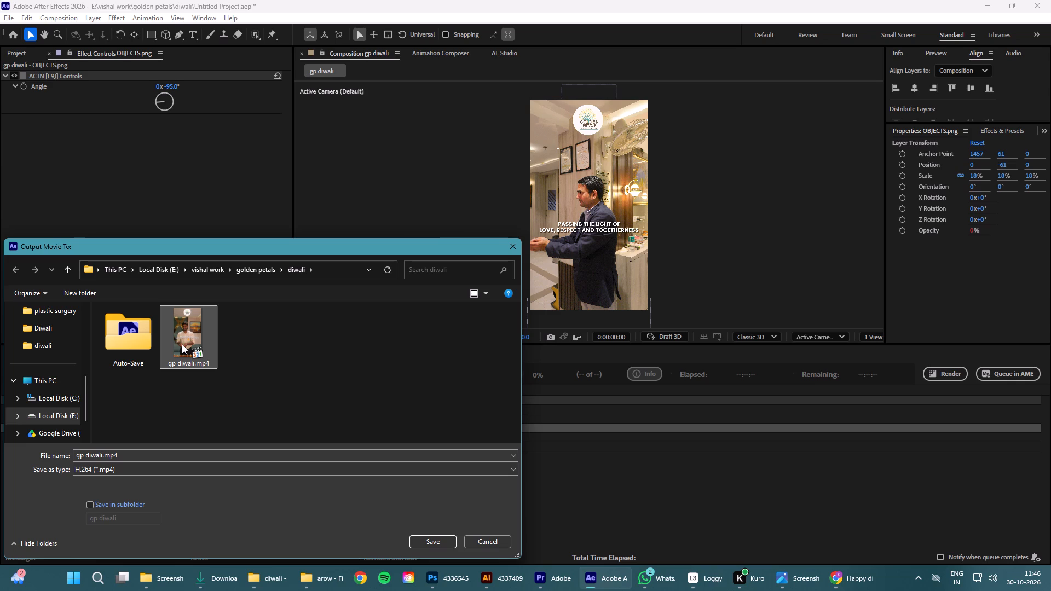
Save the output as gp diwali.mp4 in the diwali folder, replacing the existing file, and render the queued gp diwali composition.
click(436, 541)
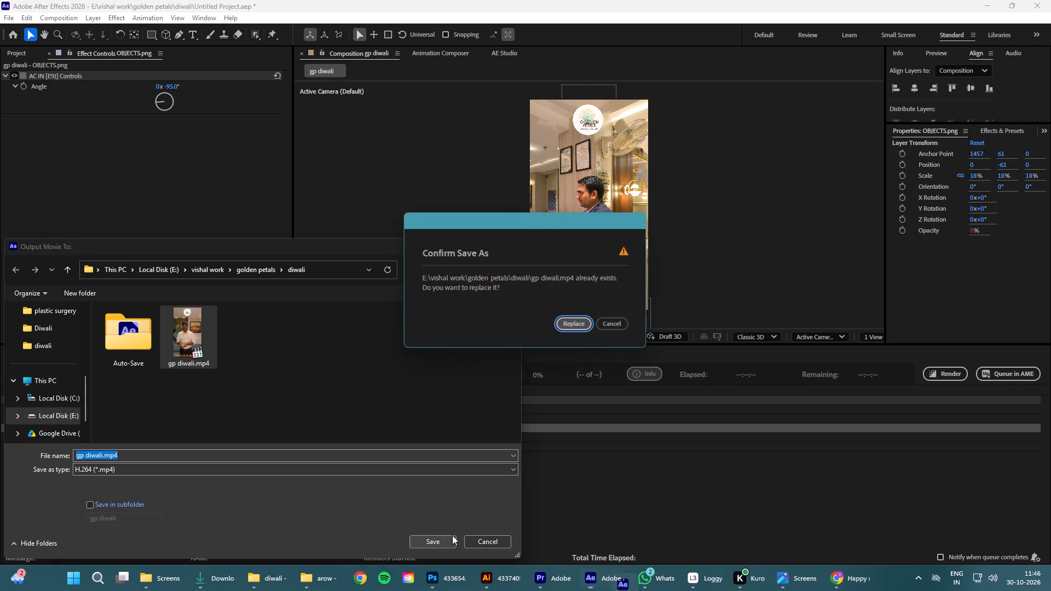
click(569, 328)
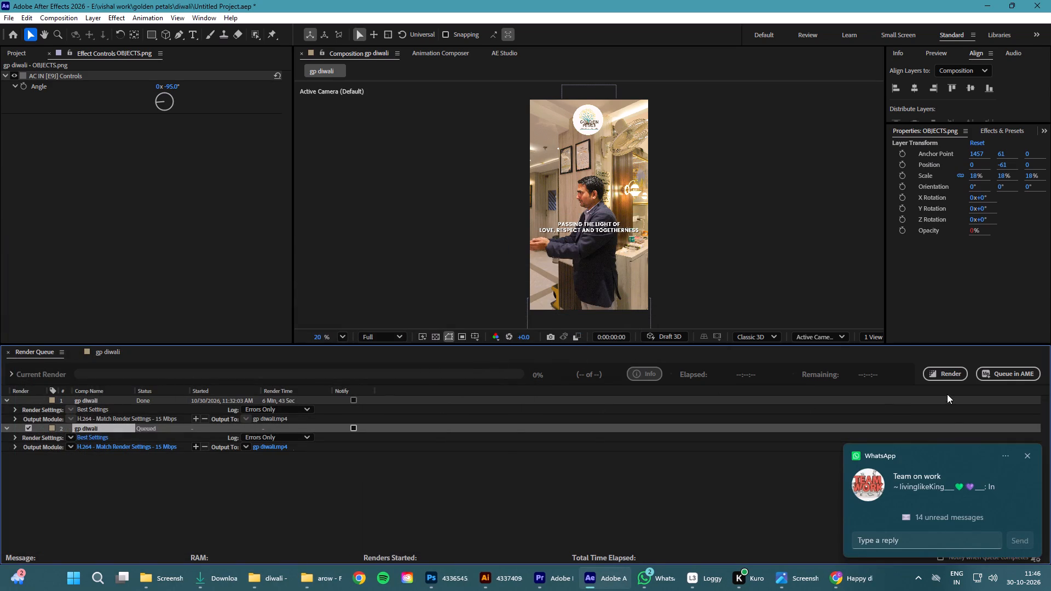
click(1028, 454)
click(955, 375)
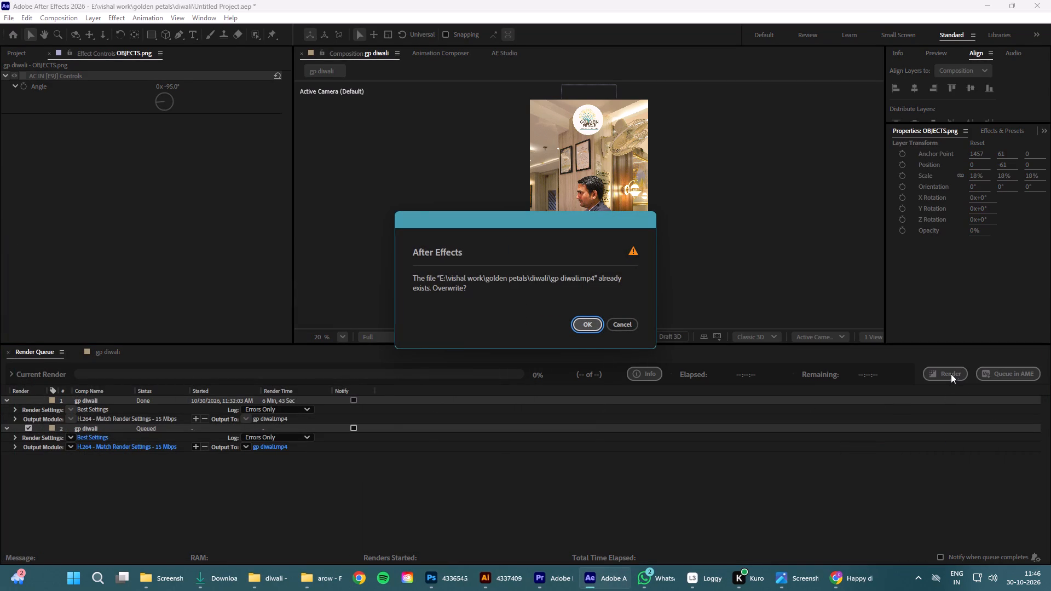
click(585, 328)
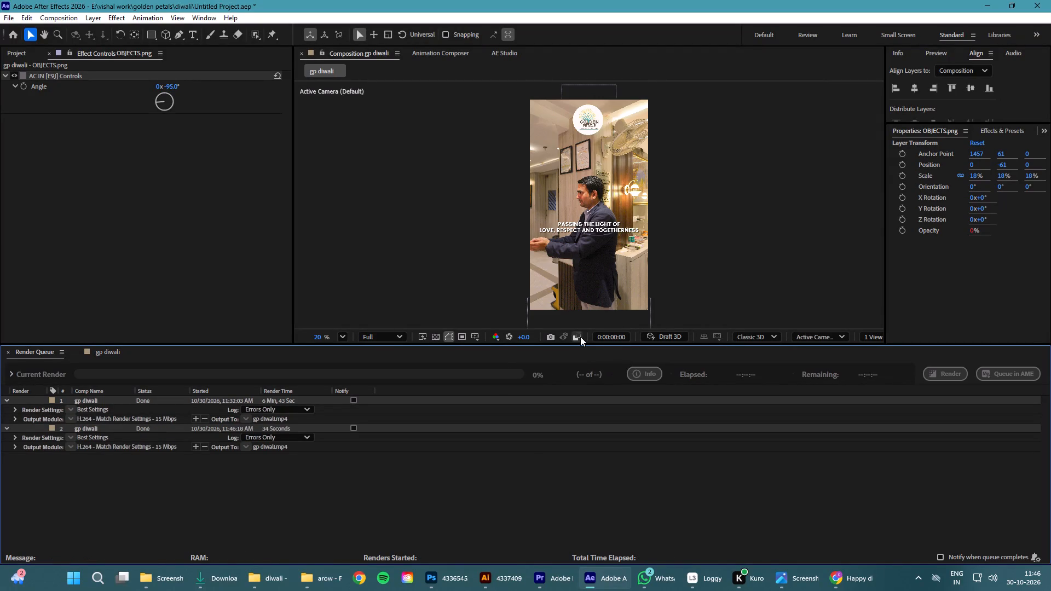
Save the project with the completed render in its queue.
key(ctrl+s)
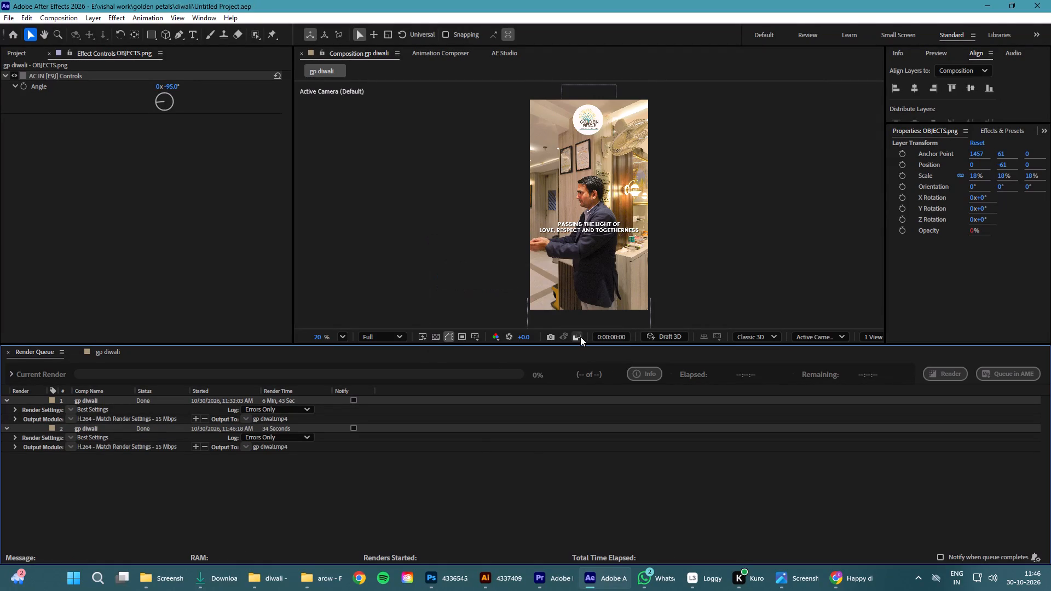
key(ctrl+s)
click(680, 488)
Minimize After Effects and the arow folder window to get to the desktop.
click(986, 4)
click(622, 326)
click(978, 8)
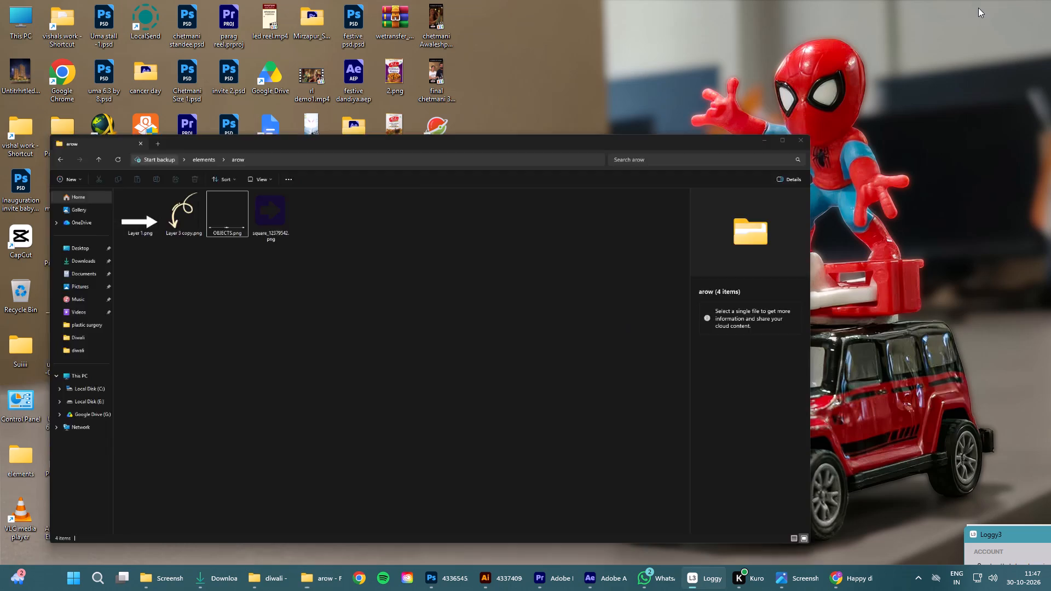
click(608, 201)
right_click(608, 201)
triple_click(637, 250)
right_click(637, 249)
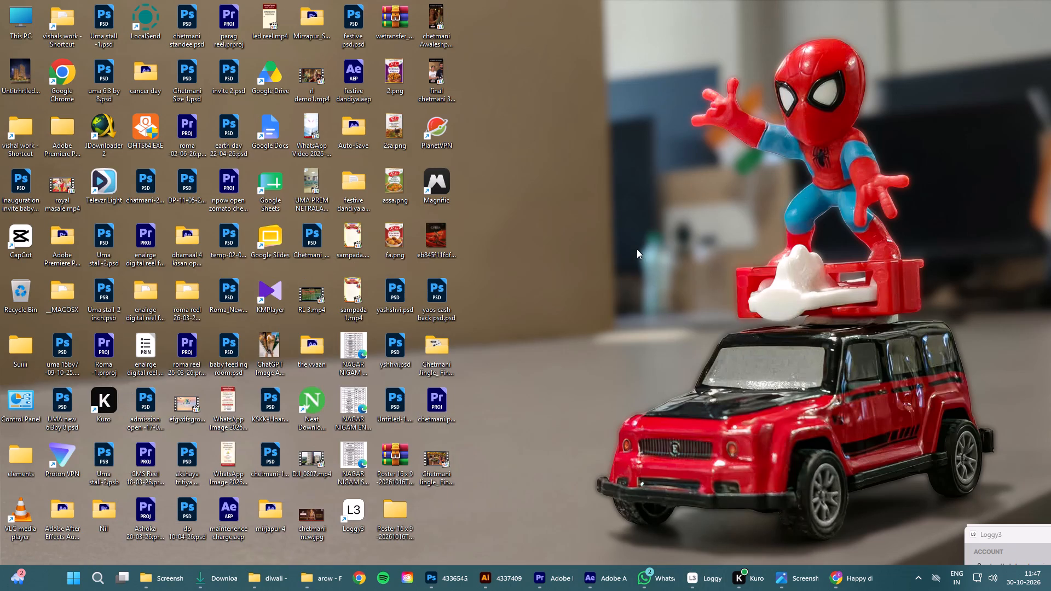
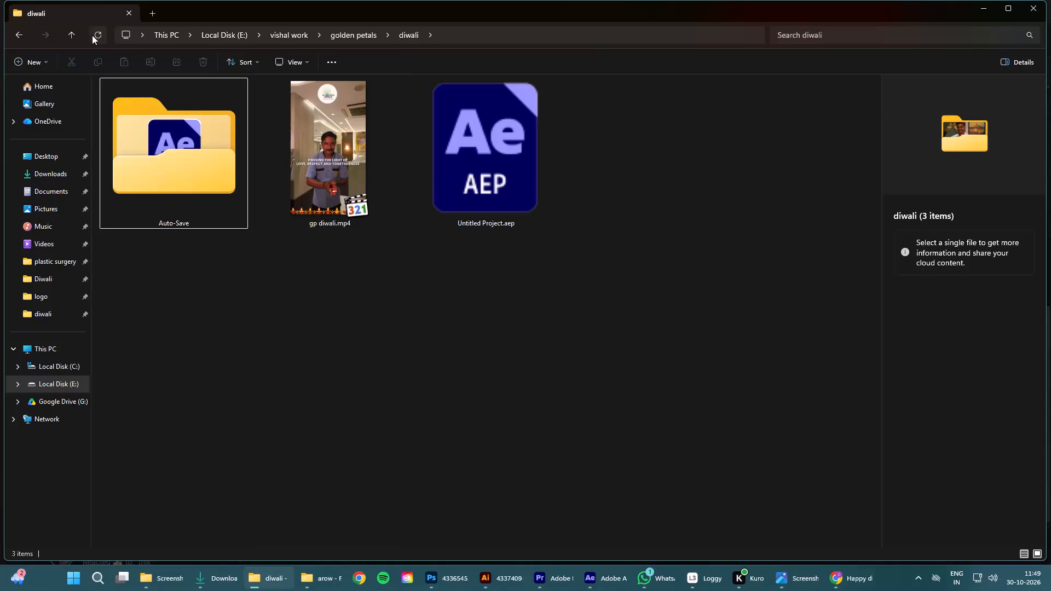
Refresh the diwali folder and play the exported gp diwali.mp4 to review it.
click(92, 35)
click(309, 322)
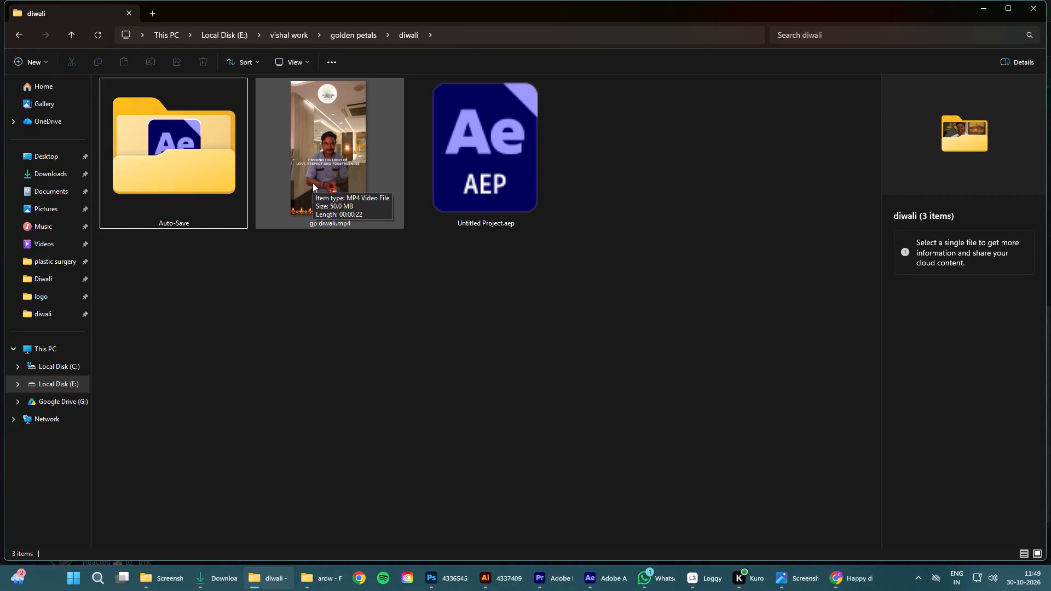
double_click(347, 152)
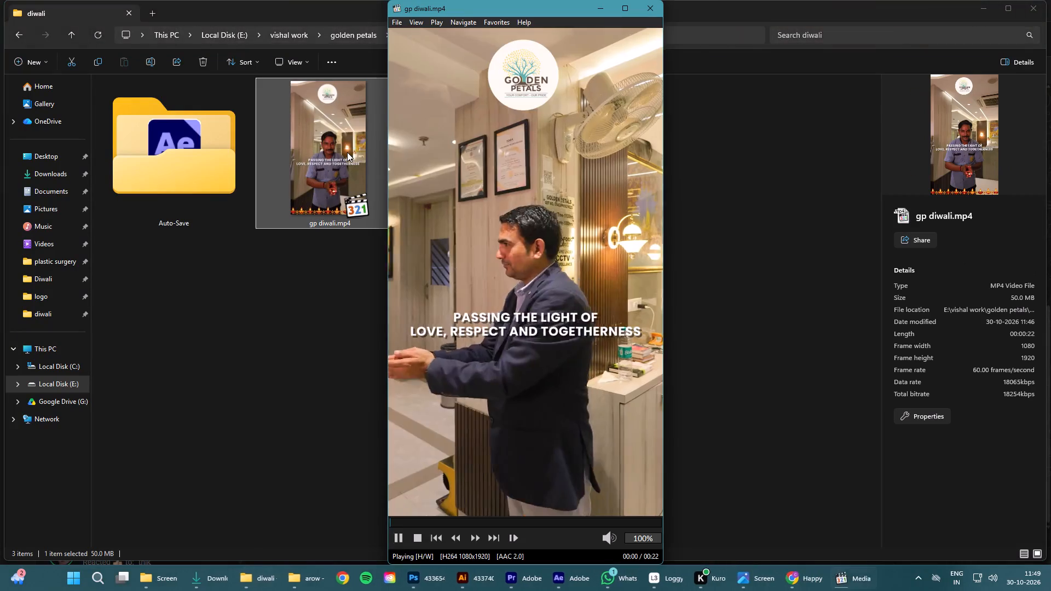
Review the exported gp diwali.mp4 through to its closing Happy Diwali screen and close the video player.
double_click(592, 287)
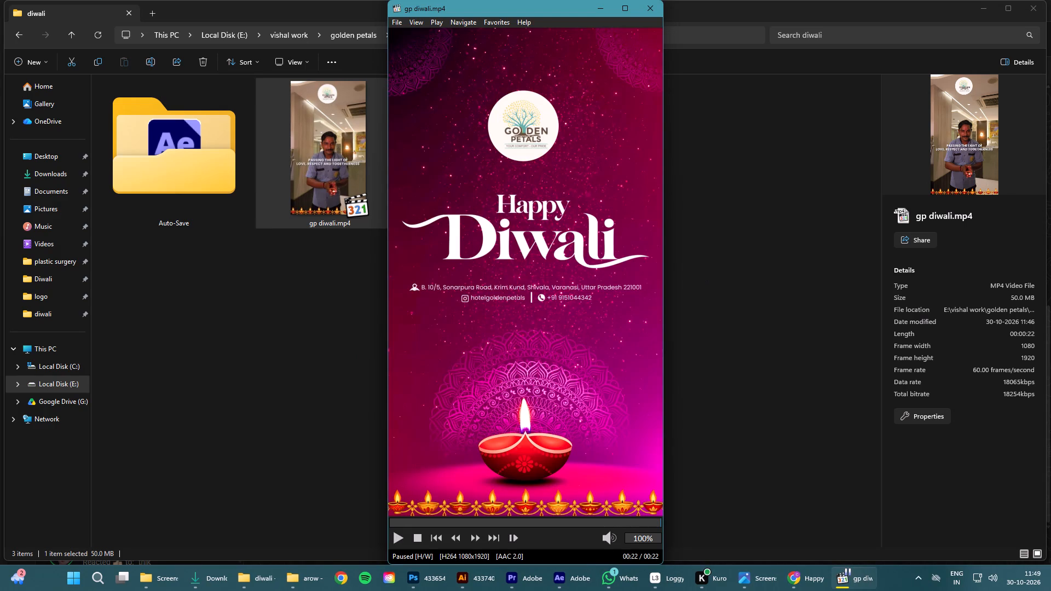
click(649, 7)
Switch to WhatsApp.
click(675, 575)
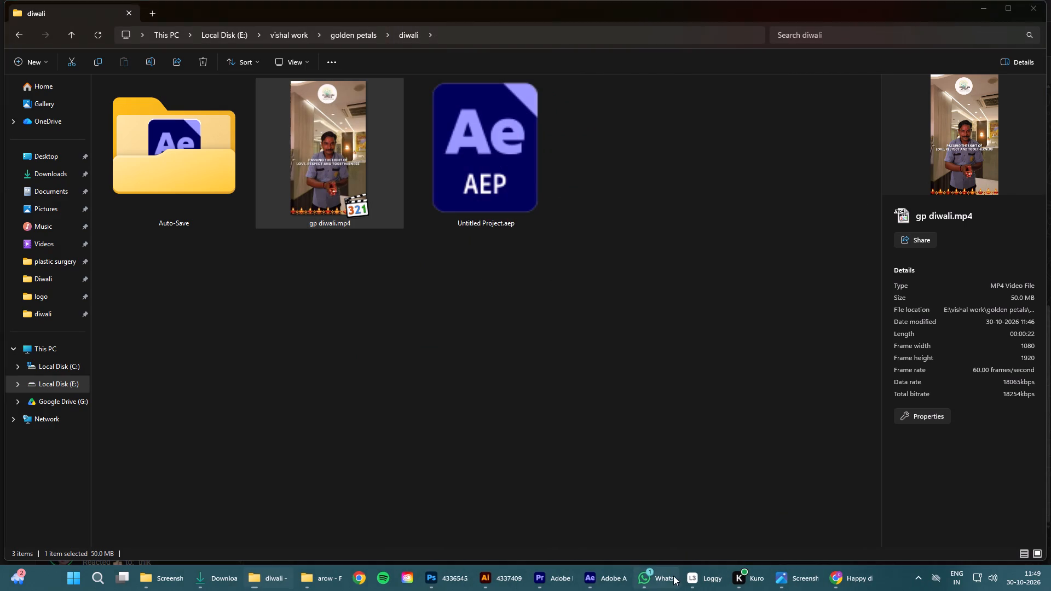
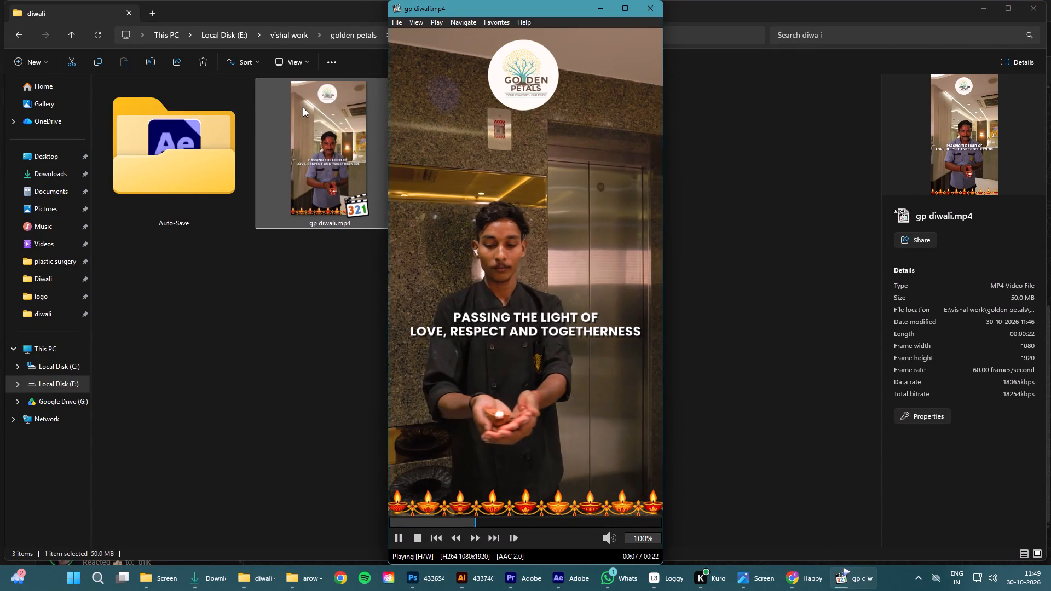
Watch the exported gp diwali.mp4 again through to its closing Happy Diwali screen and close the video player.
double_click(503, 230)
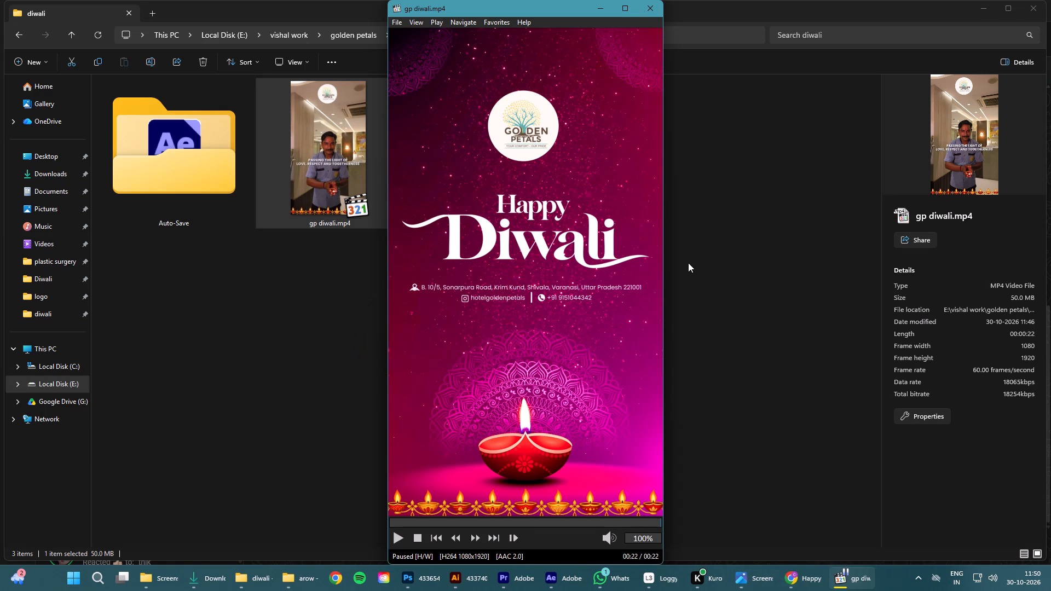
click(658, 11)
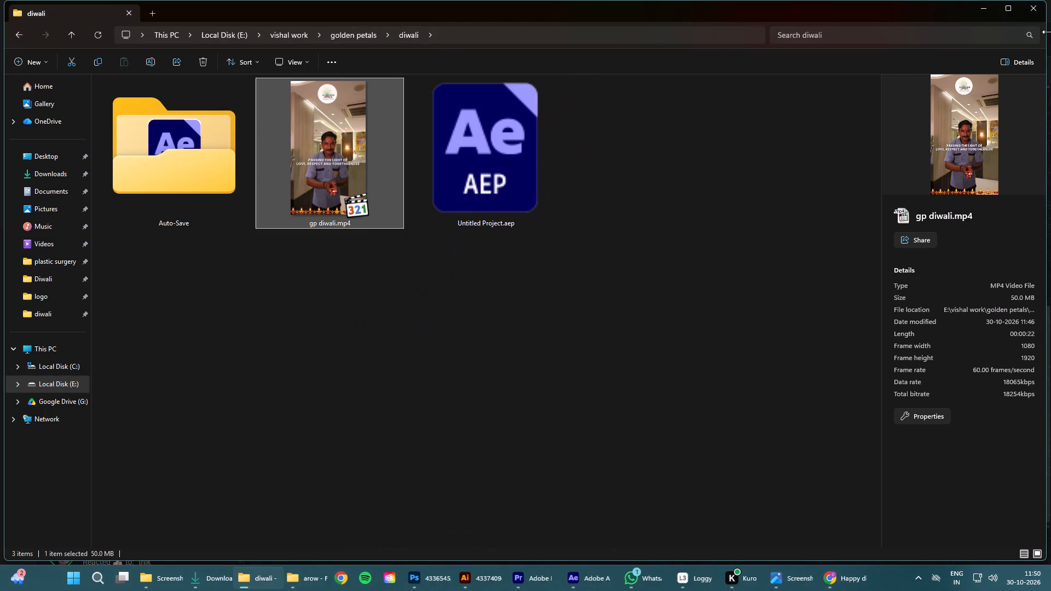